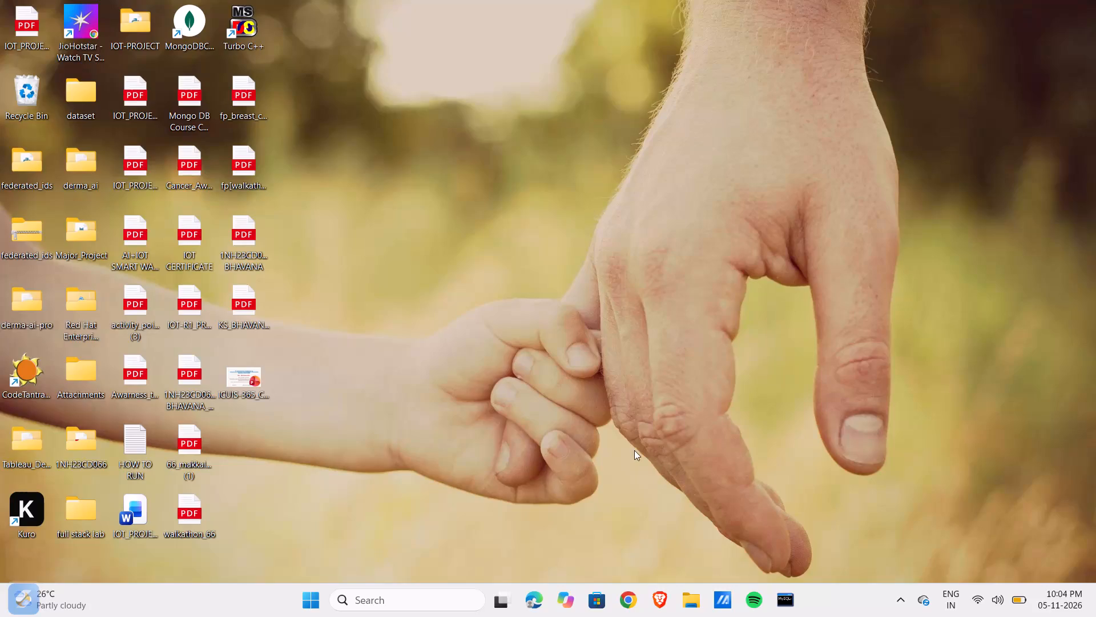
Open the Windows search from the desktop.
left_click(433, 595)
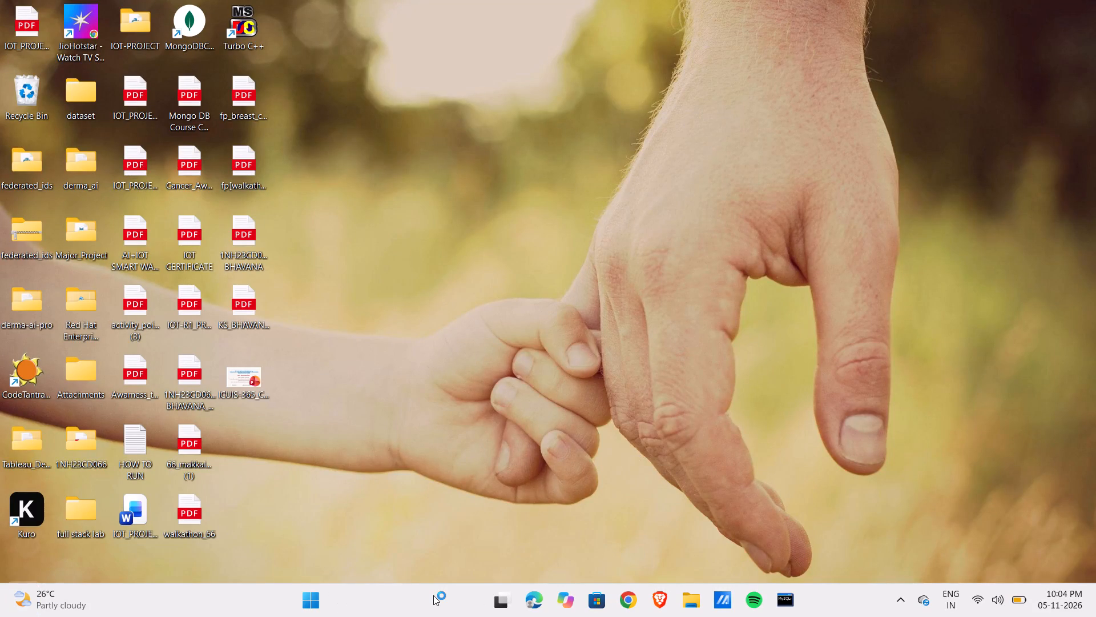
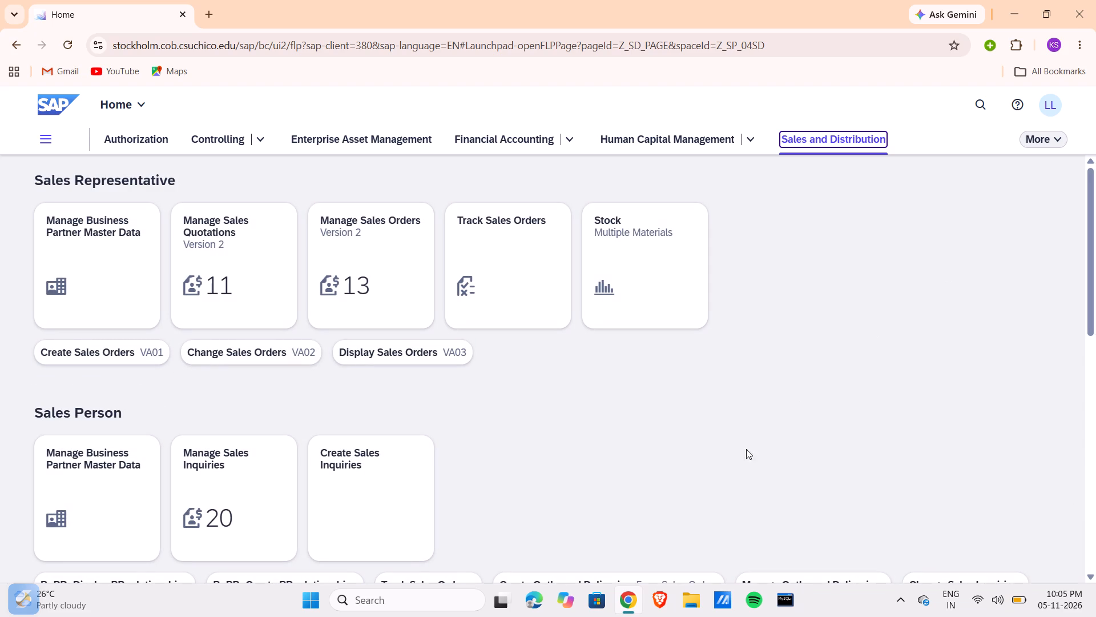
Find Quick Assist with the Windows search and open it.
left_click(400, 600)
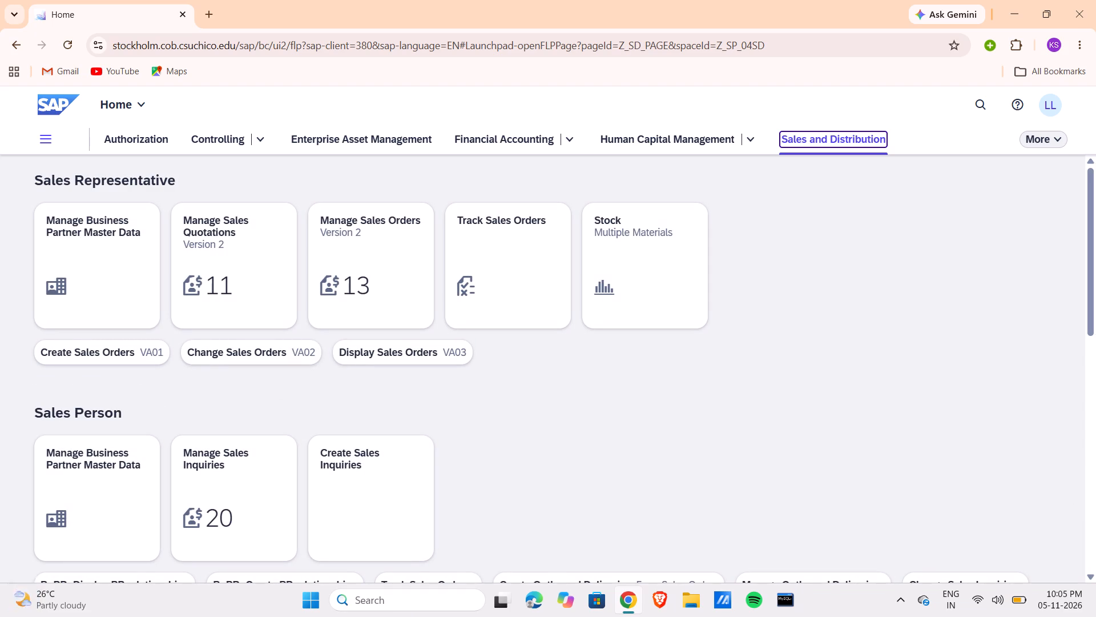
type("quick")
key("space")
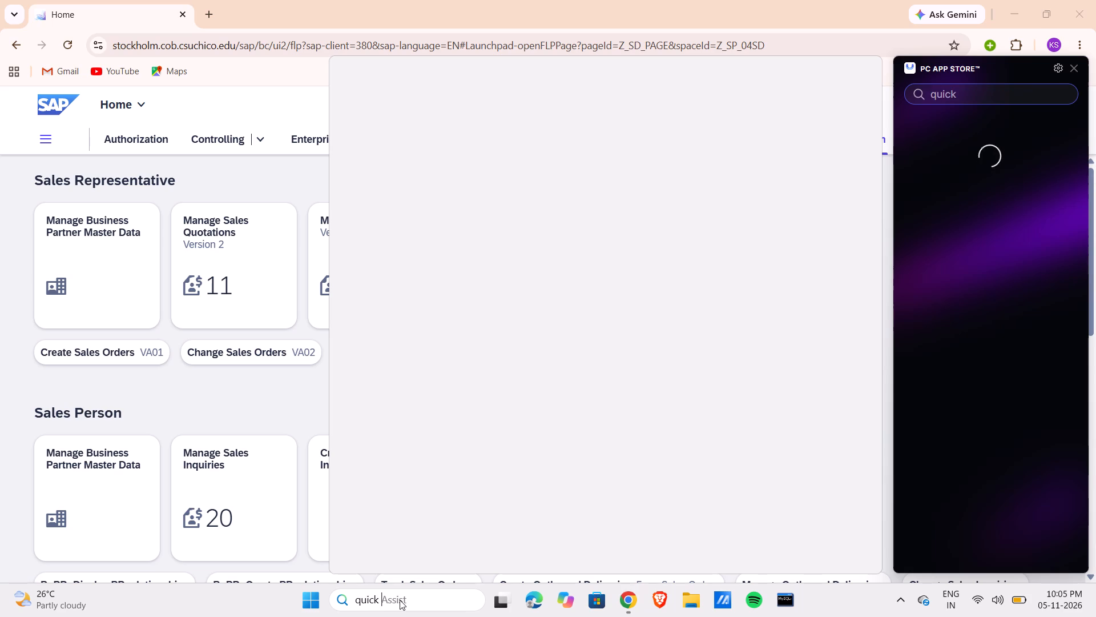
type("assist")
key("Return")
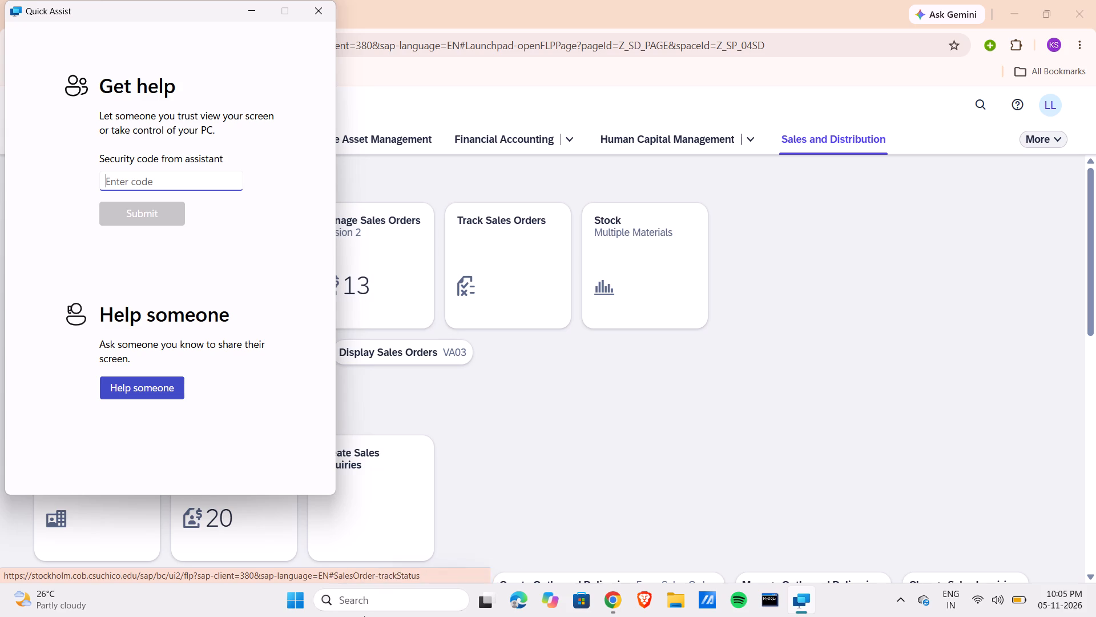
Search Windows for WhatsApp.
left_click(357, 599)
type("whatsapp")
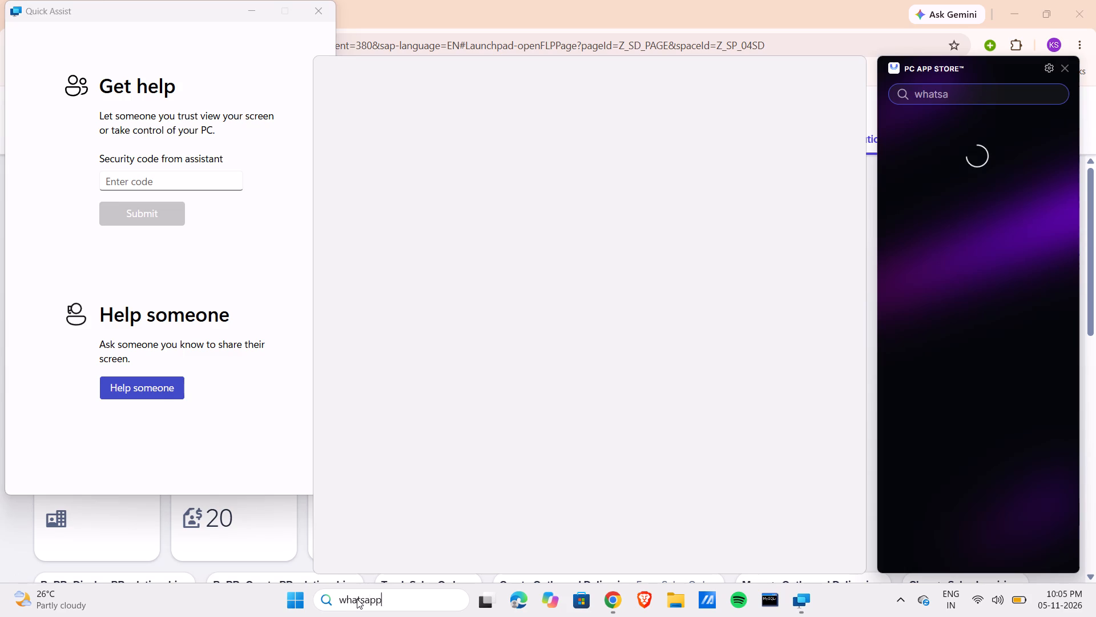
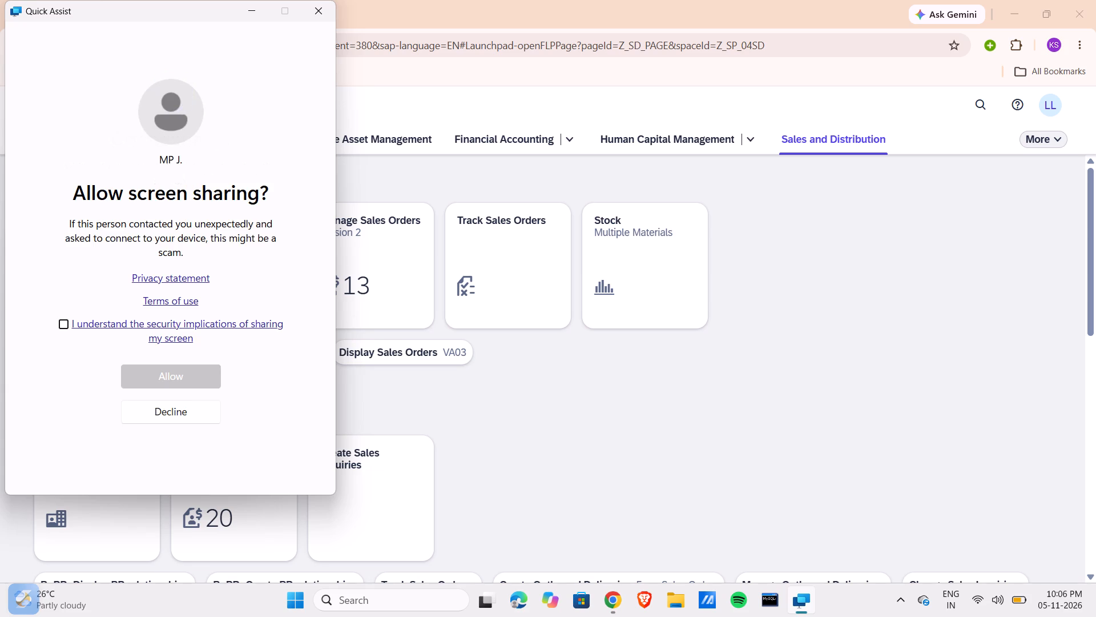
Acknowledge the security implications and allow the Quick Assist screen sharing request.
left_click(61, 322)
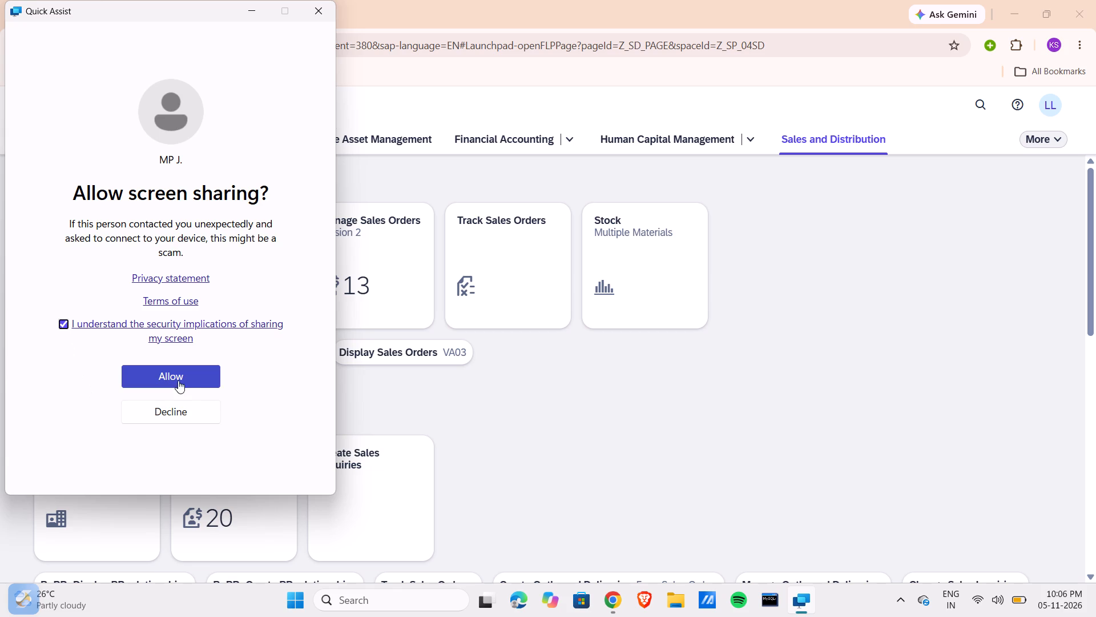
left_click(182, 373)
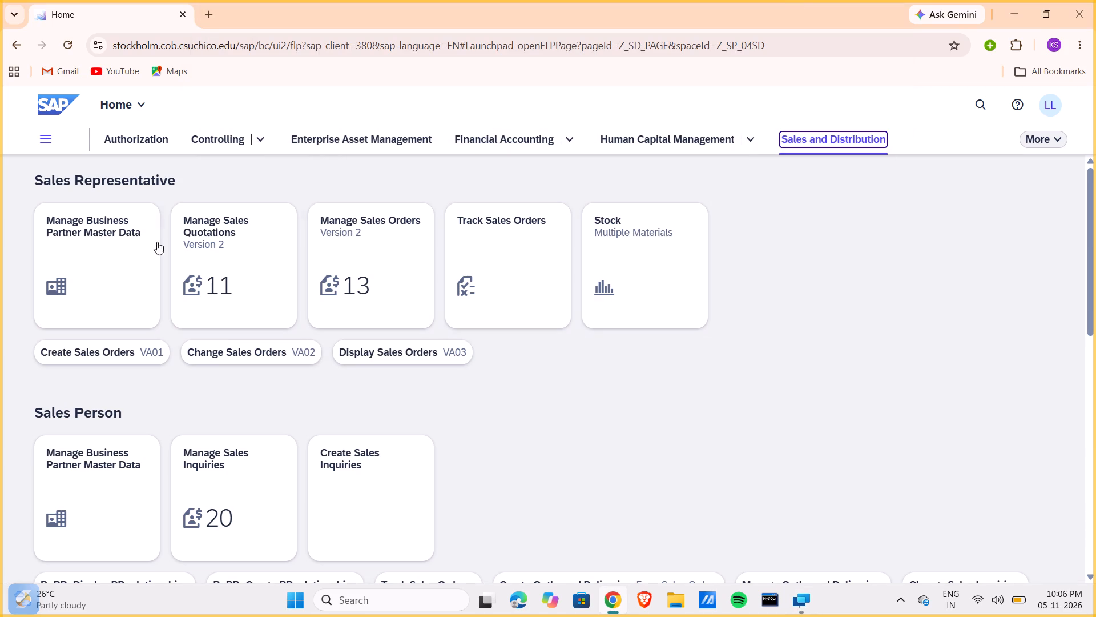
Open Manage Business Partner Master Data from the Sales Representative section and start creating an organization business partner.
double_click(49, 222)
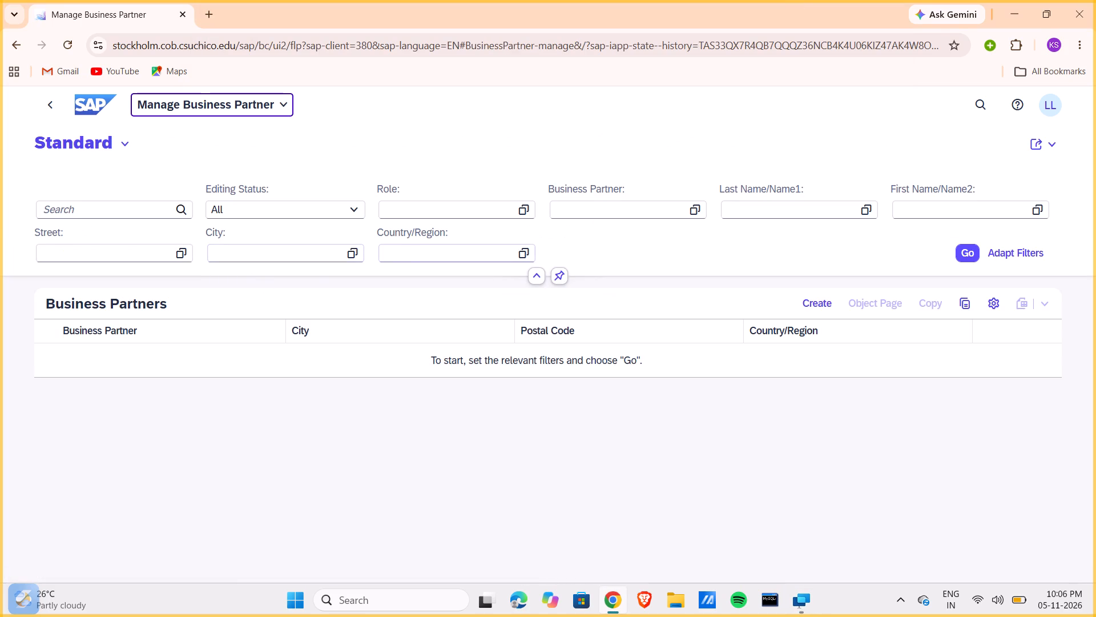
left_click(603, 210)
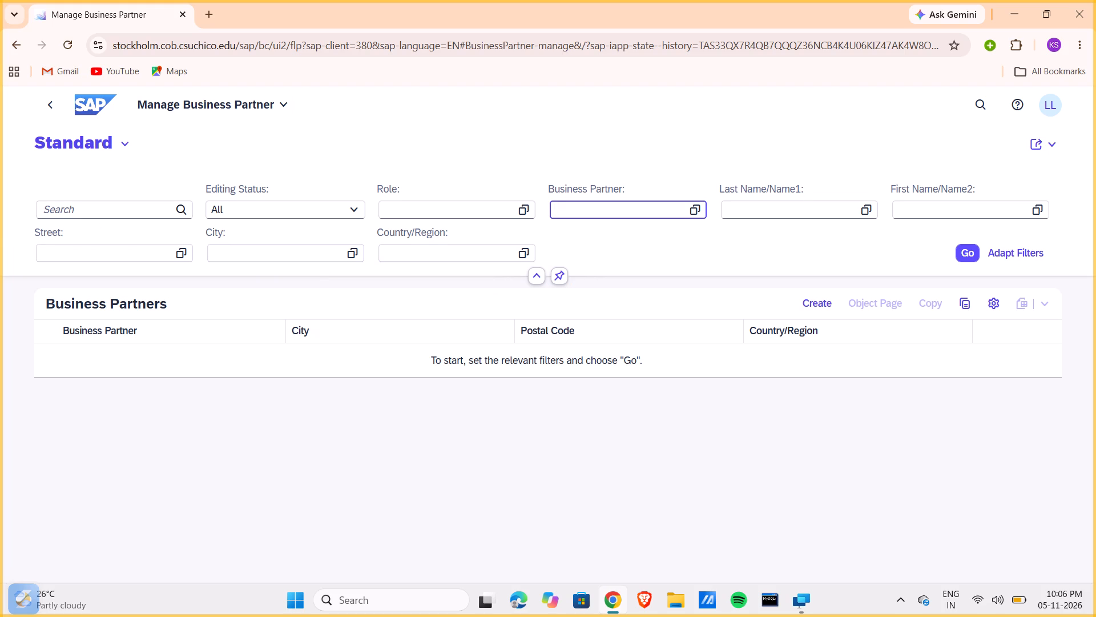
left_click(814, 302)
left_click(821, 351)
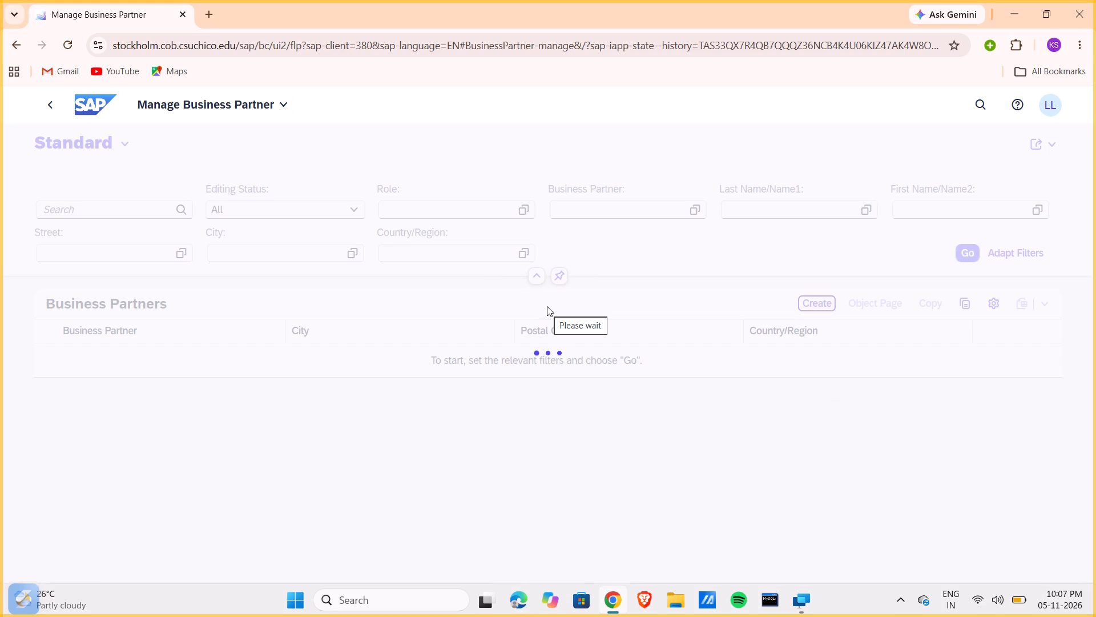
Search the BP role list for FLCU00 and assign that role to the new organization.
scroll(457, 293, "down", 1)
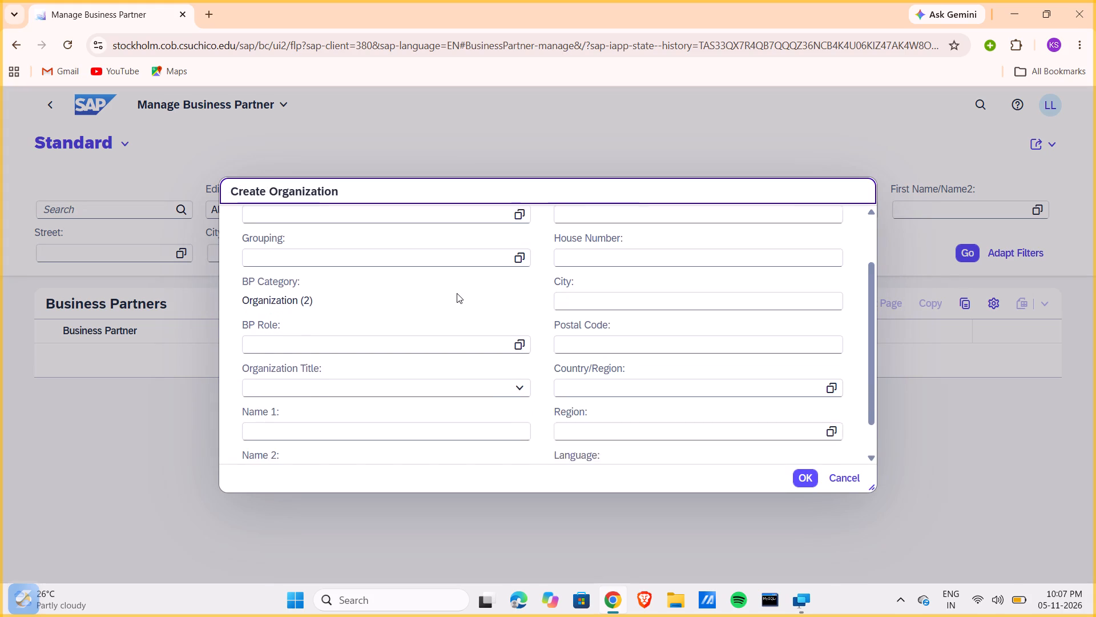
scroll(457, 293, "down", 1)
left_click(513, 332)
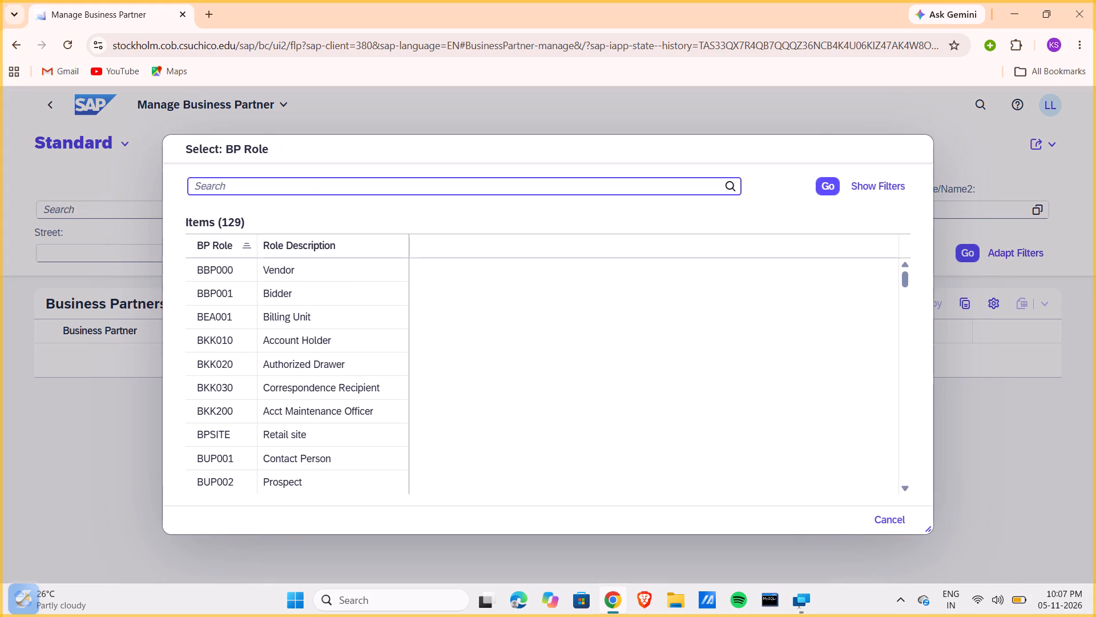
left_click(307, 185)
key("f")
key("BackSpace")
type("FLCU00")
key("Return")
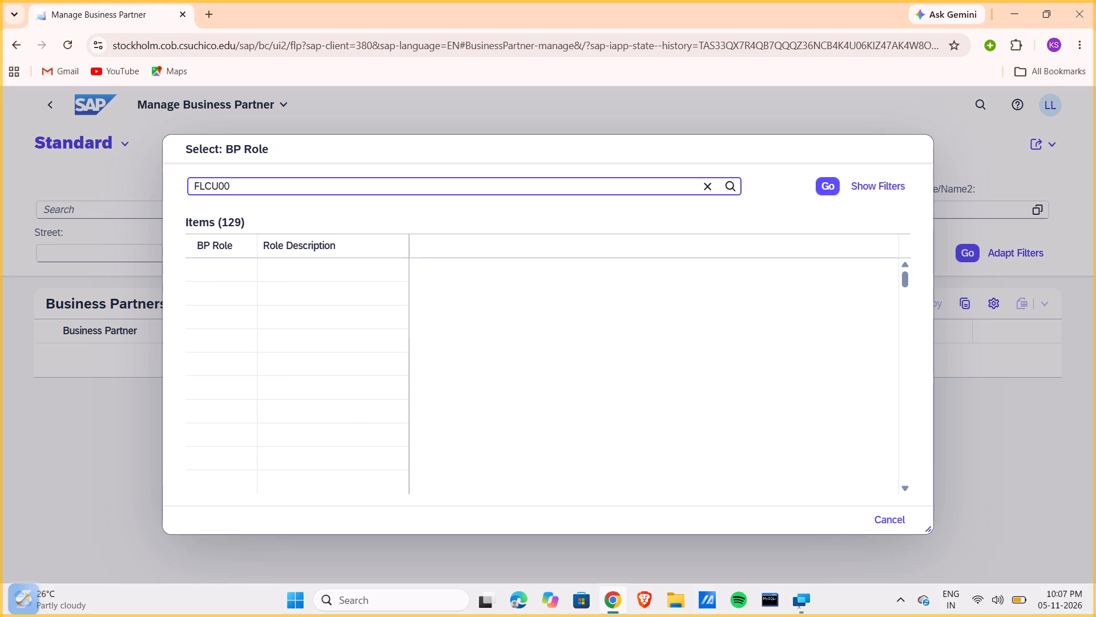
left_click(306, 271)
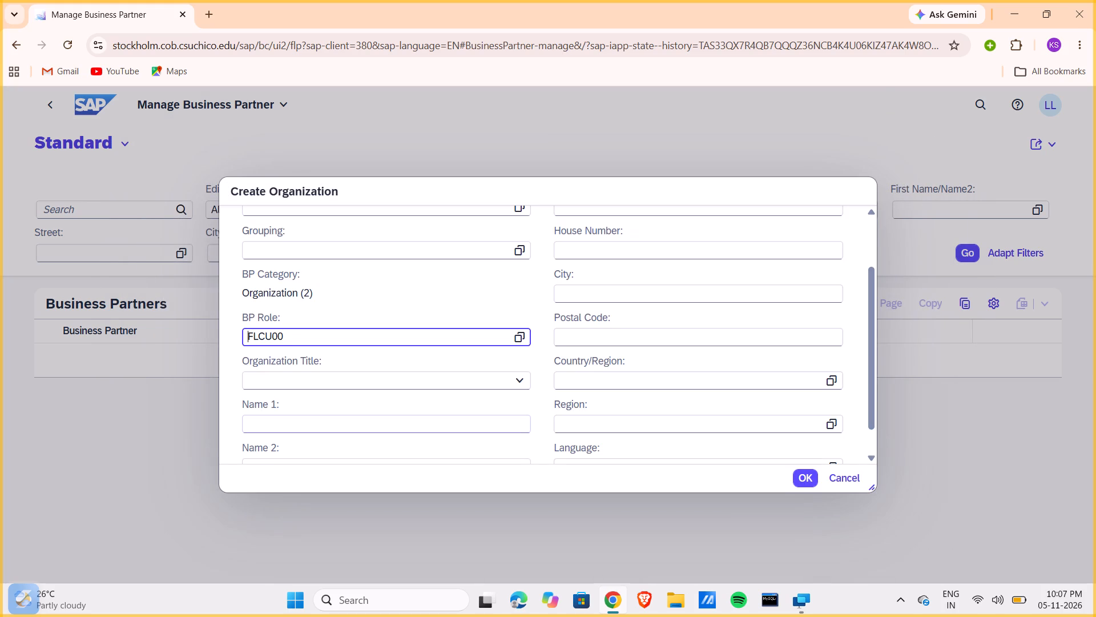
Set the organization title to Company (0003) and enter The Bike Zone 126 as Name 1.
left_click(527, 379)
left_click(413, 398)
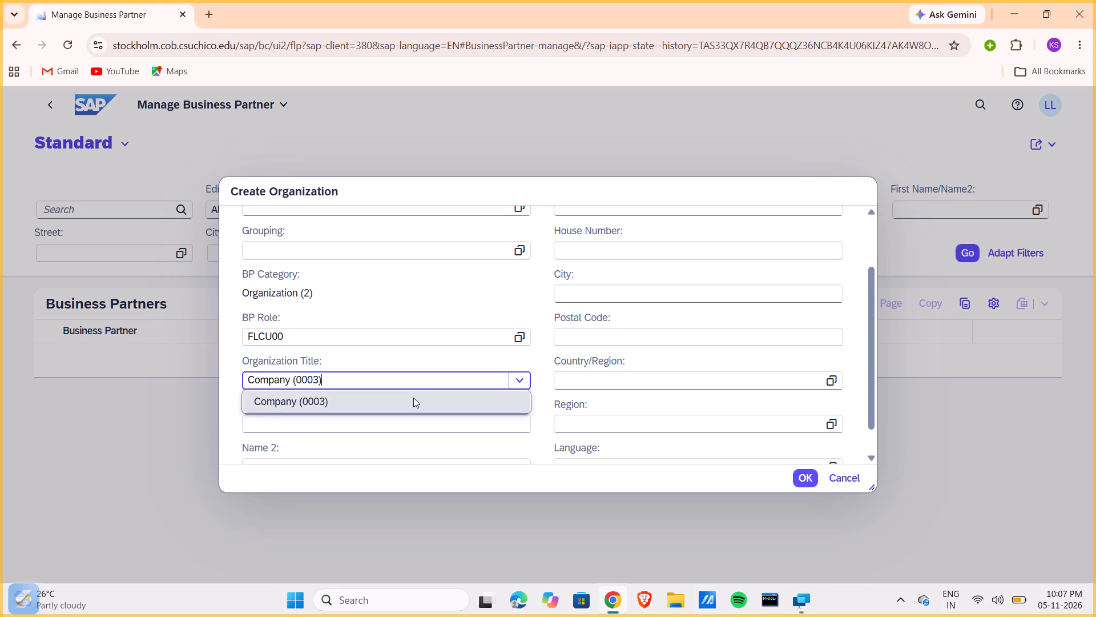
scroll(390, 418, "down", 2)
left_click(365, 399)
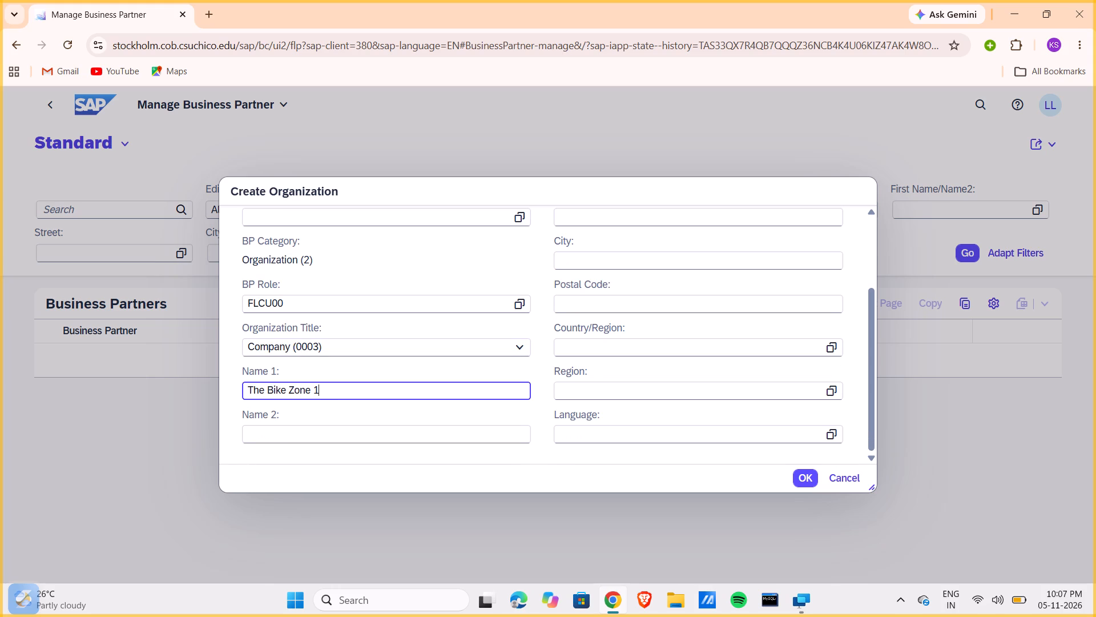
Enter the company's street in the Standard Address section.
scroll(702, 347, "up", 6)
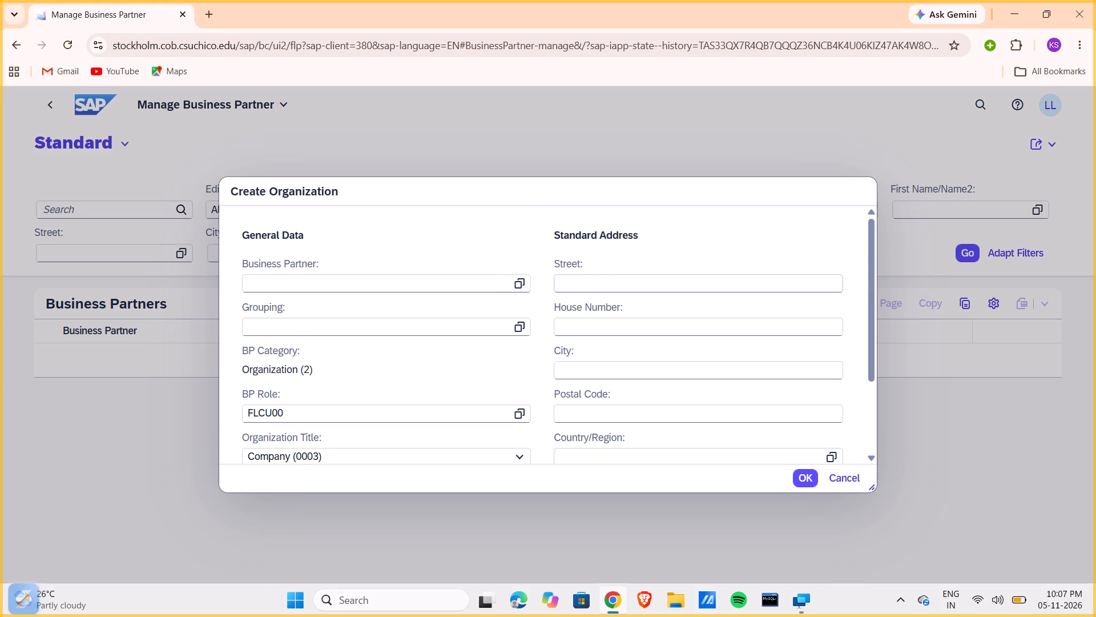
left_click(610, 285)
scroll(368, 413, "down", 1)
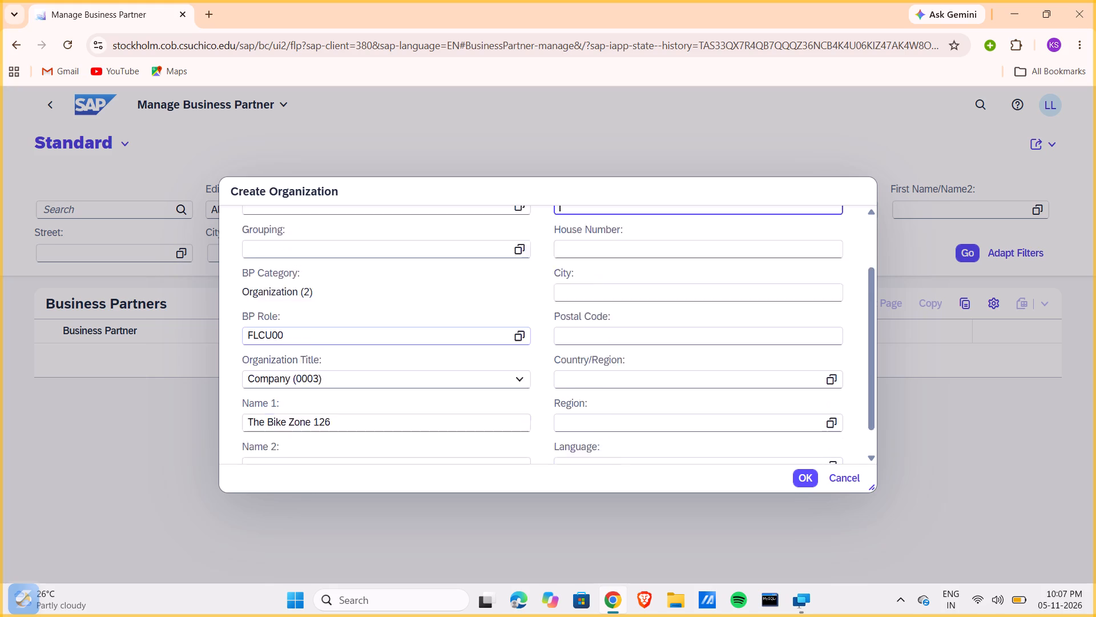
scroll(368, 413, "down", 1)
scroll(368, 413, "up", 4)
left_click(626, 287)
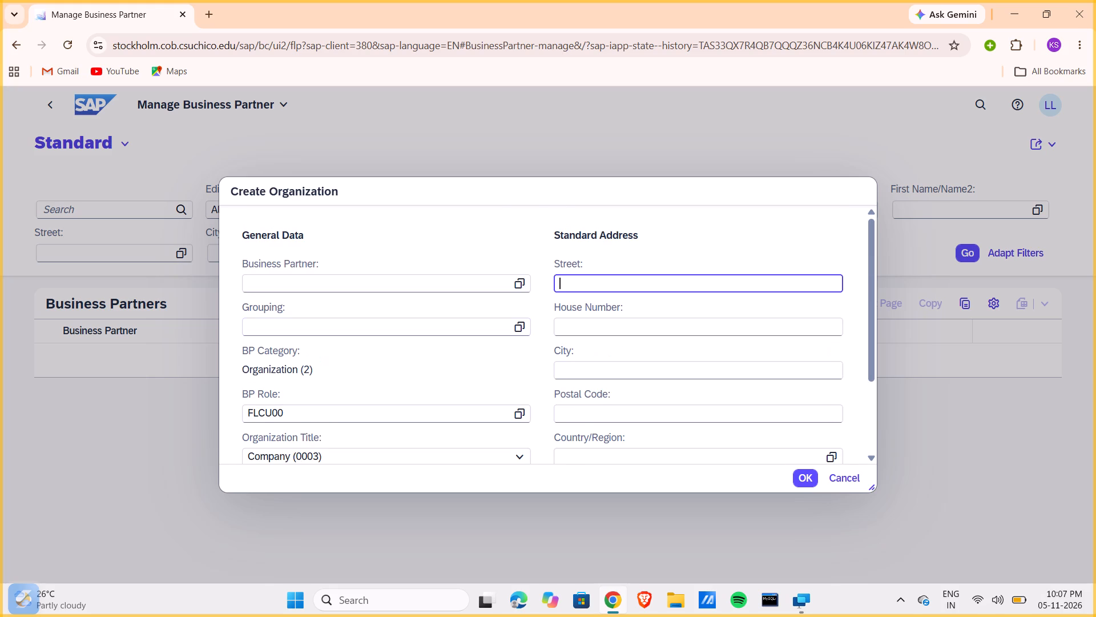
type("2144 N O")
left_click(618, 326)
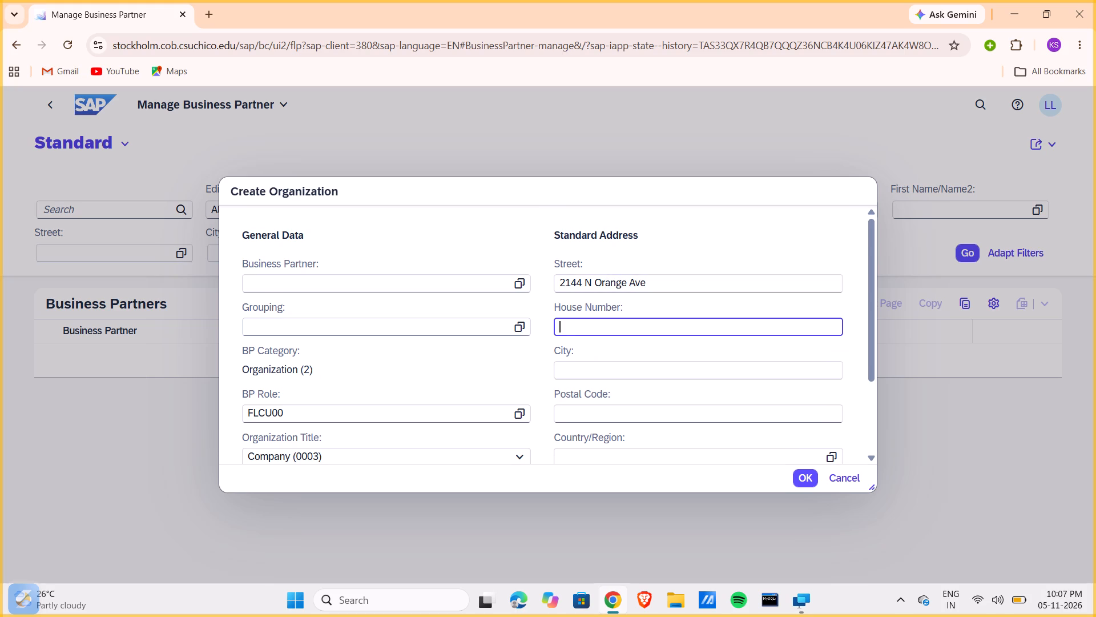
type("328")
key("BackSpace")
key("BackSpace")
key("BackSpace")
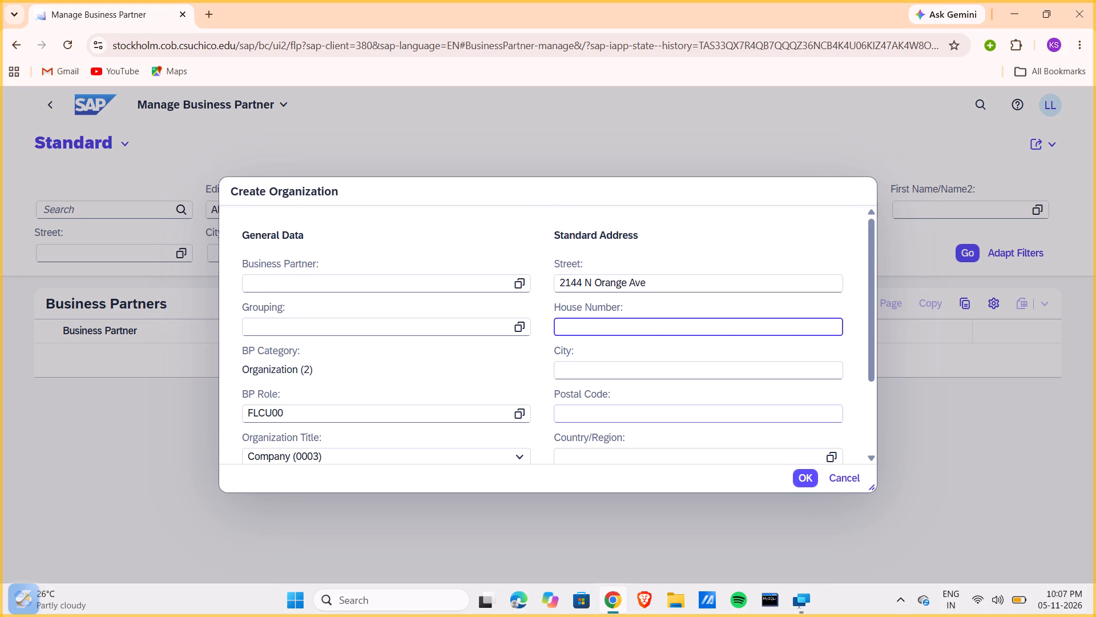
Enter the company's postal code and set the city to Orlando in the standard address.
left_click(627, 418)
type("328")
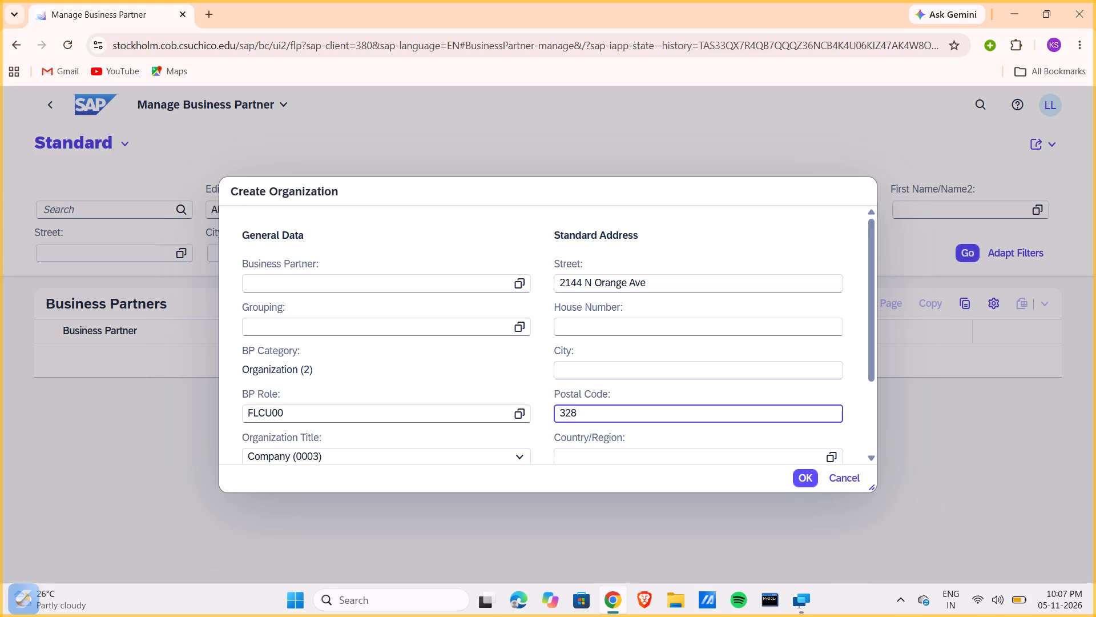
type("01")
key("BackSpace")
key("4")
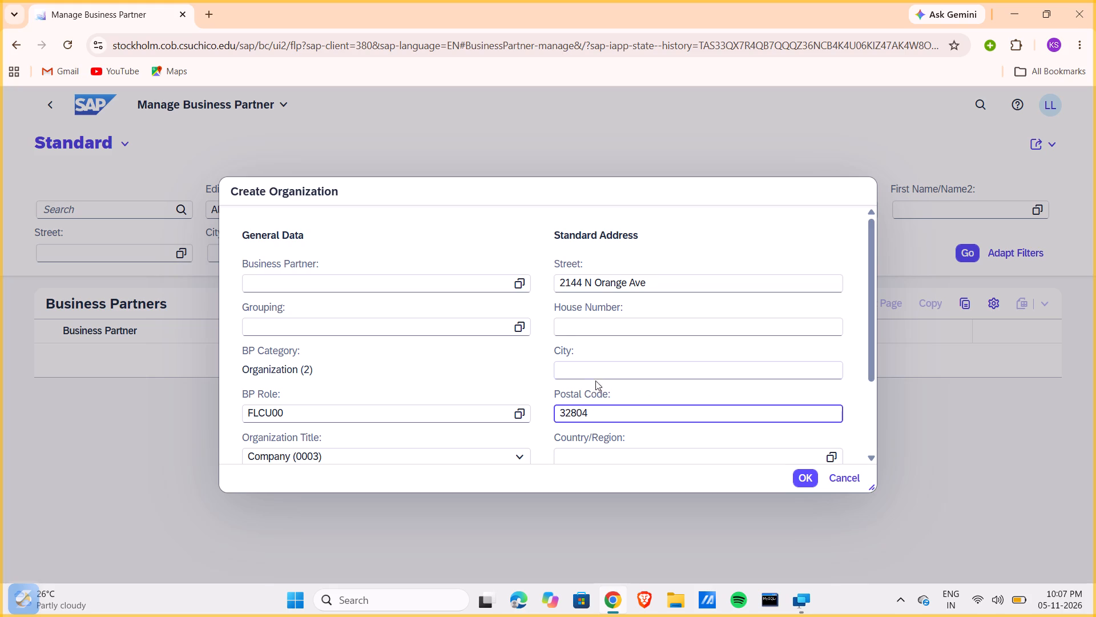
left_click(587, 364)
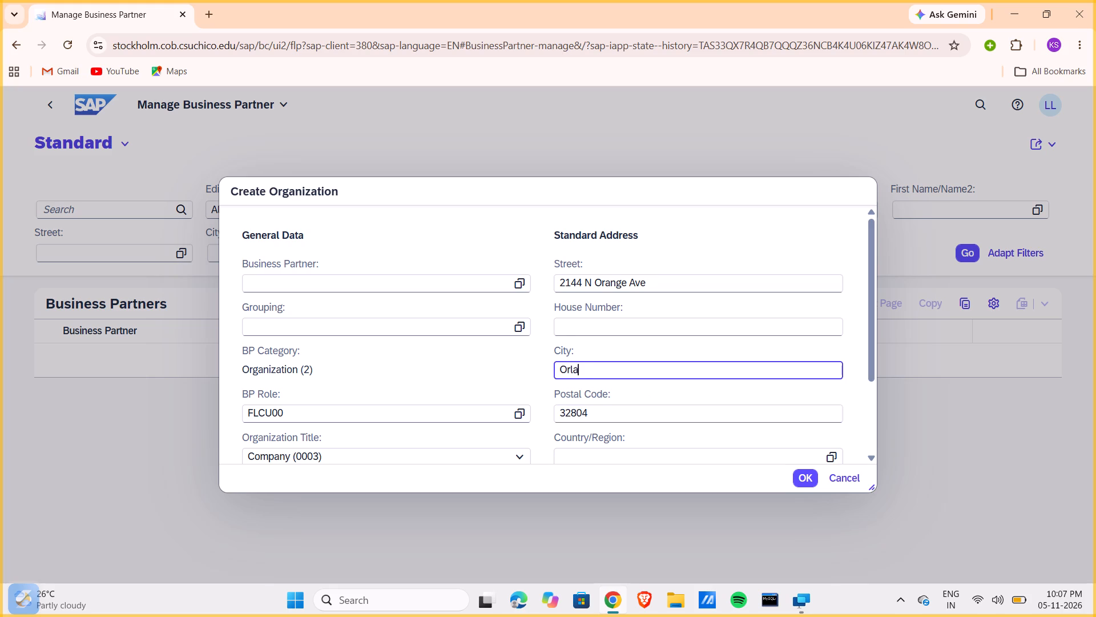
key("BackSpace")
type("do")
Set the country to US, the region to FL and the language to EN, and confirm the organization's initial data.
scroll(587, 364, "down", 3)
left_click(642, 351)
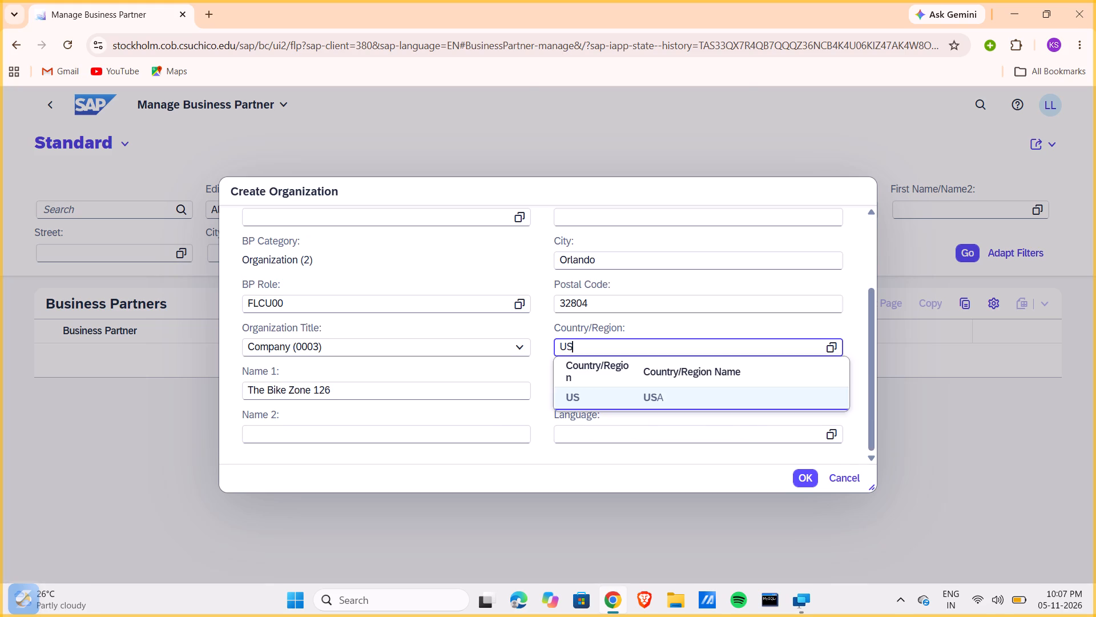
left_click(603, 399)
left_click(590, 386)
type("FL")
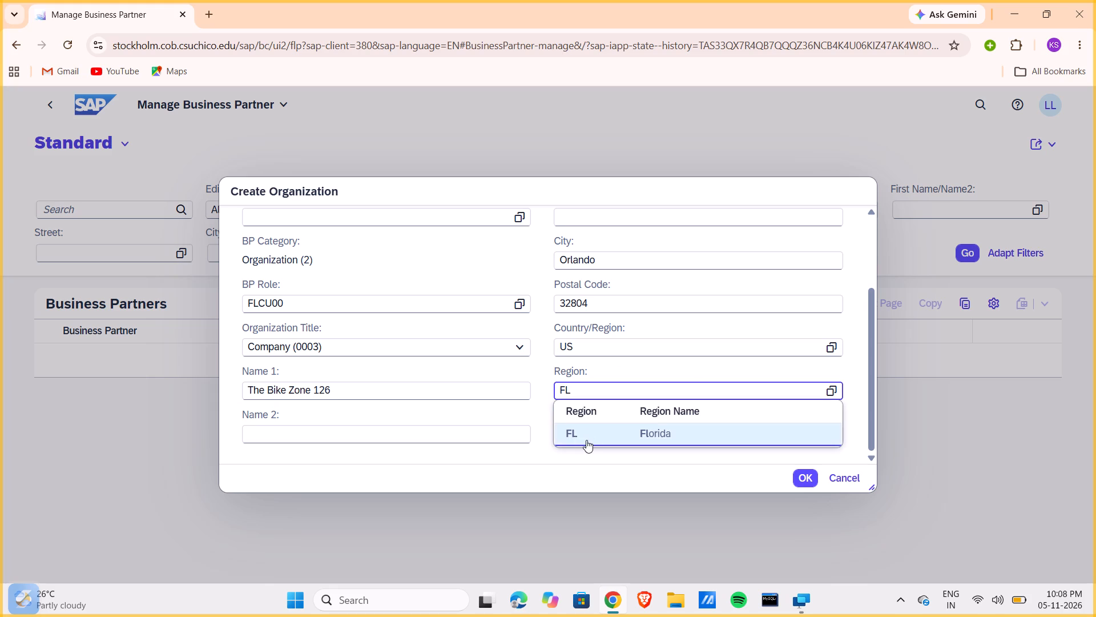
left_click(586, 440)
left_click(582, 428)
type("EN")
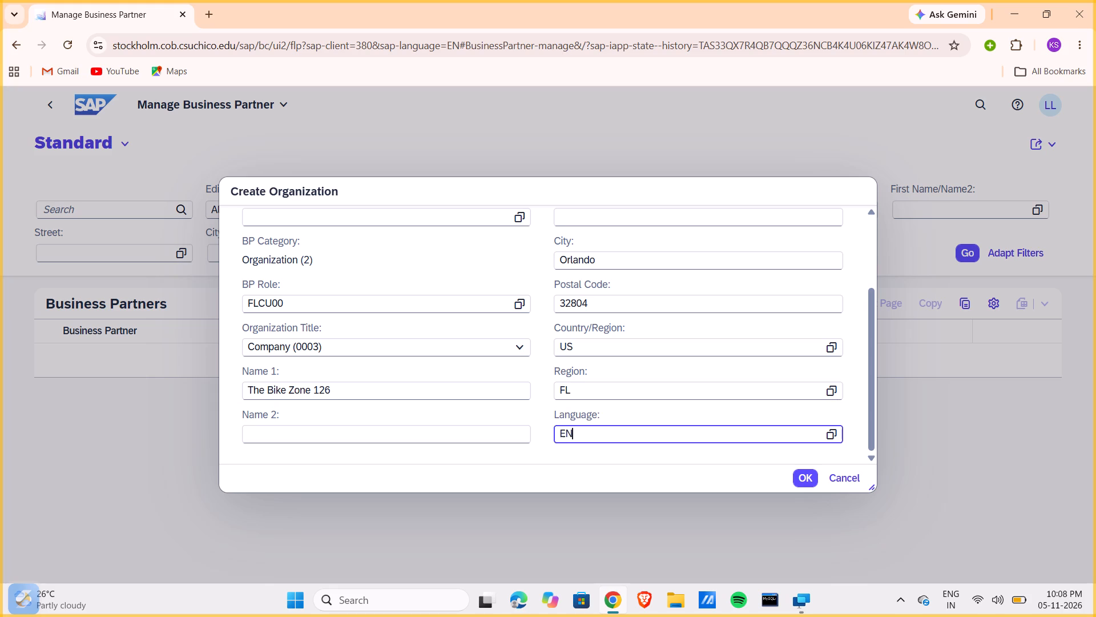
left_click(633, 475)
left_click(811, 477)
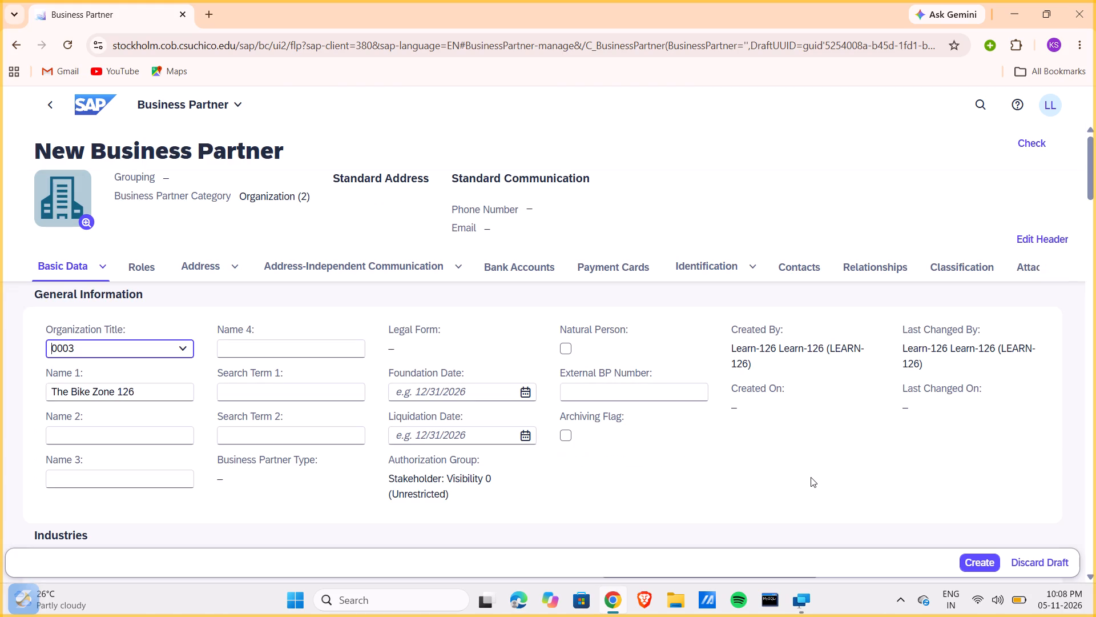
Enter 126 as Search Term 1 in the new business partner's general information.
left_click(325, 380)
left_click(320, 392)
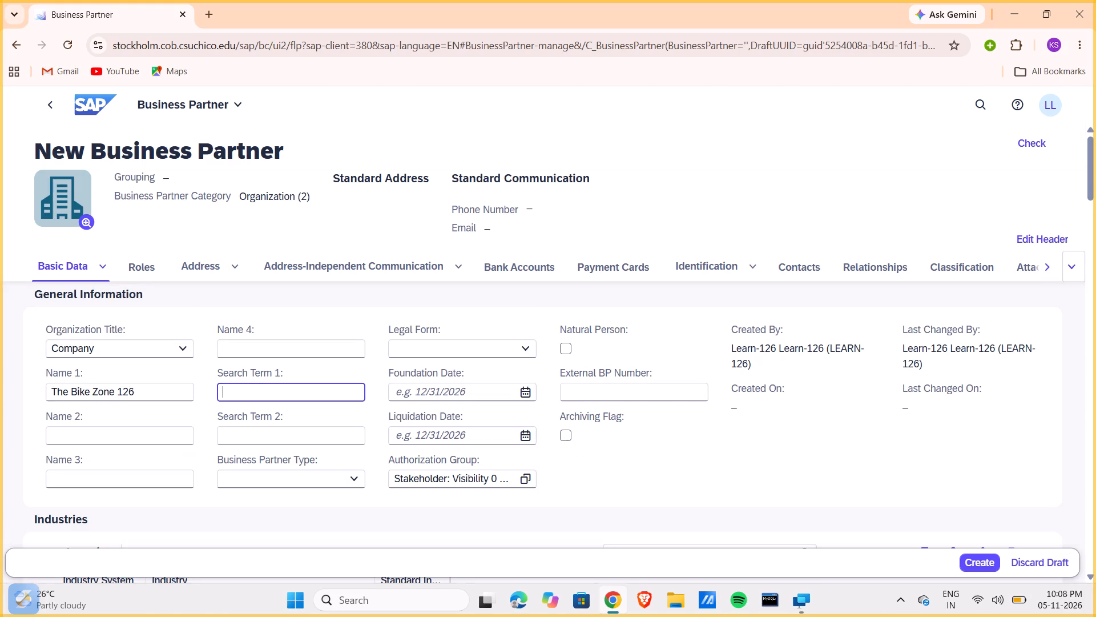
type("126")
scroll(320, 392, "down", 1)
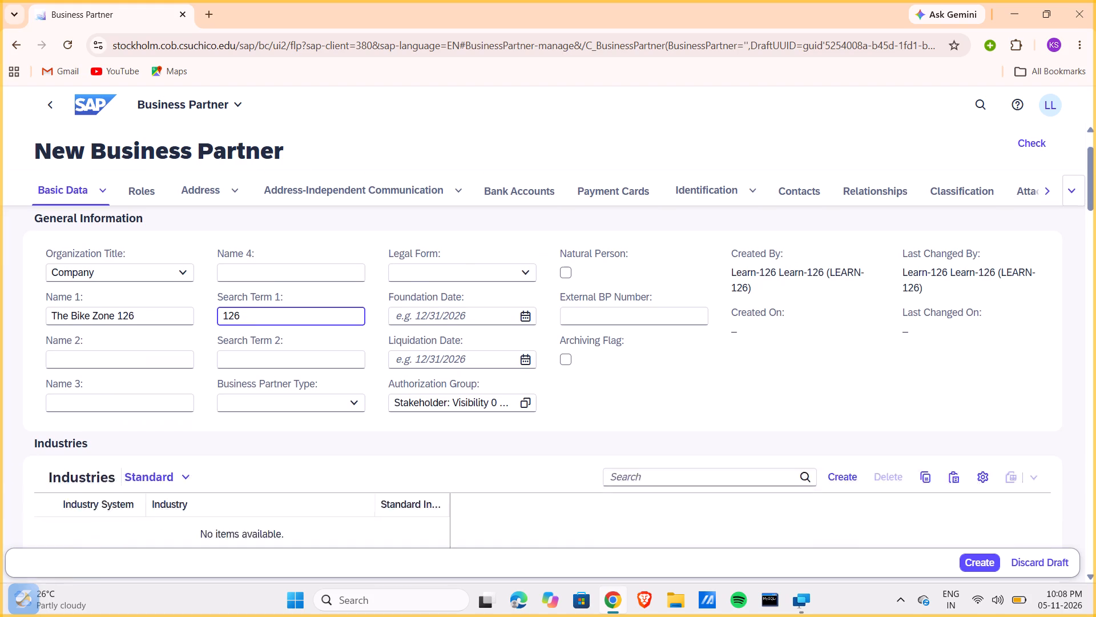
scroll(320, 392, "down", 3)
scroll(320, 392, "up", 4)
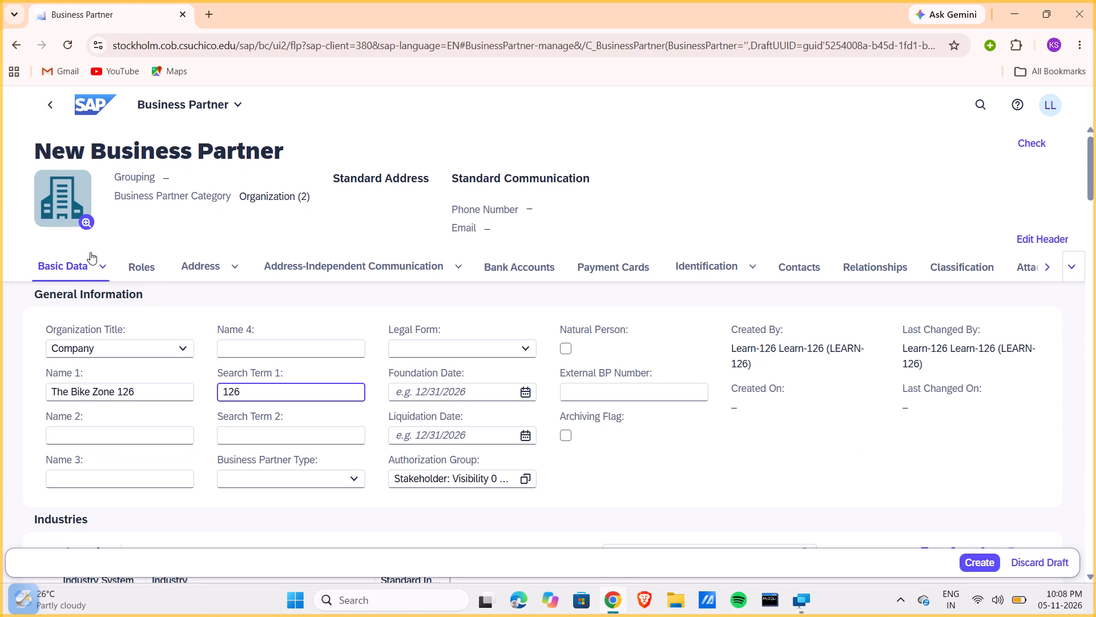
left_click(205, 265)
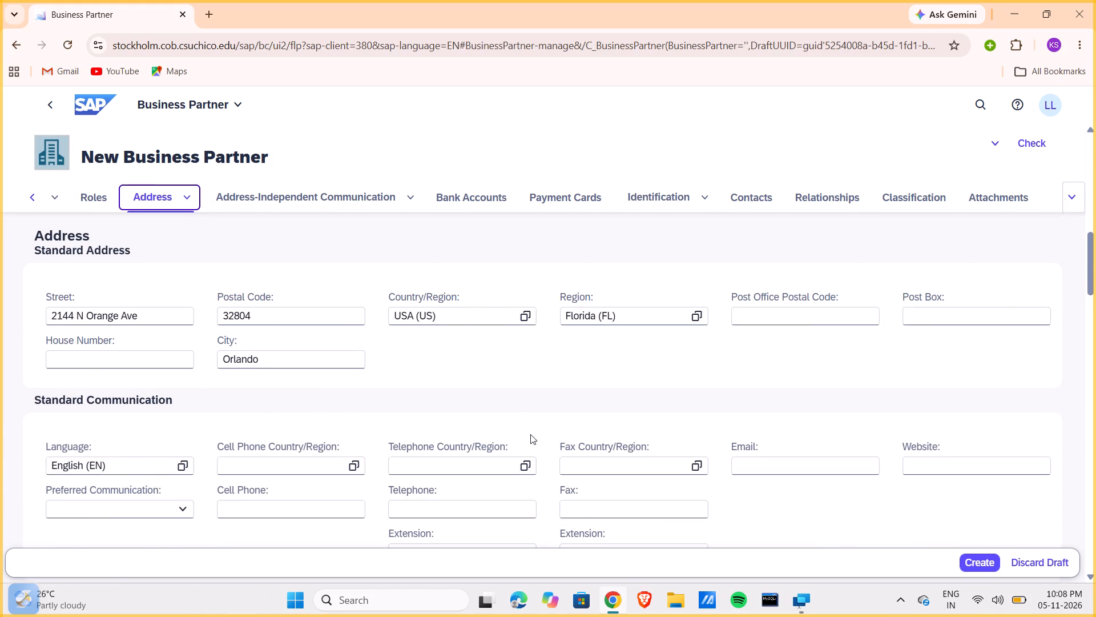
scroll(530, 434, "down", 4)
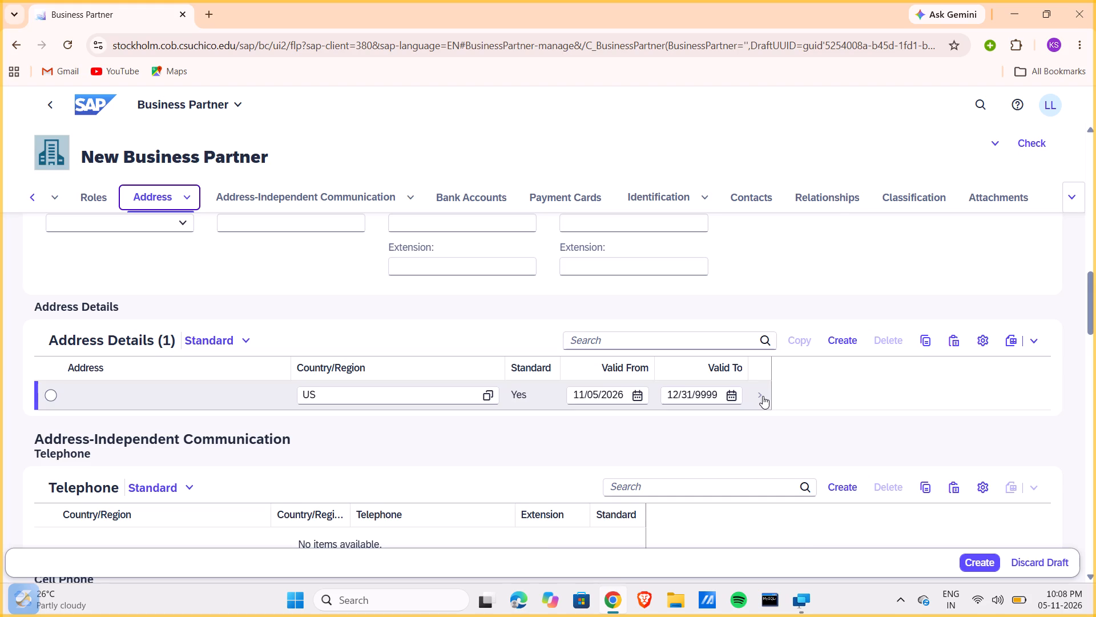
left_click(763, 396)
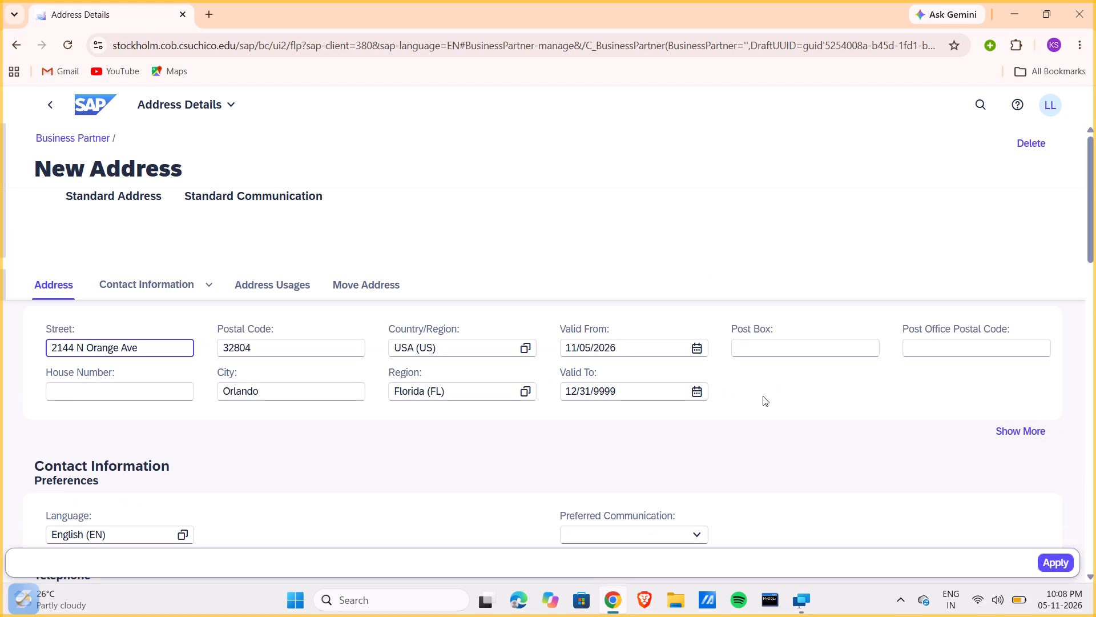
scroll(618, 318, "down", 2)
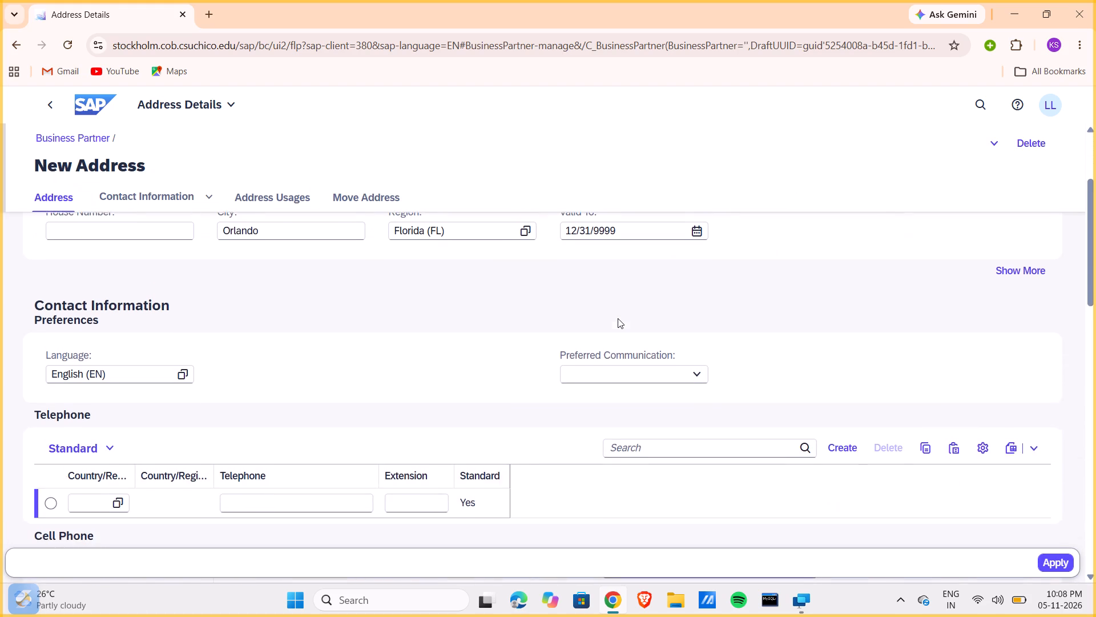
scroll(618, 318, "down", 3)
scroll(618, 318, "up", 1)
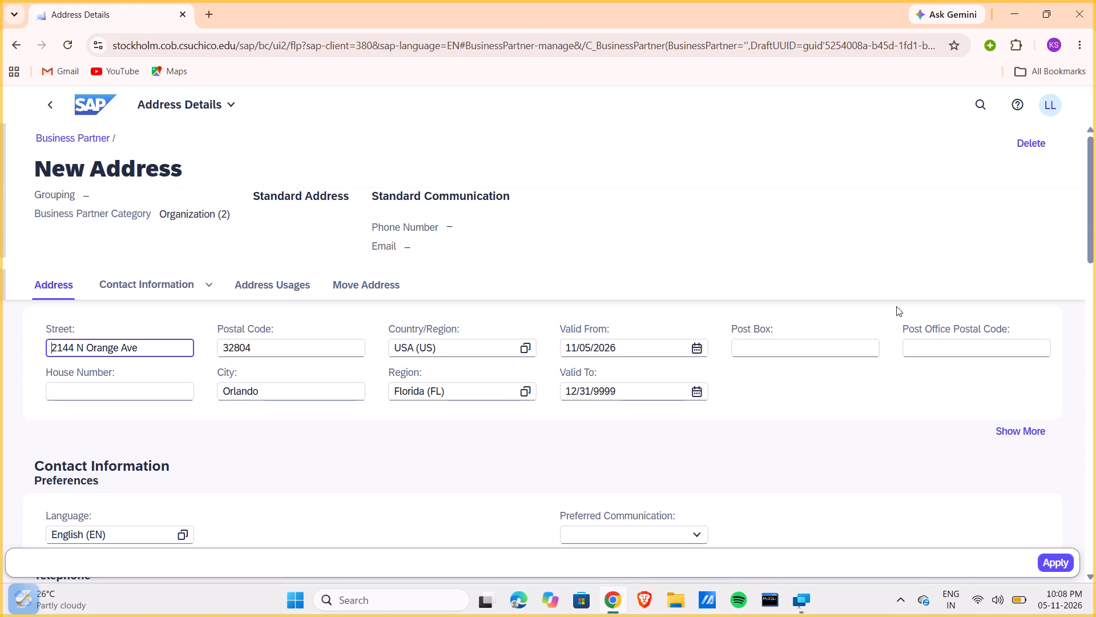
left_click(1022, 427)
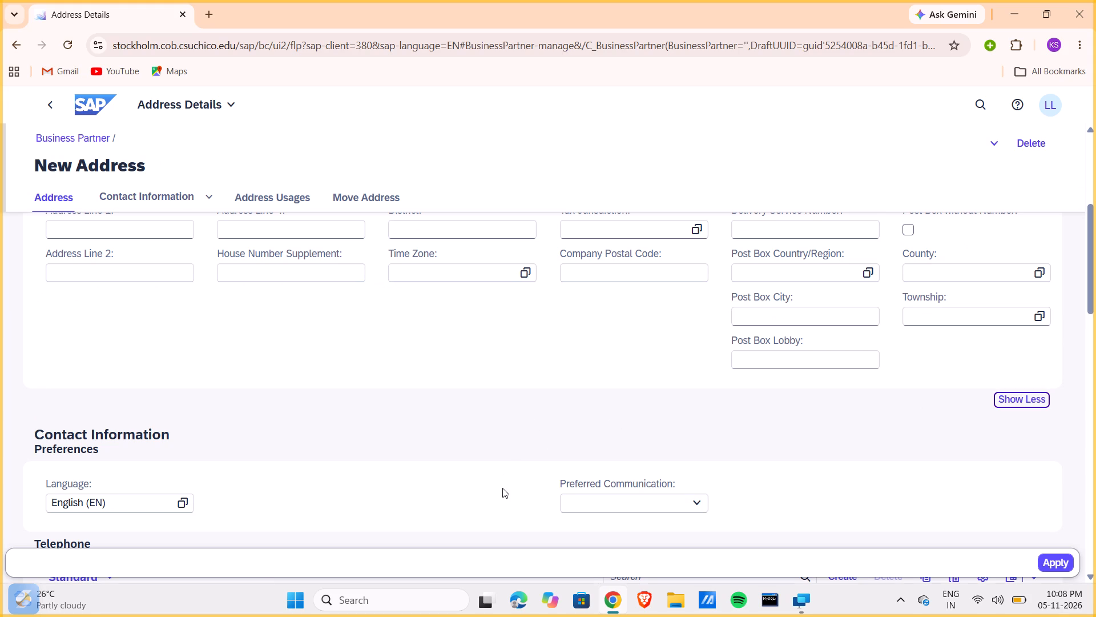
scroll(507, 323, "up", 2)
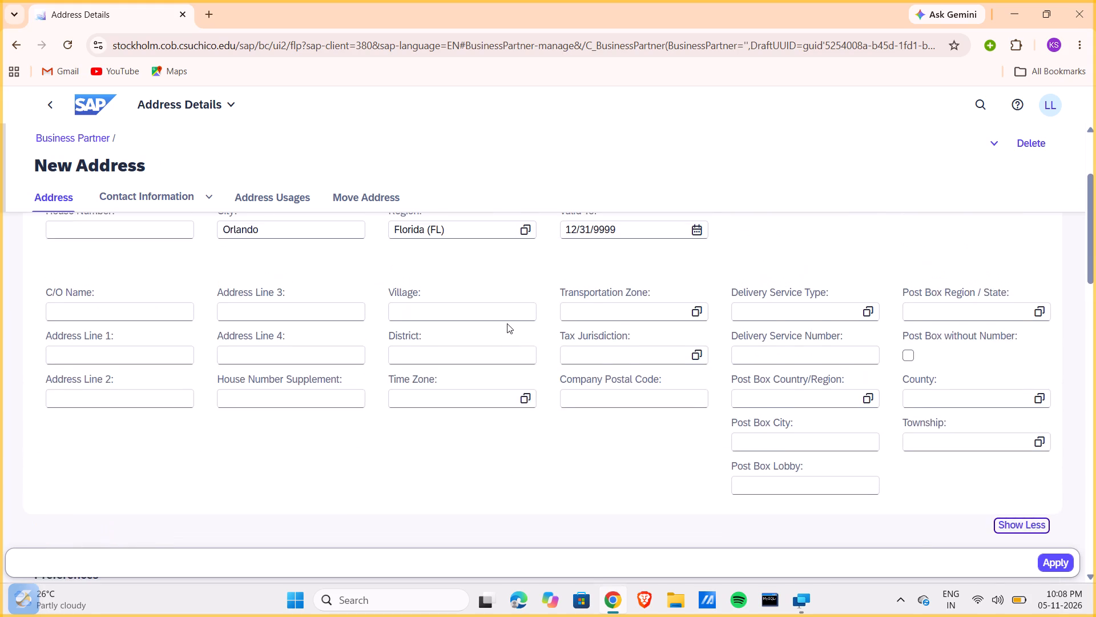
scroll(507, 323, "up", 2)
scroll(507, 323, "down", 1)
left_click(692, 400)
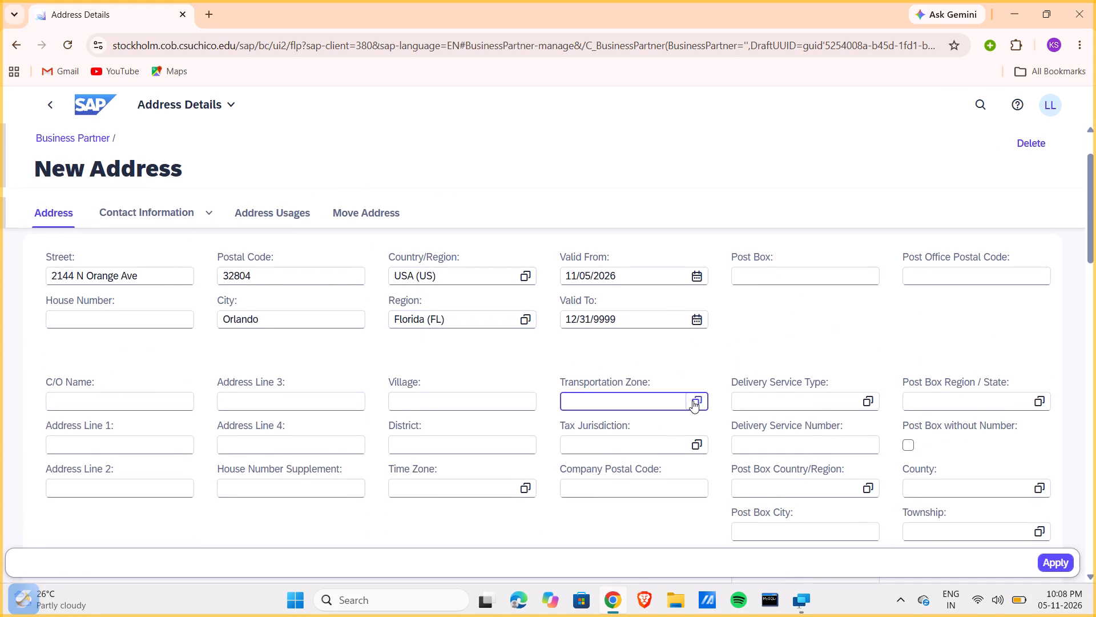
left_click(406, 269)
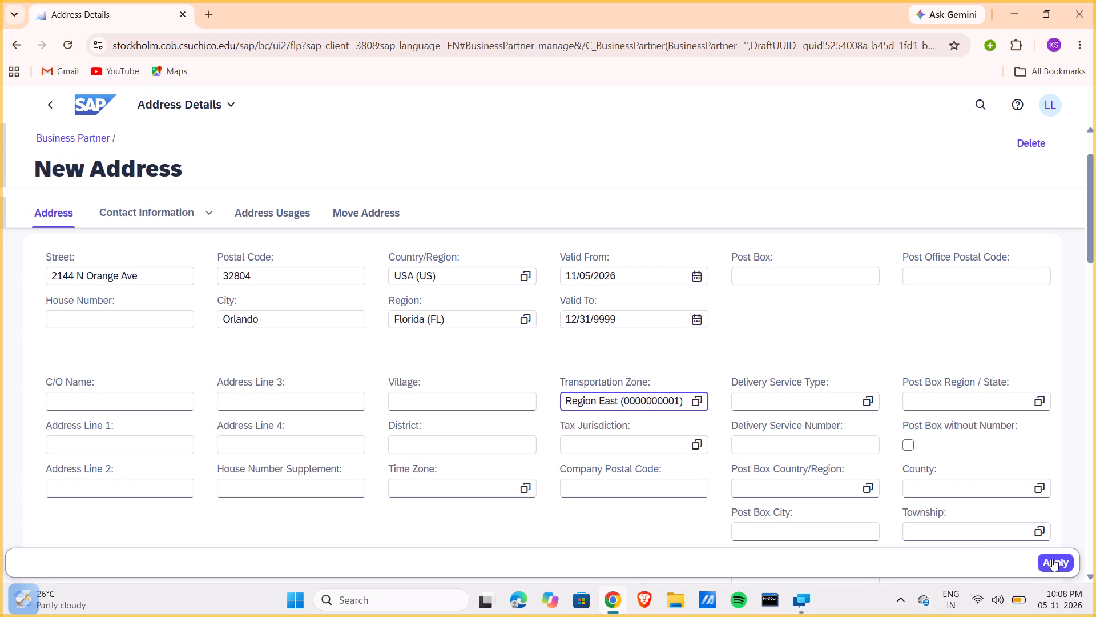
left_click(1052, 559)
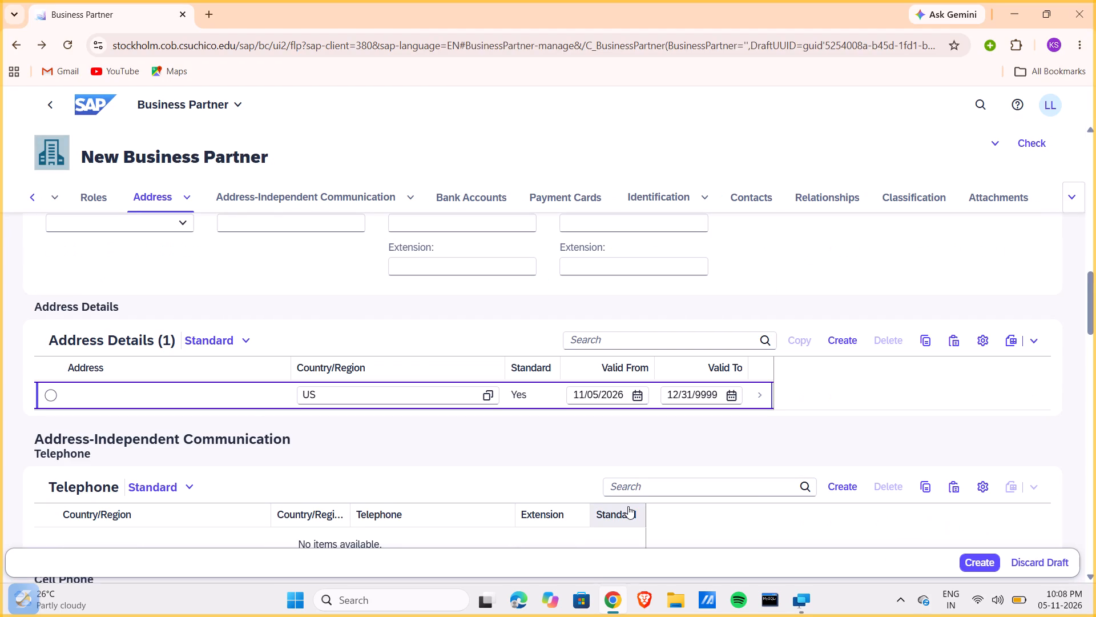
Create the new business partner from the completed draft.
left_click(977, 562)
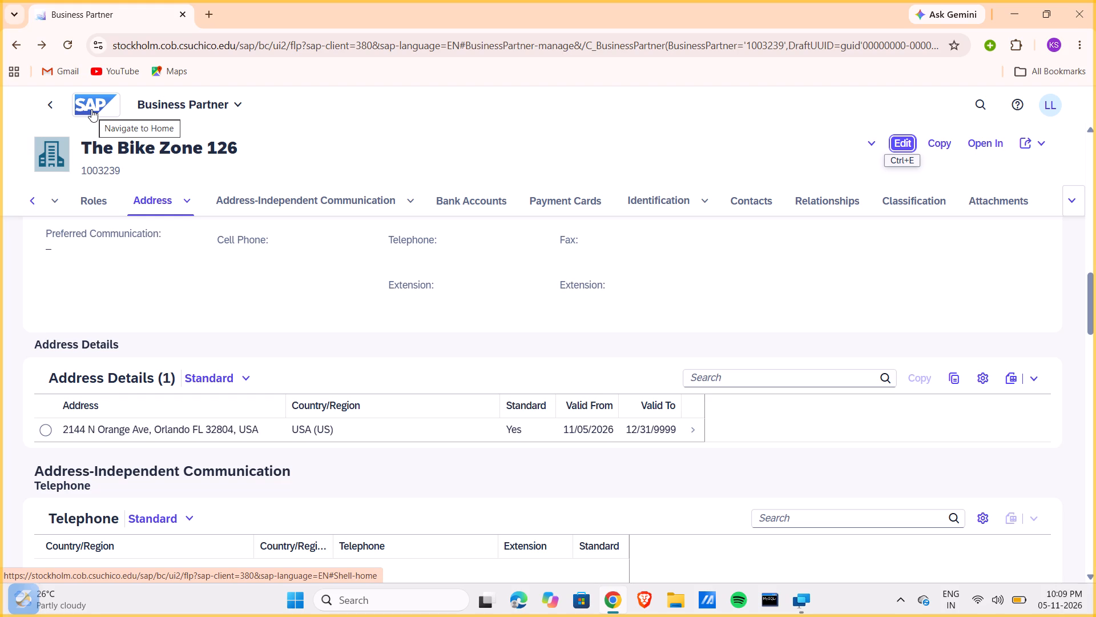
Return to the home page and open Manage Business Partner Master Data for the Sales Representative in Sales and Distribution.
left_click(91, 109)
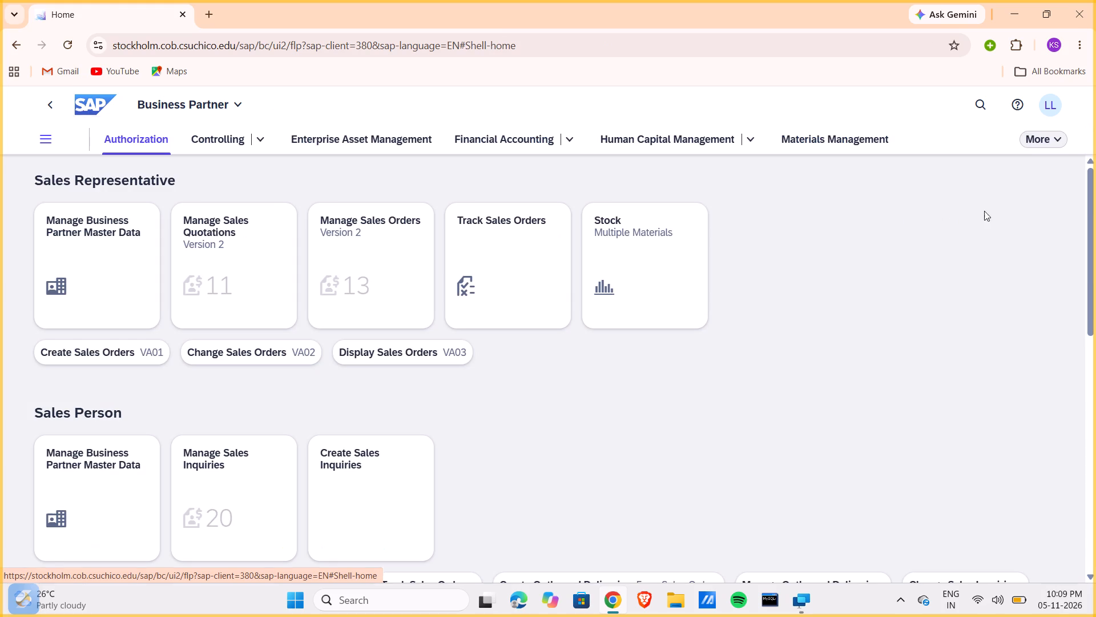
left_click(1030, 146)
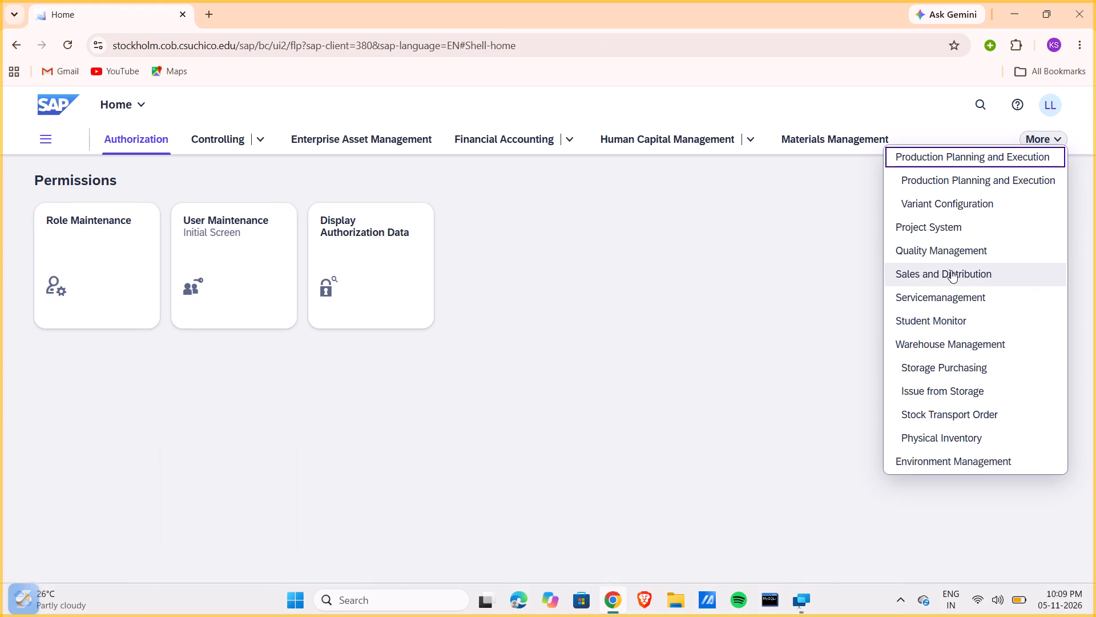
left_click(951, 270)
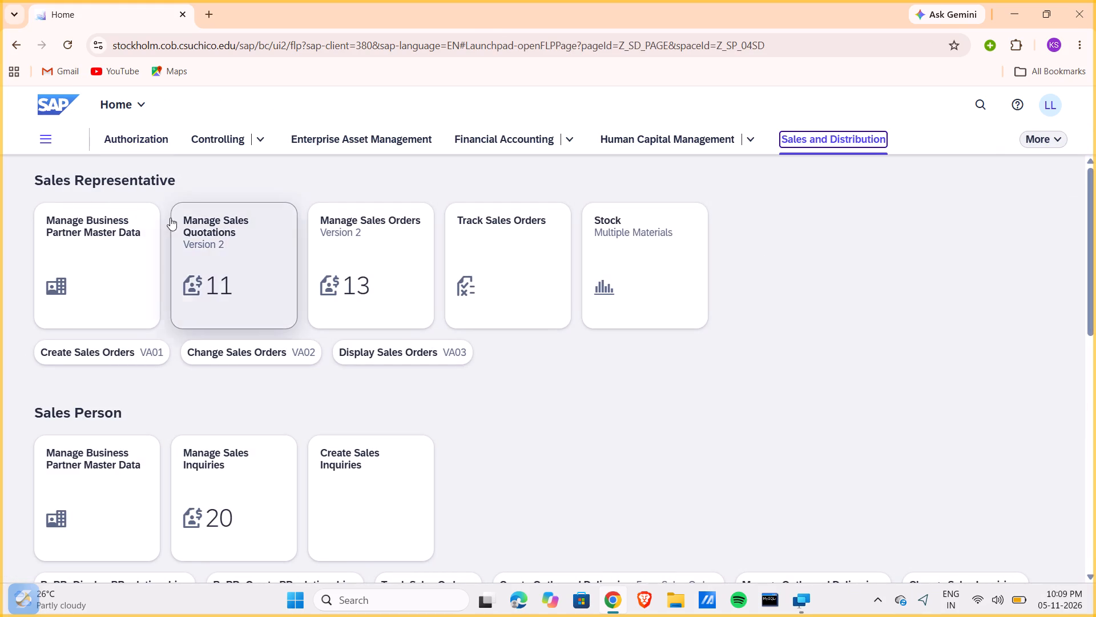
double_click(108, 226)
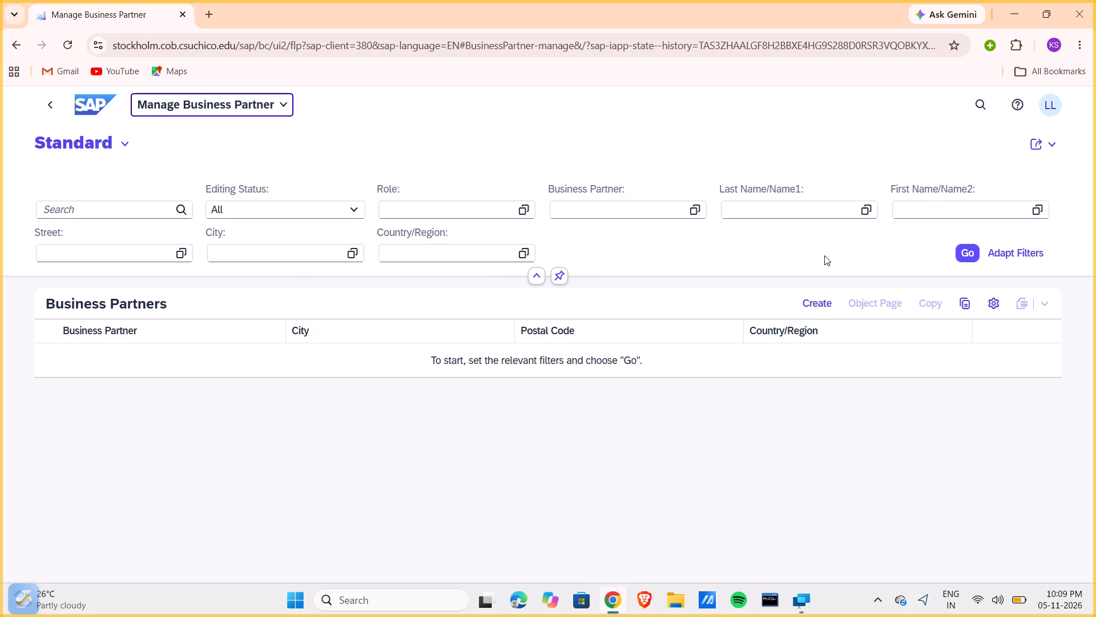
Search business partners by Name1 The Bike Zone 126 and open the record numbered 1003239.
left_click(743, 207)
key("t")
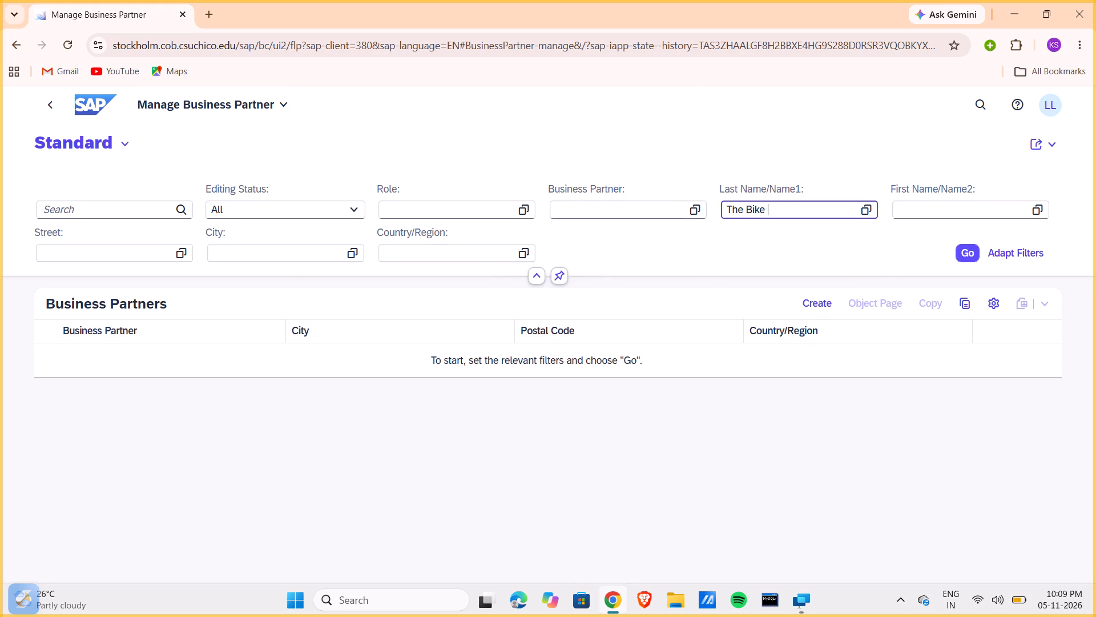
key("z")
key("Return")
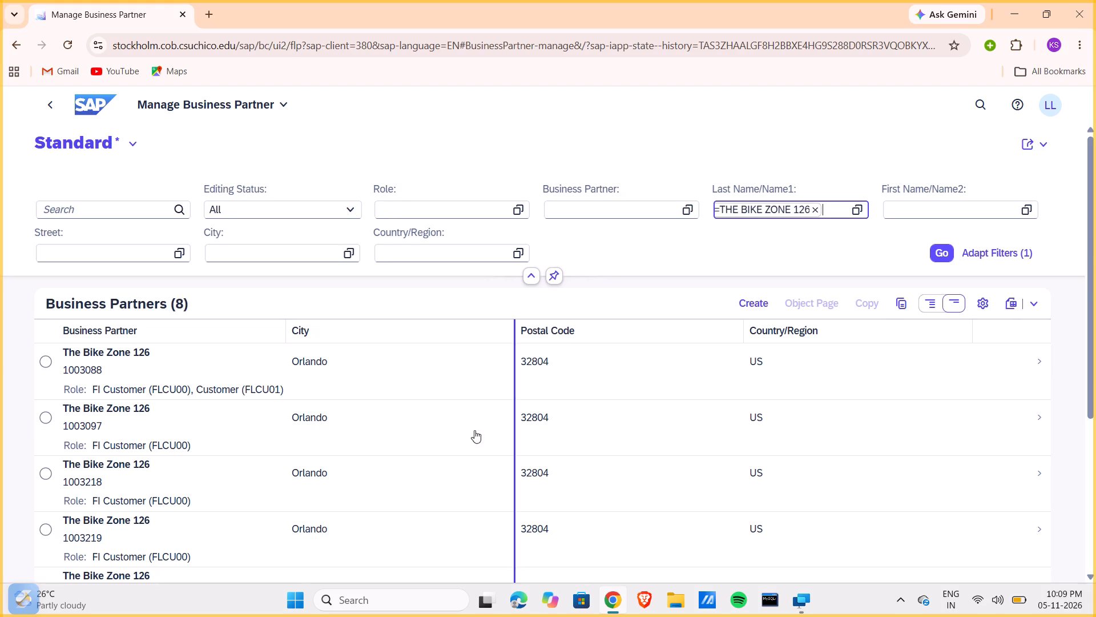
scroll(465, 441, "down", 8)
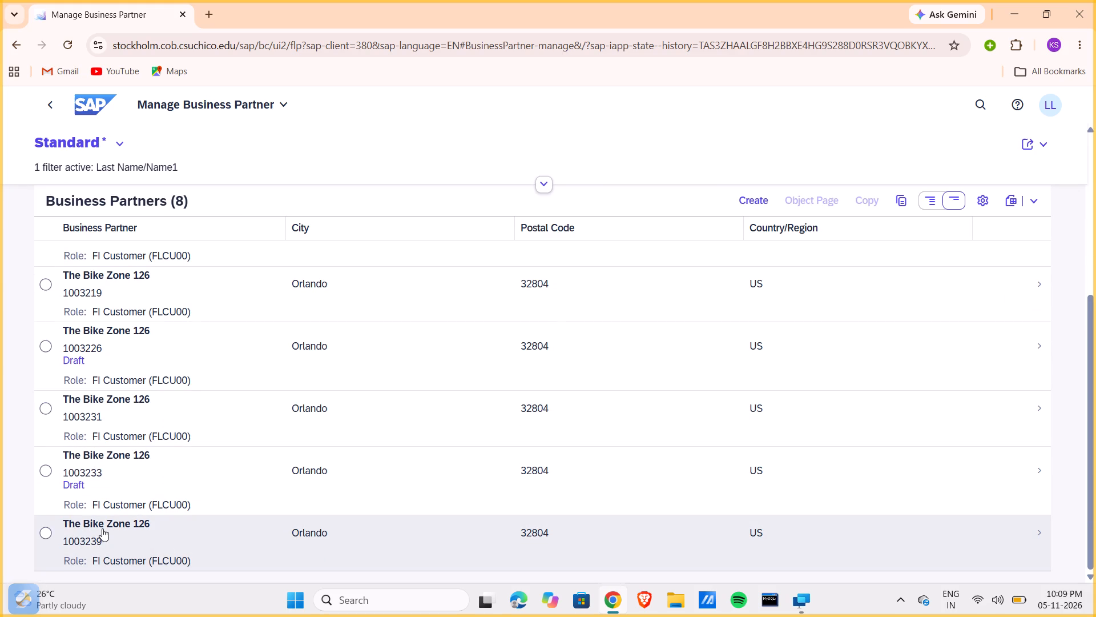
left_click(102, 528)
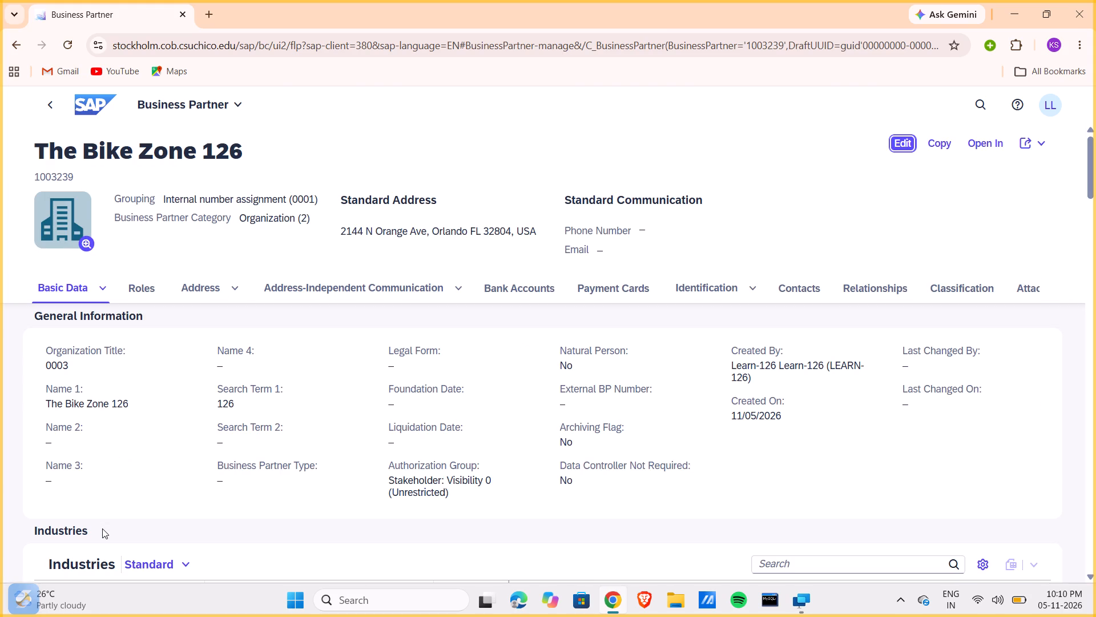
Open the FI Customer role, examine its company codes and sales areas, and return to the business partner.
left_click(139, 287)
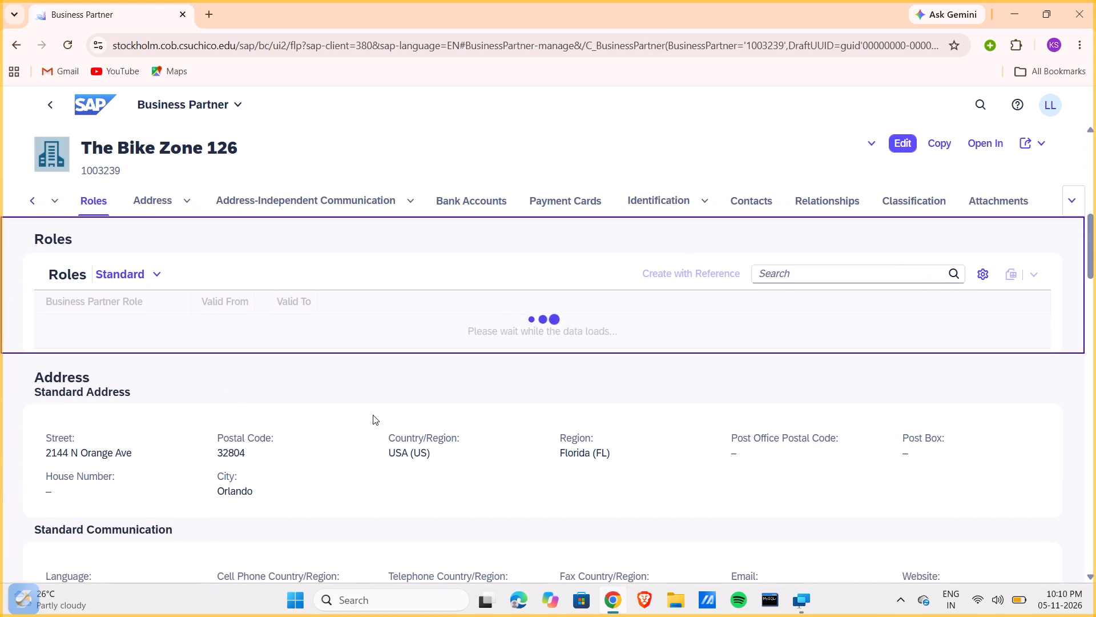
left_click(1031, 335)
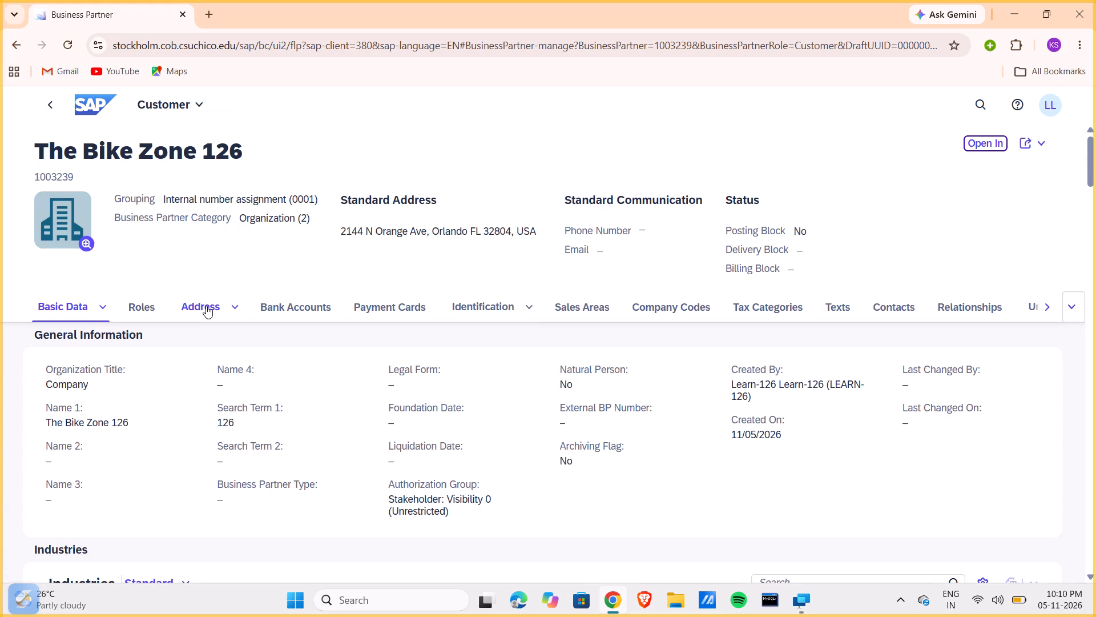
left_click(660, 301)
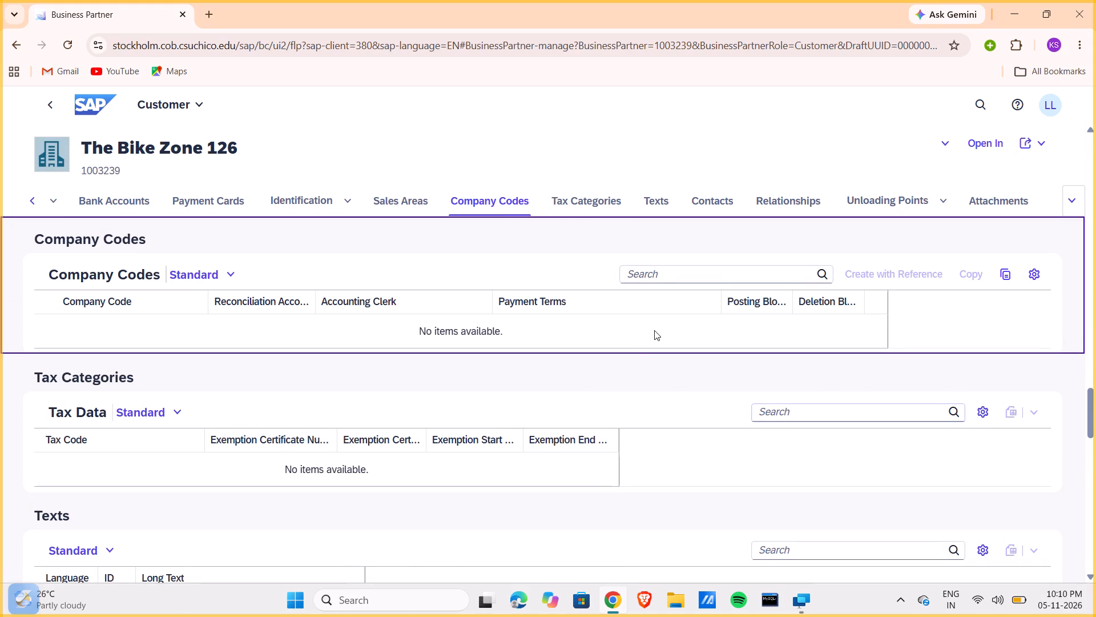
scroll(654, 330, "up", 1)
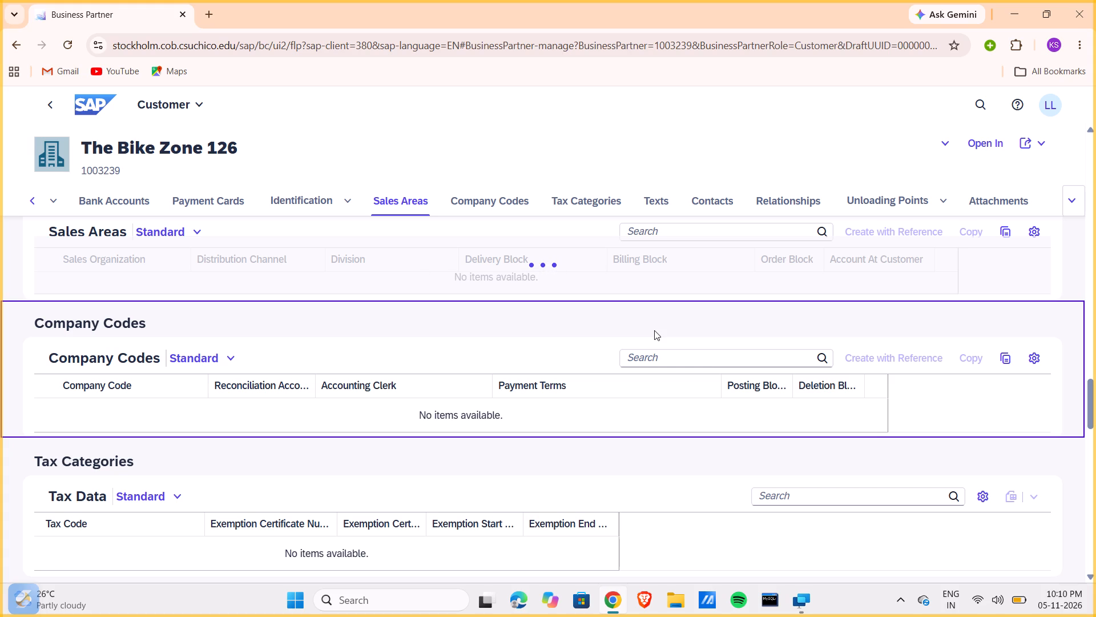
scroll(654, 330, "up", 1)
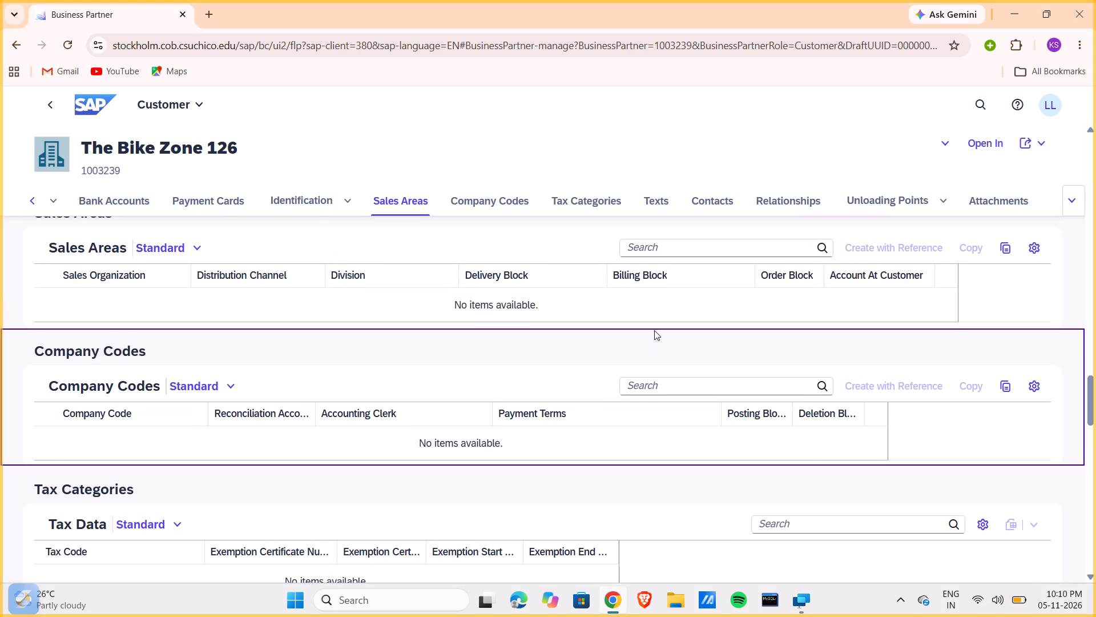
left_click(43, 105)
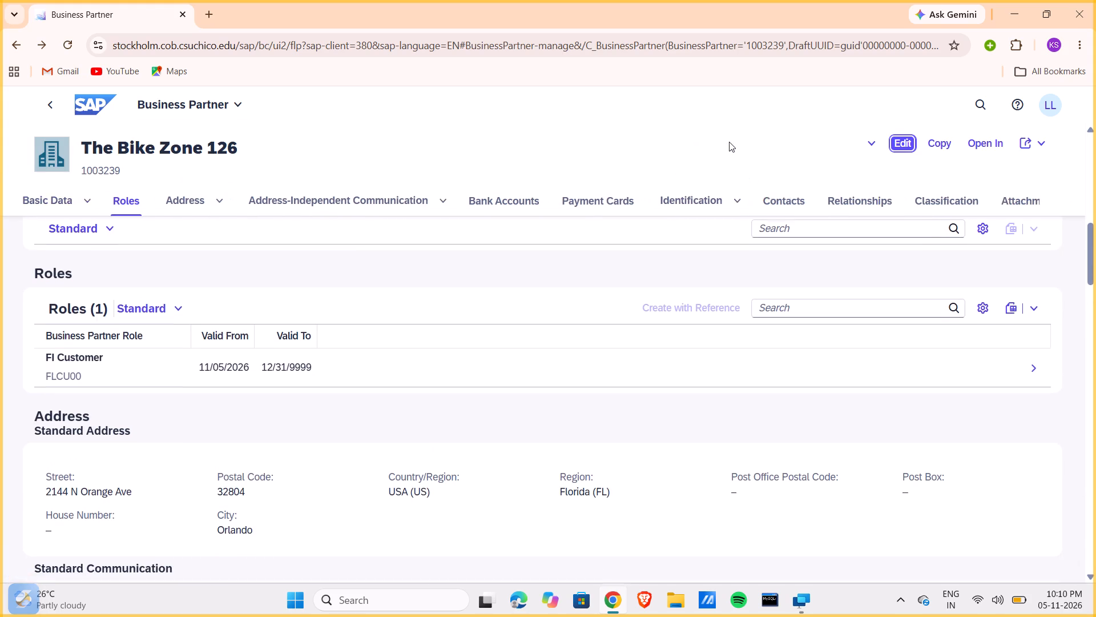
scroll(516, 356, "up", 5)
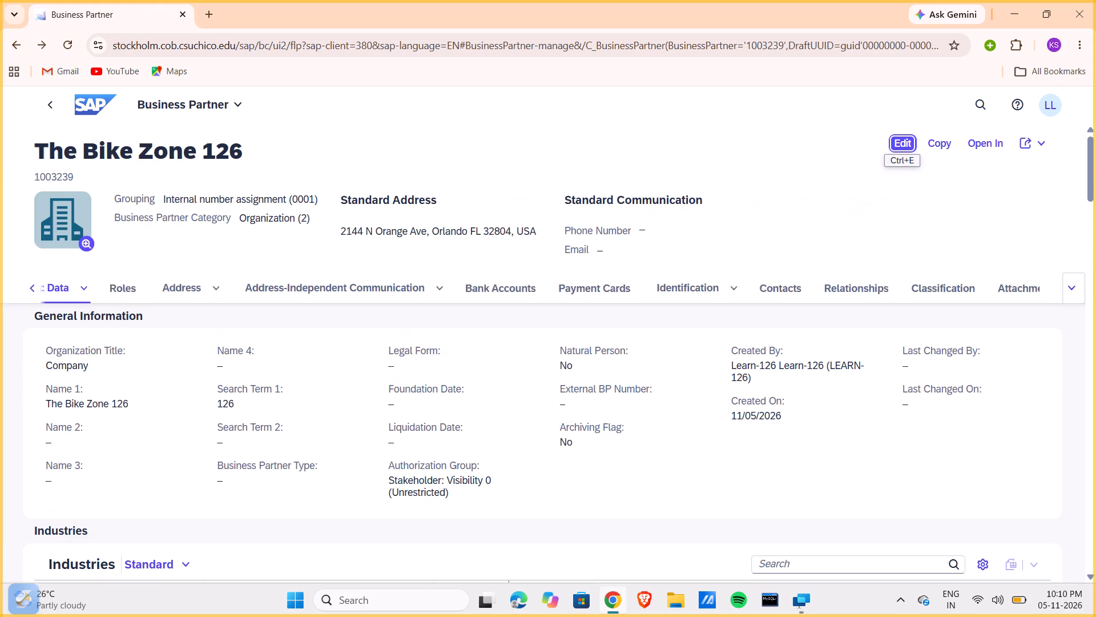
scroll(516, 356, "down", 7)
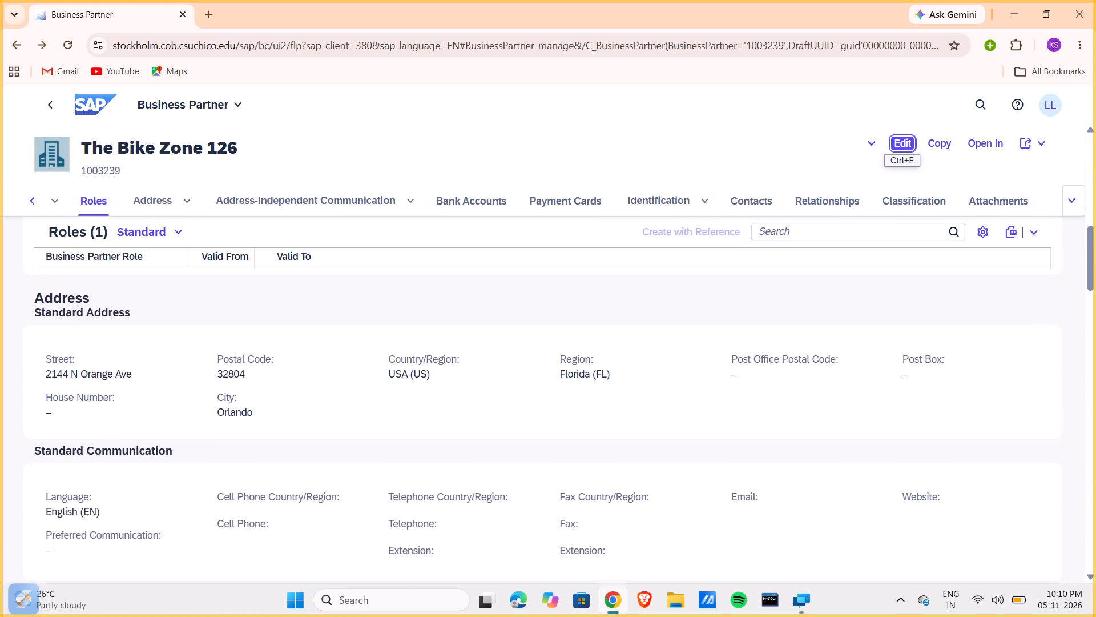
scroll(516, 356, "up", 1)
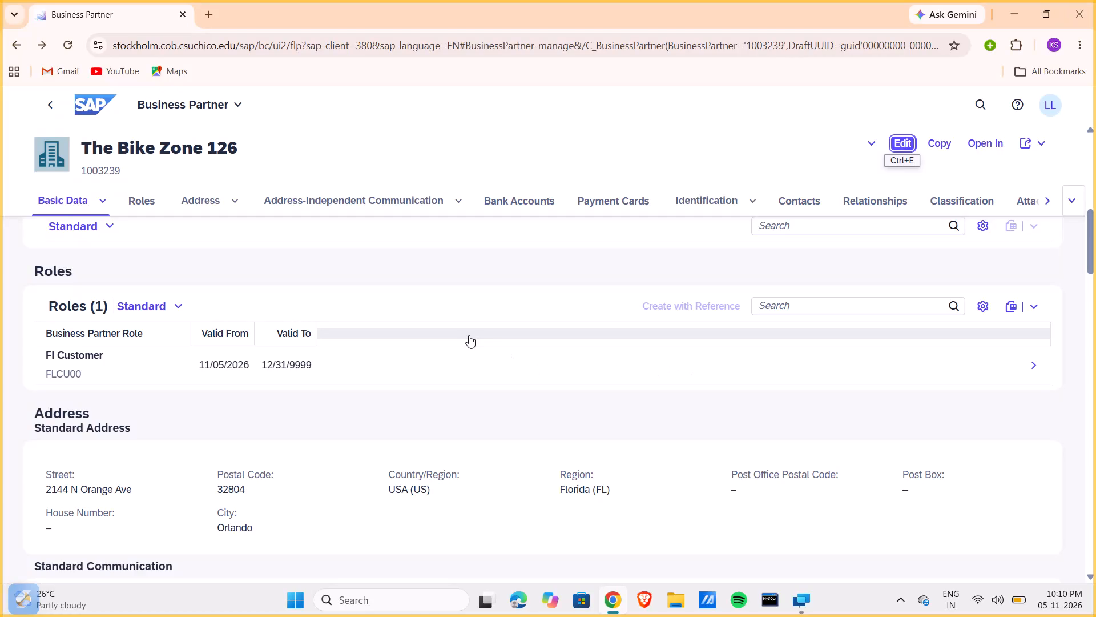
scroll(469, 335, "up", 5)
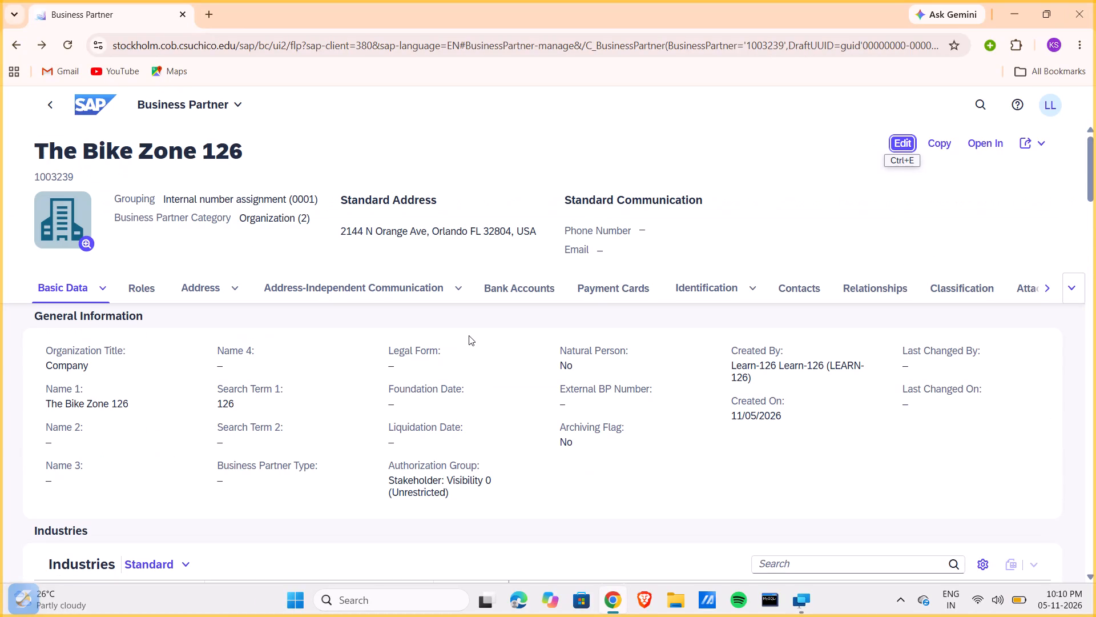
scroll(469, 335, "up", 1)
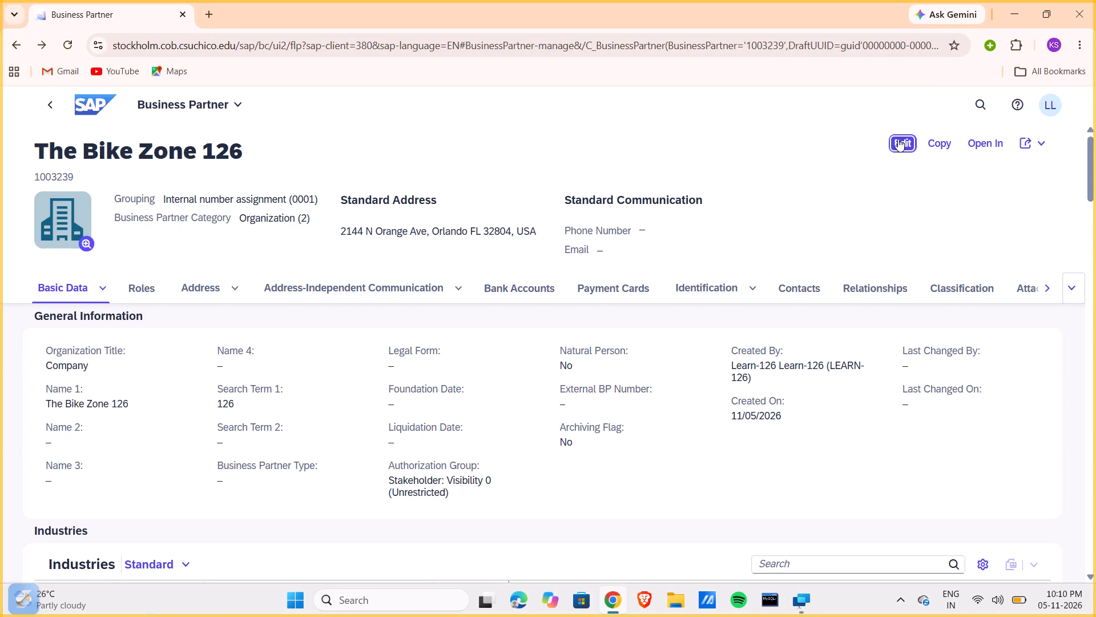
Edit the business partner and add a company code entry for Global Bike Inc. (US00) under its FI Customer role.
left_click(898, 139)
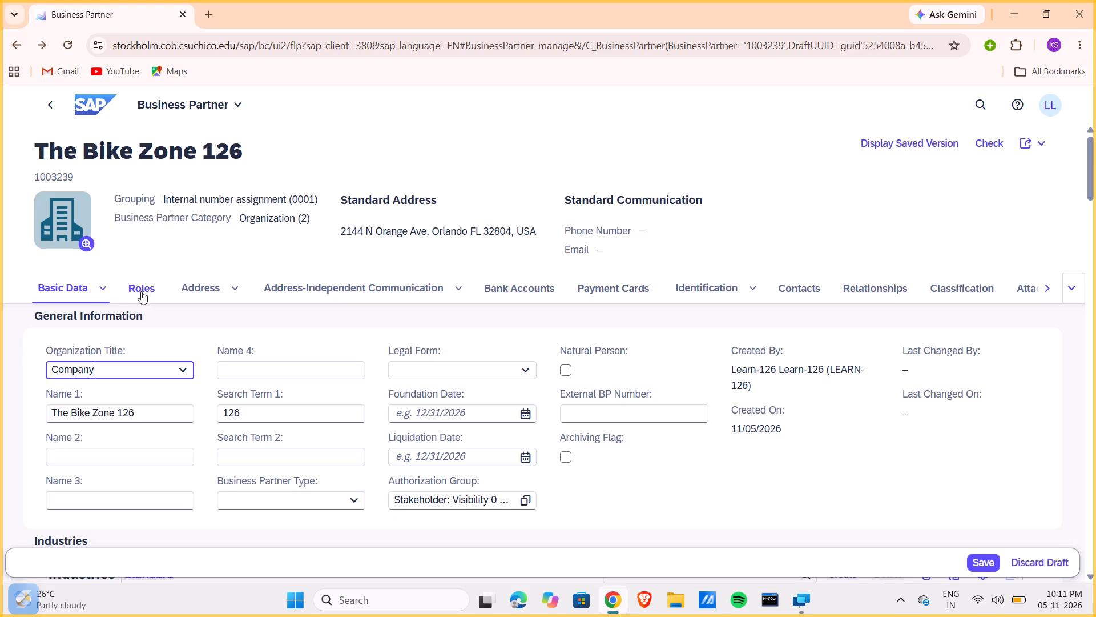
left_click(141, 291)
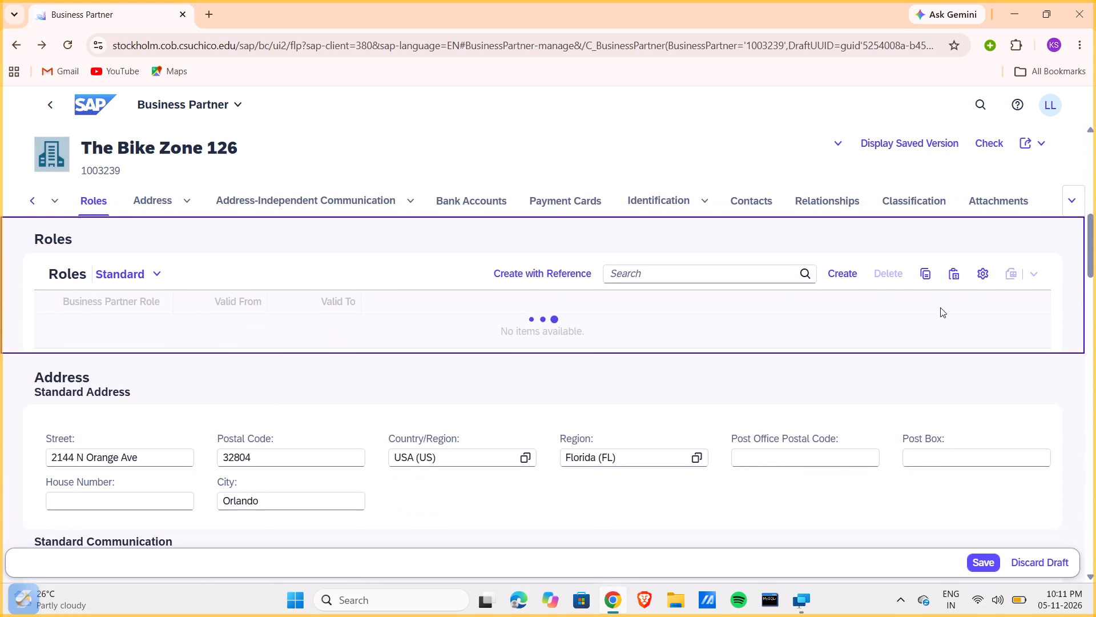
left_click(1036, 328)
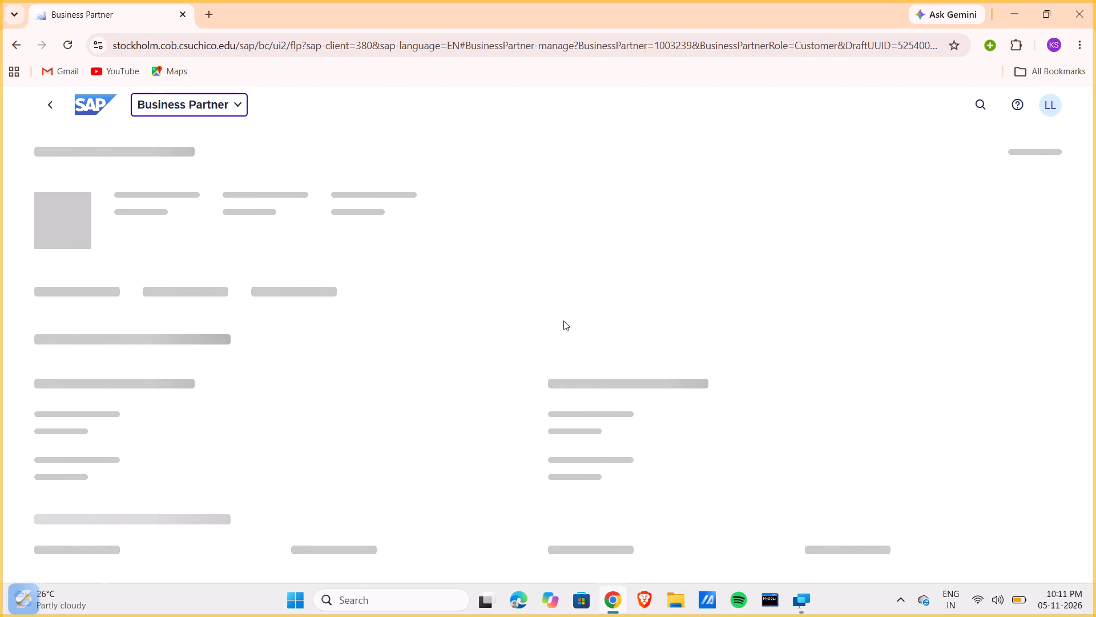
left_click(698, 278)
left_click(679, 312)
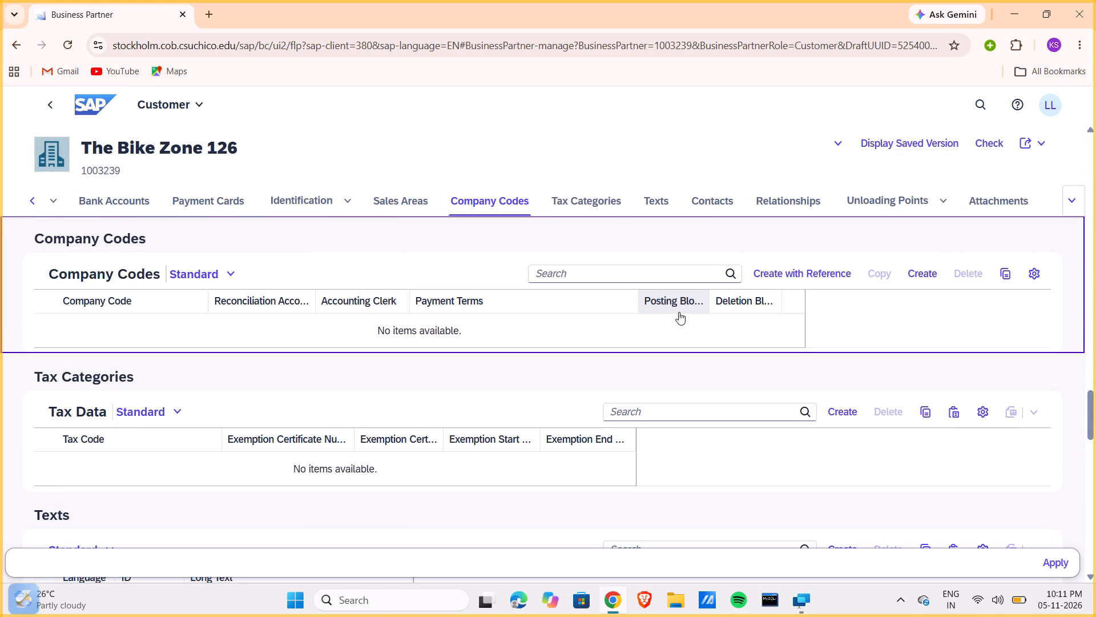
left_click(907, 271)
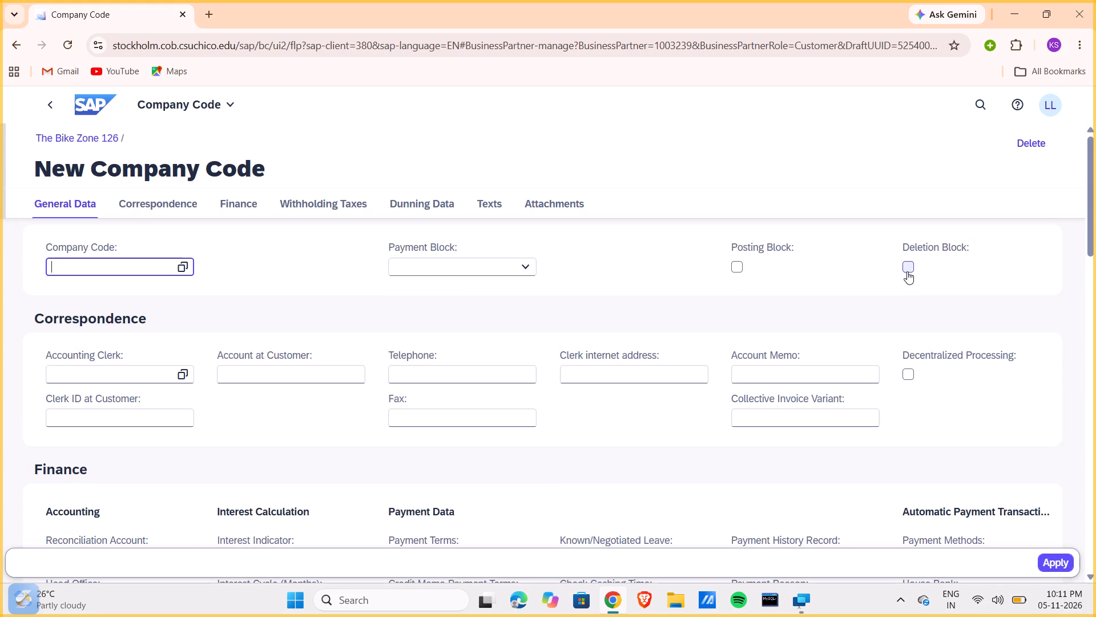
left_click(181, 267)
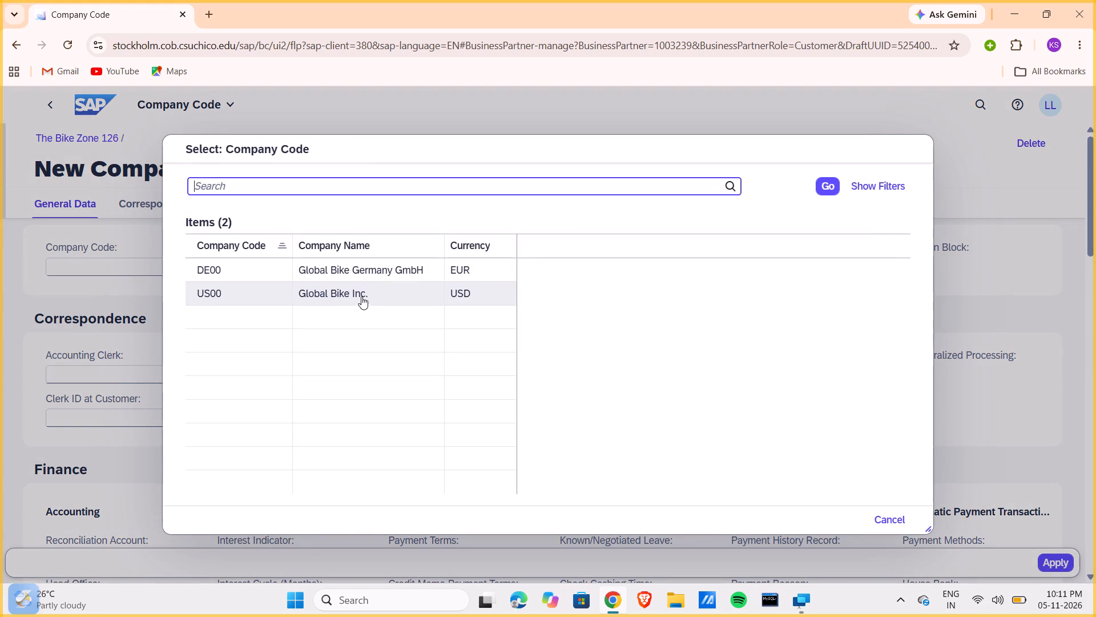
left_click(361, 298)
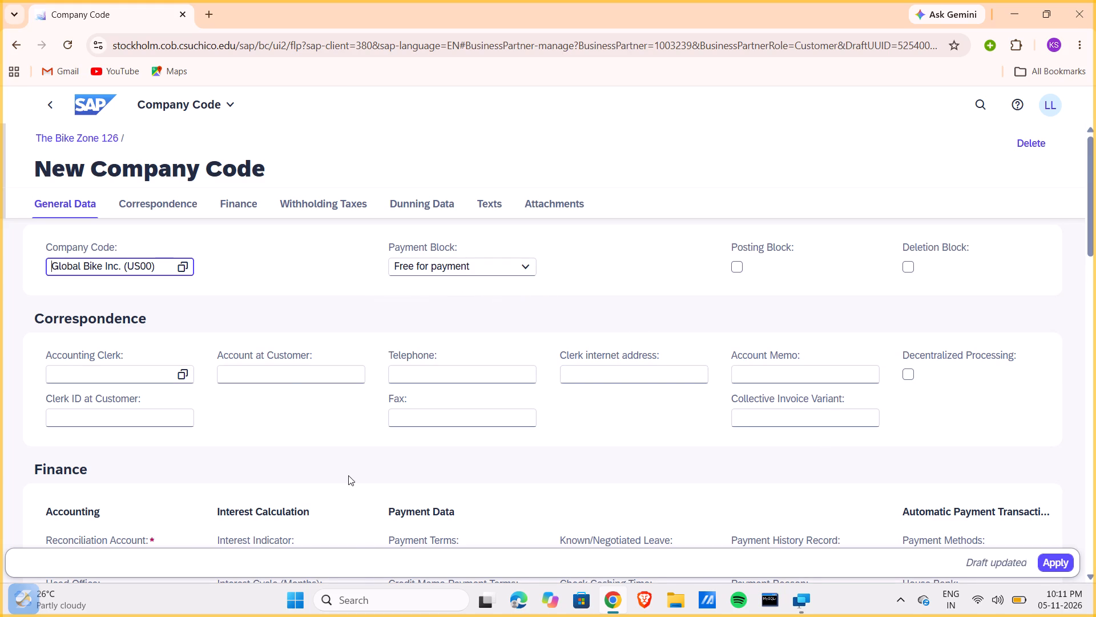
Fill the company code's finance data with reconciliation account Trade receivables, sort key Posting date (001) and payment terms Payable immediately.
scroll(348, 475, "down", 3)
left_click(184, 391)
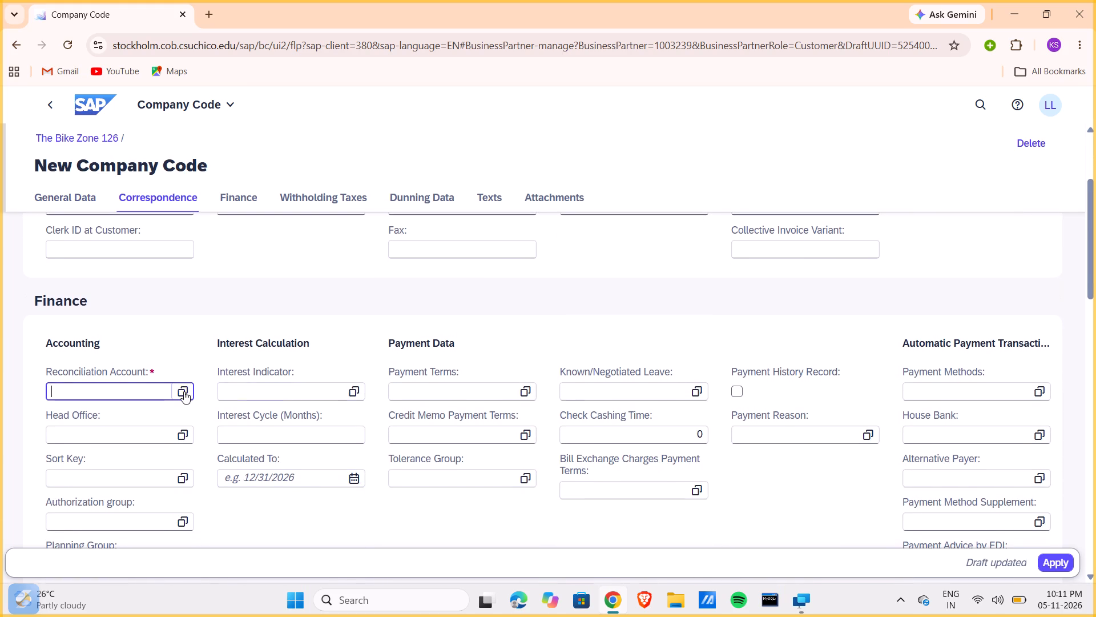
left_click(409, 264)
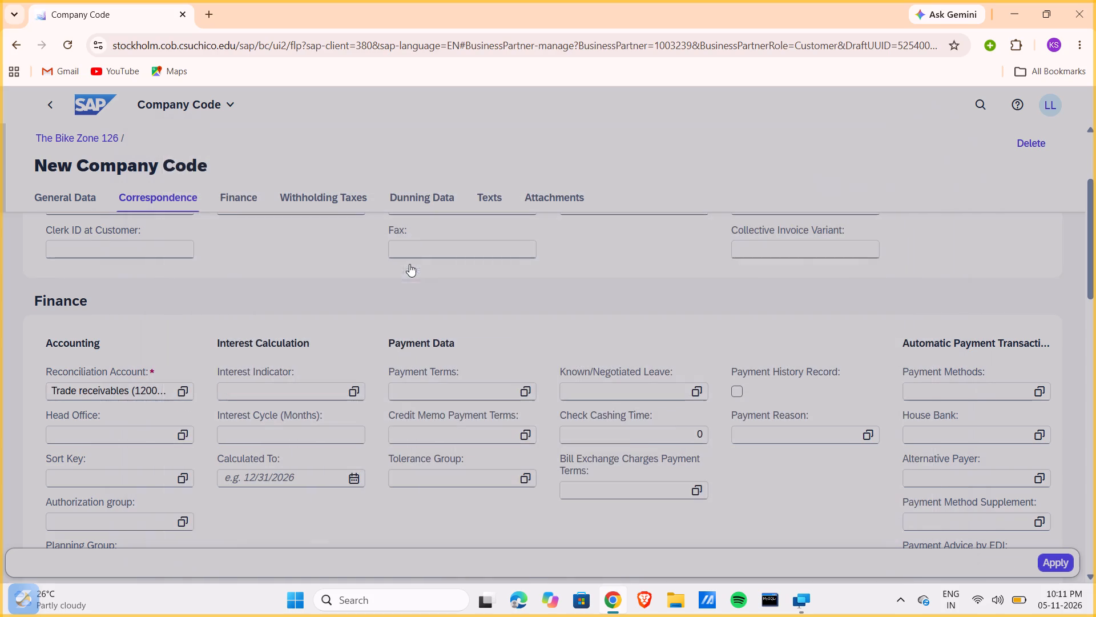
scroll(300, 406, "down", 3)
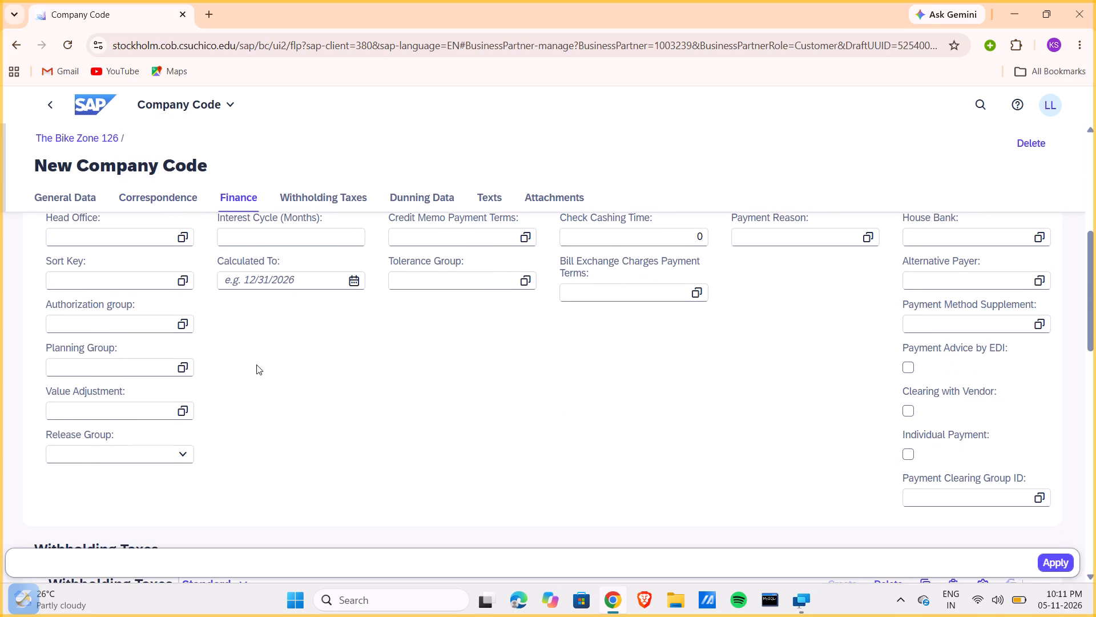
left_click(187, 280)
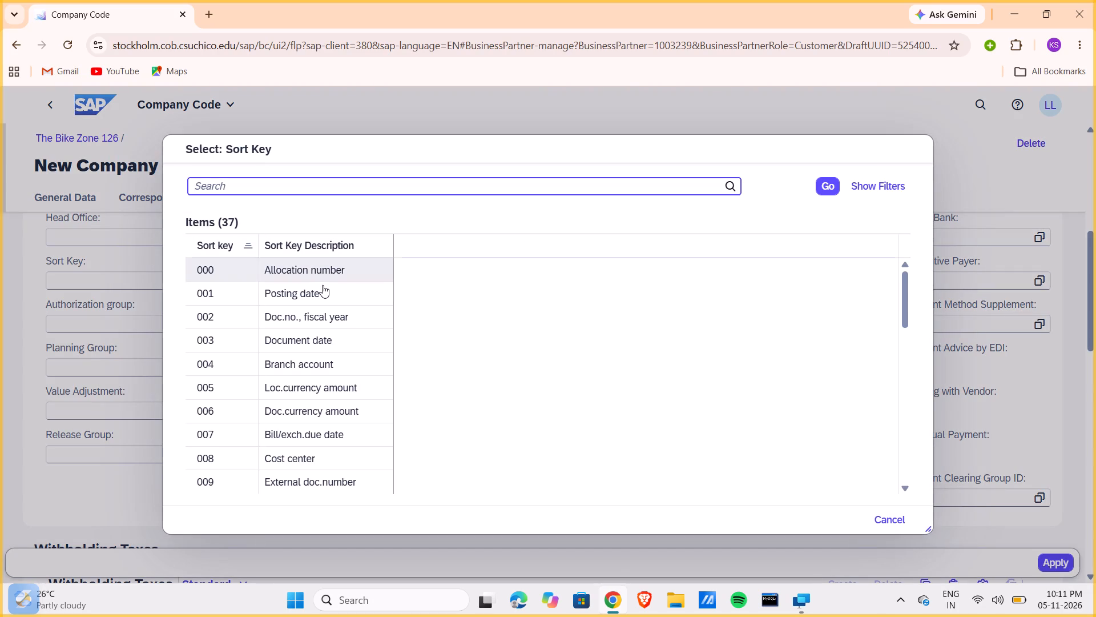
left_click(323, 285)
scroll(416, 350, "up", 2)
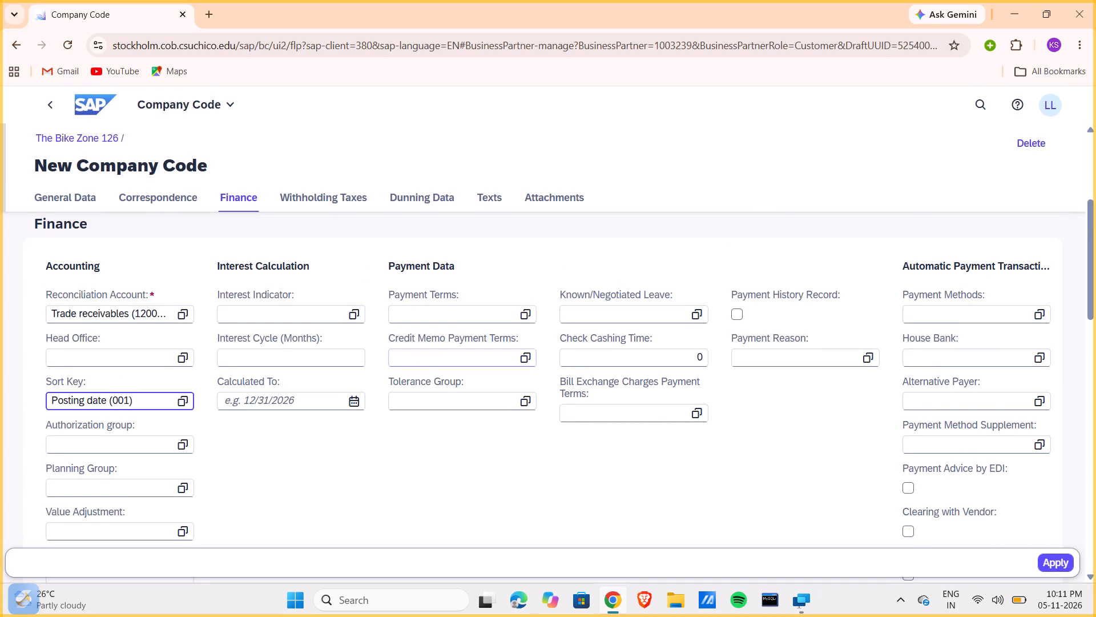
scroll(416, 350, "up", 1)
left_click(531, 328)
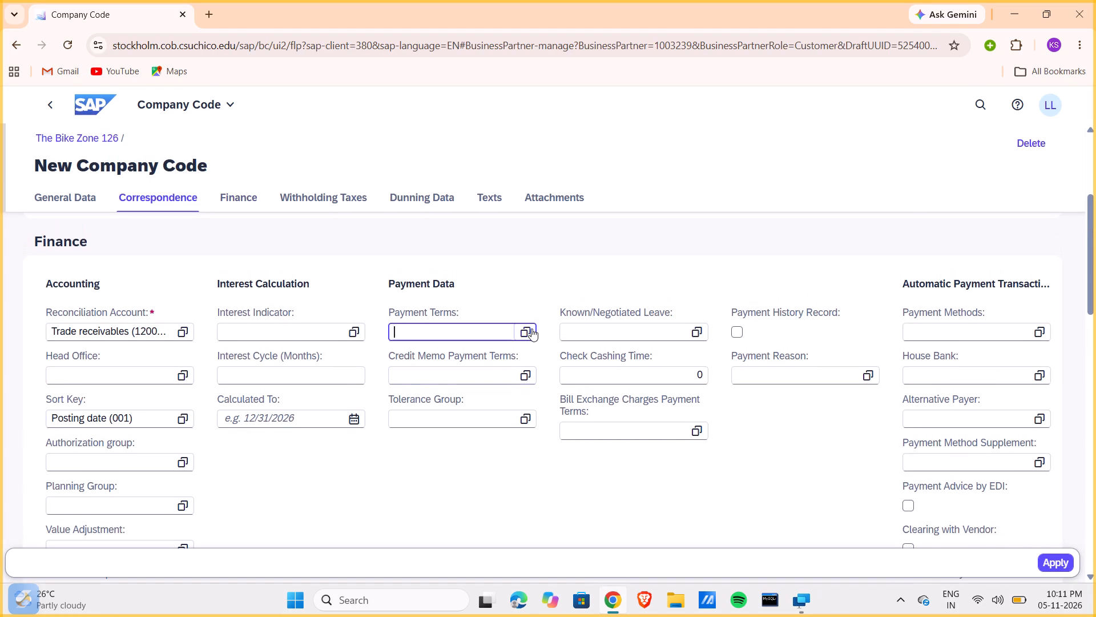
left_click(392, 271)
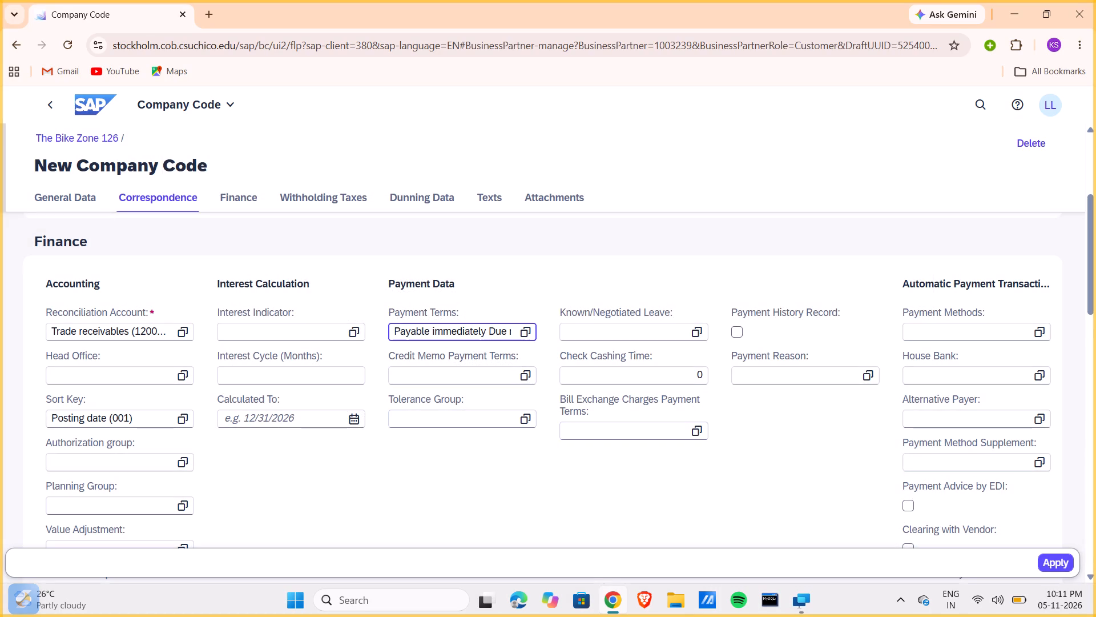
Apply the company code and customer role entries and save the business partner.
left_click(1054, 565)
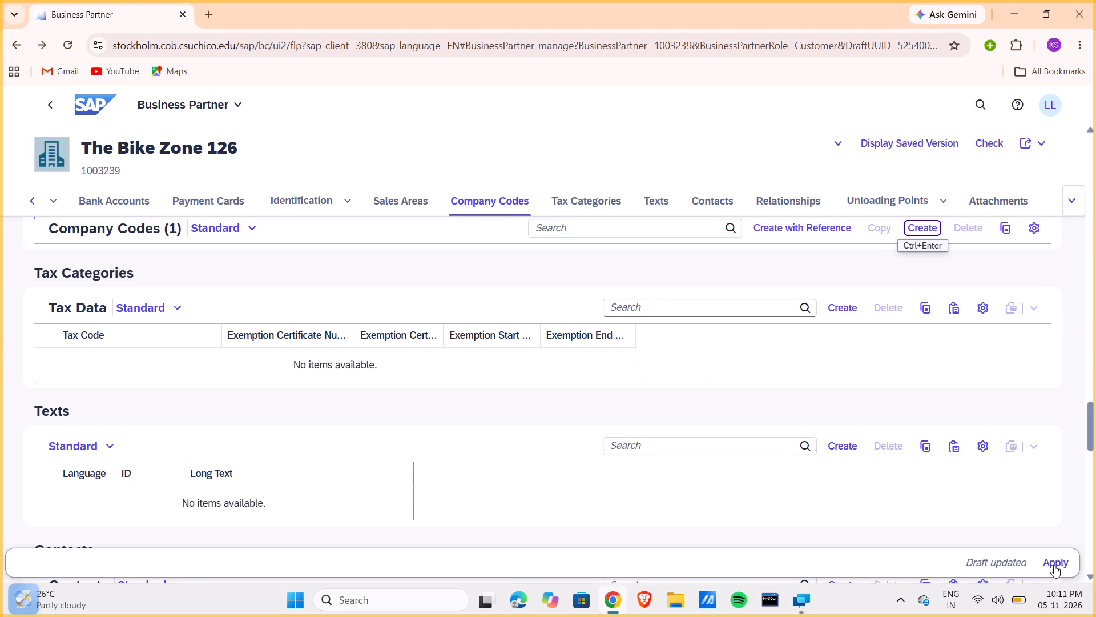
left_click(1054, 565)
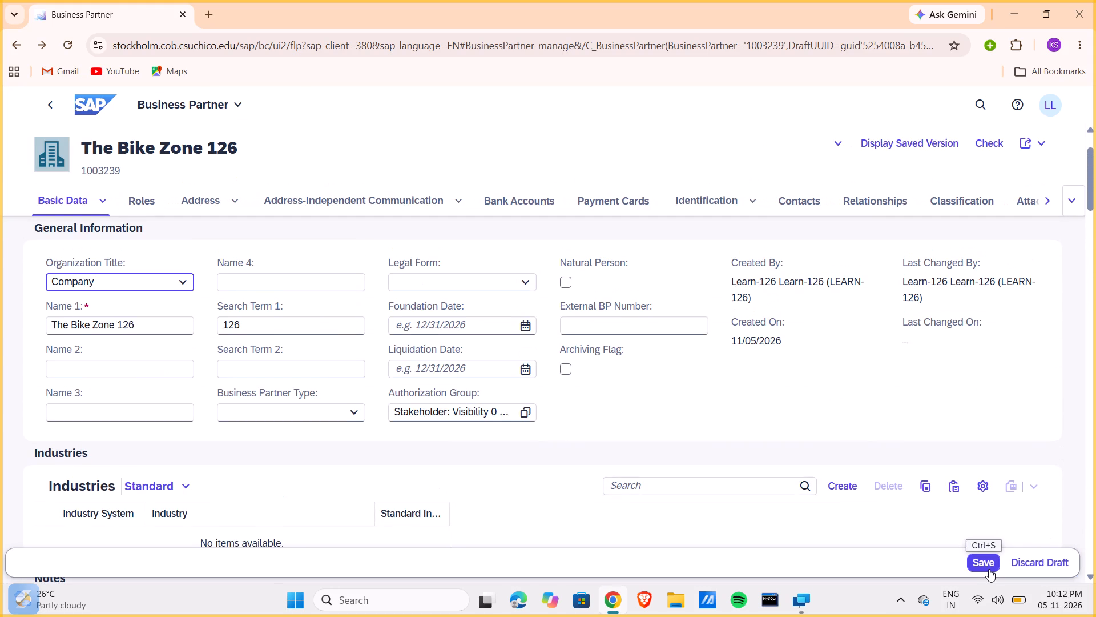
left_click(989, 569)
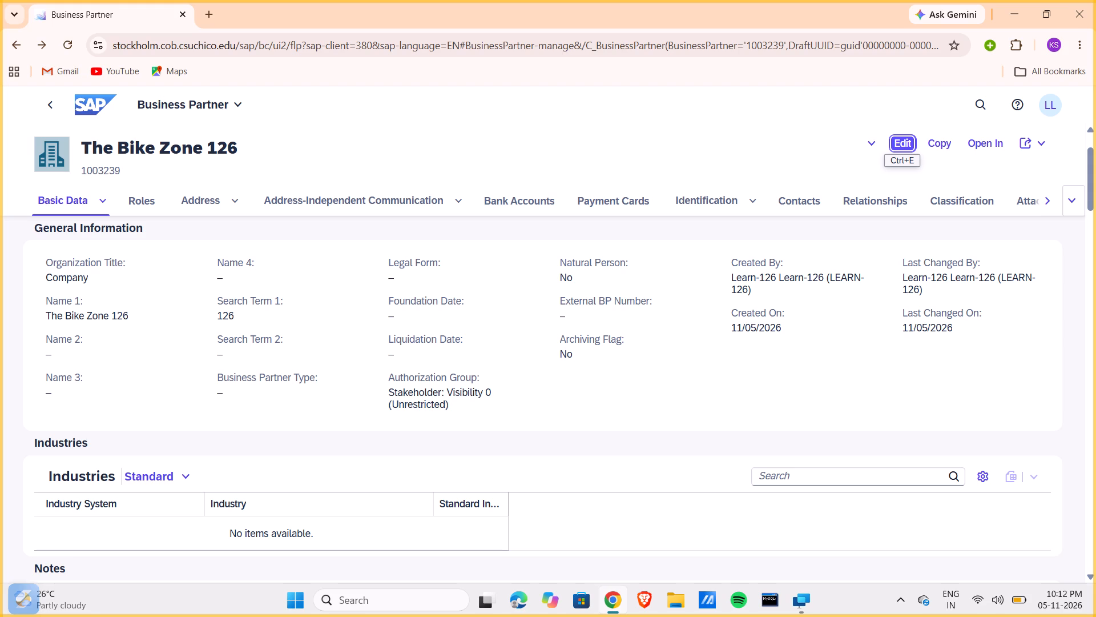
Return to the home page and open Manage Business Partner from Sales and Distribution.
left_click(88, 109)
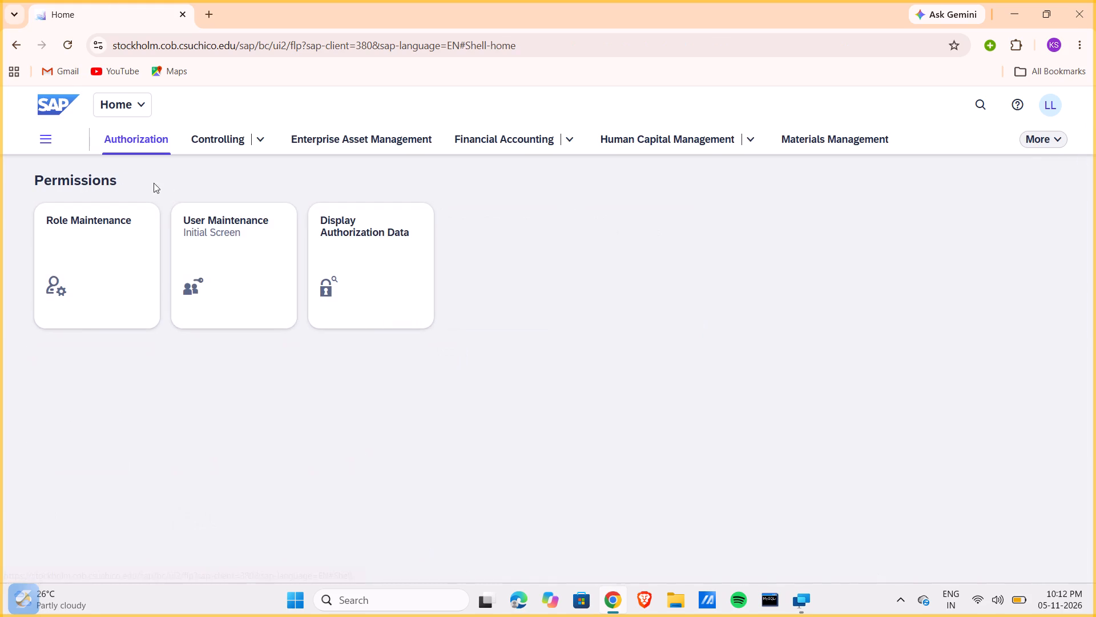
left_click(1038, 150)
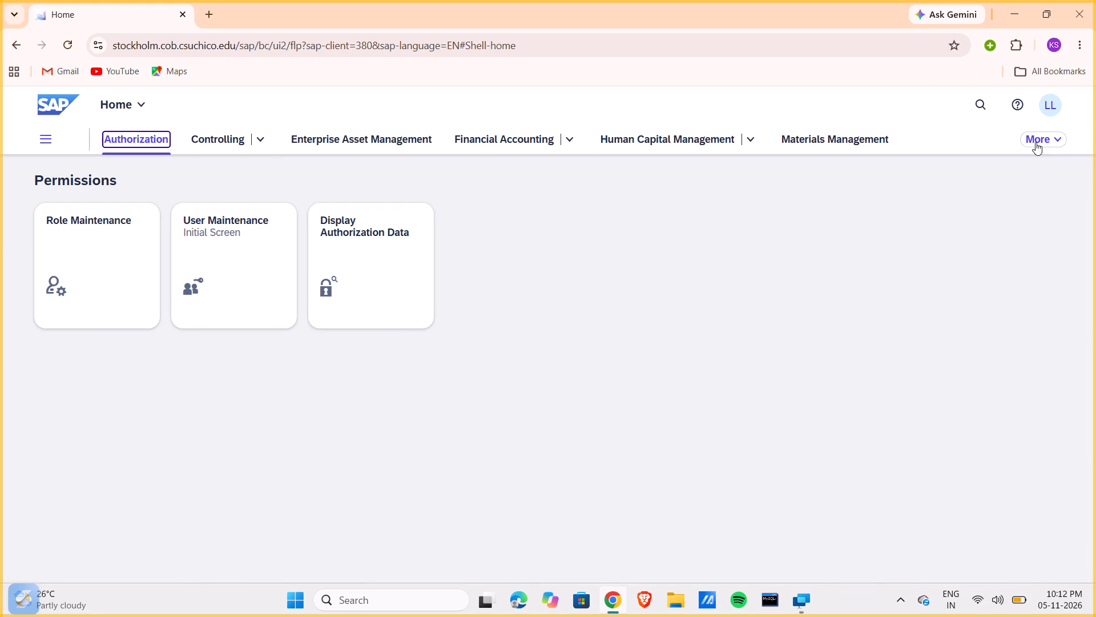
left_click(1035, 142)
left_click(934, 274)
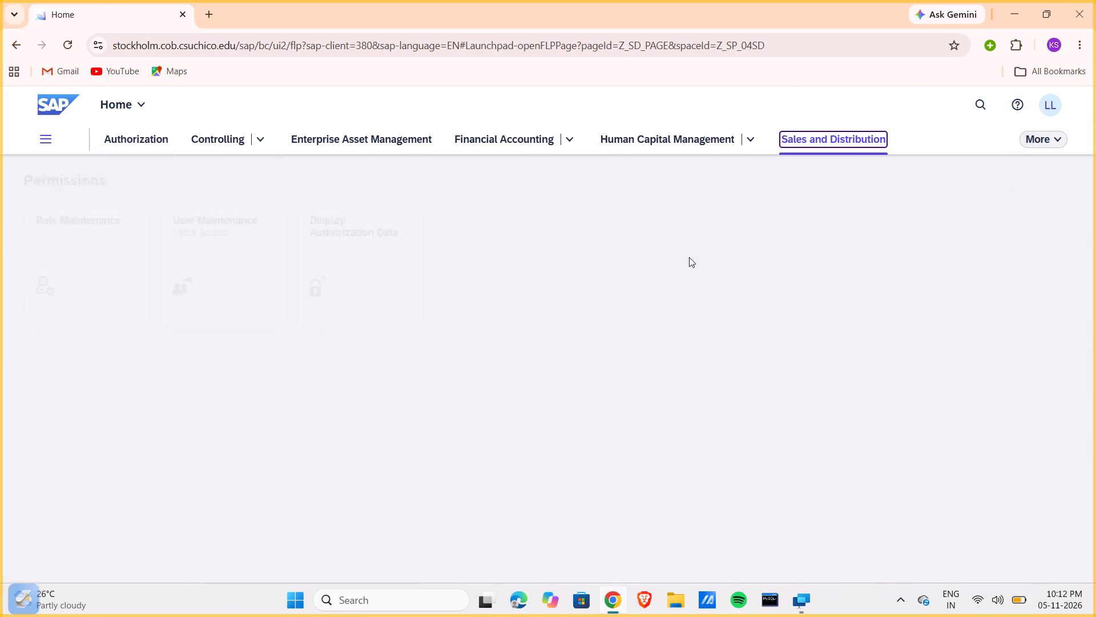
double_click(70, 221)
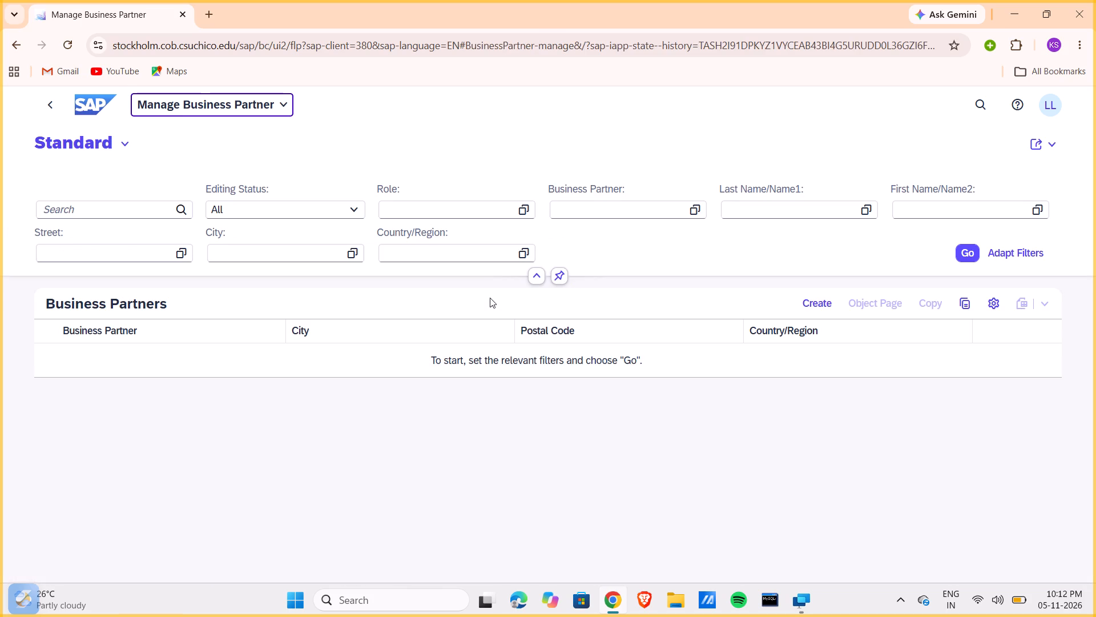
Search business partners by Name1 The Bike Zone 126 and open the record numbered 1003239.
left_click(593, 204)
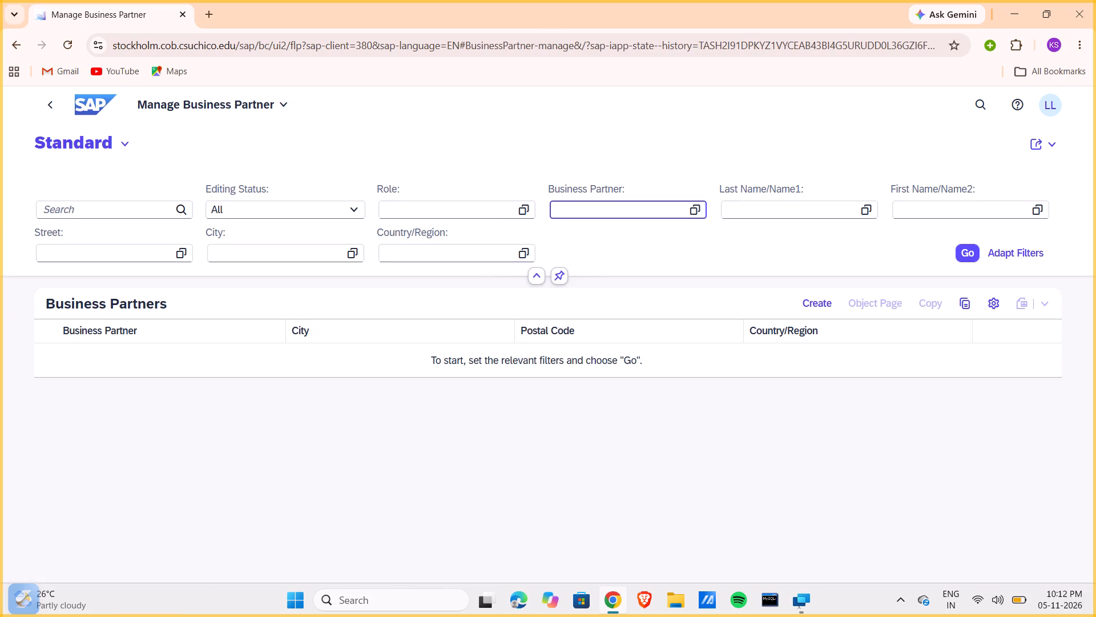
left_click(740, 202)
key("t")
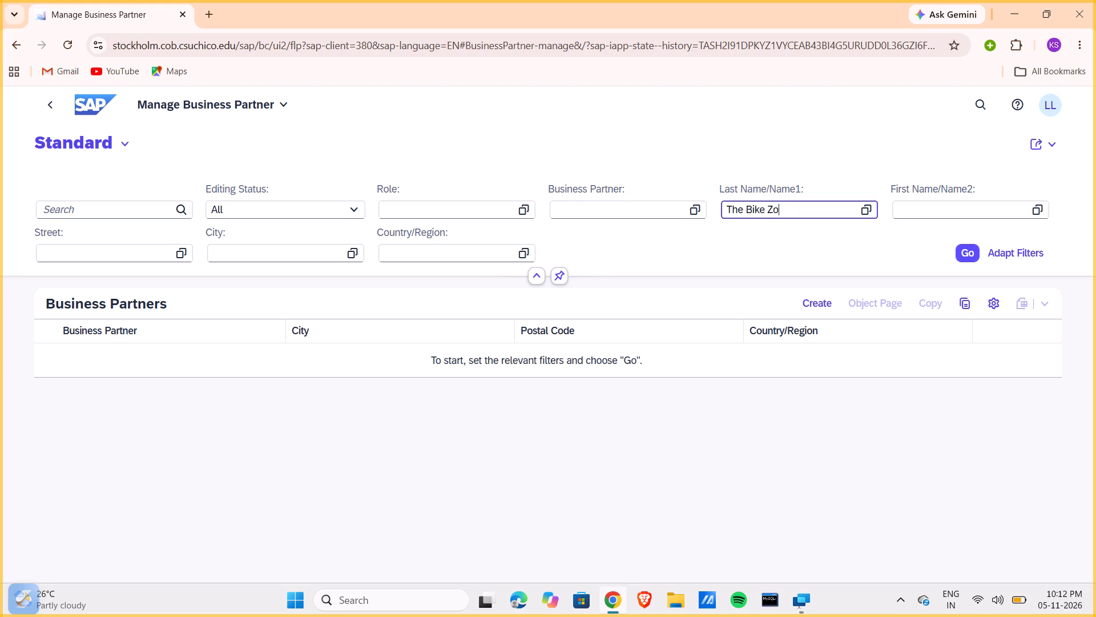
key("Return")
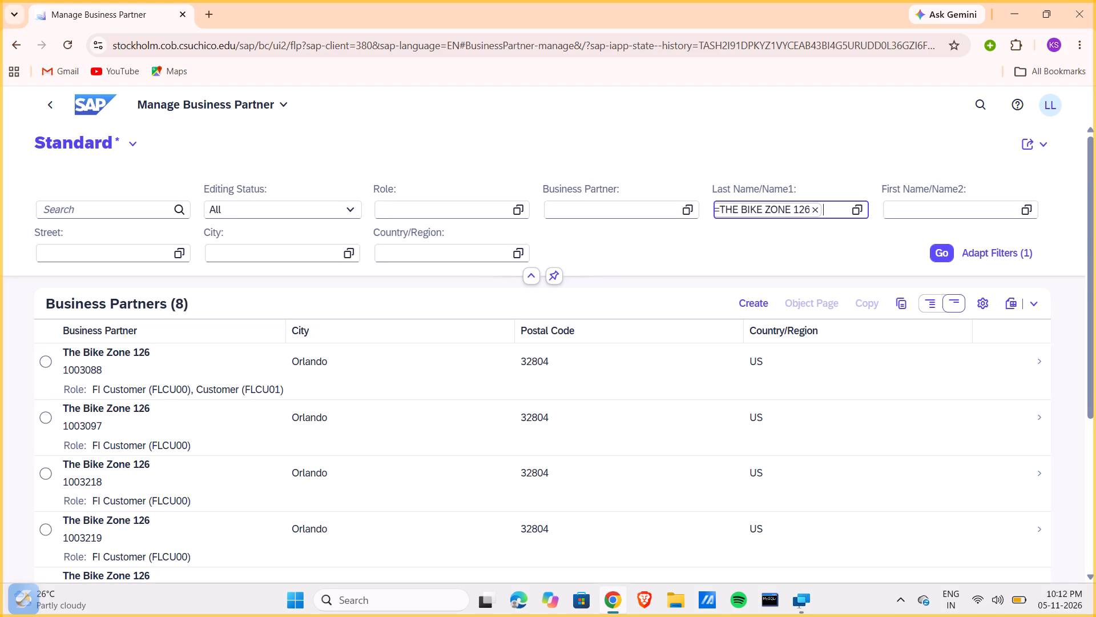
scroll(482, 410, "down", 10)
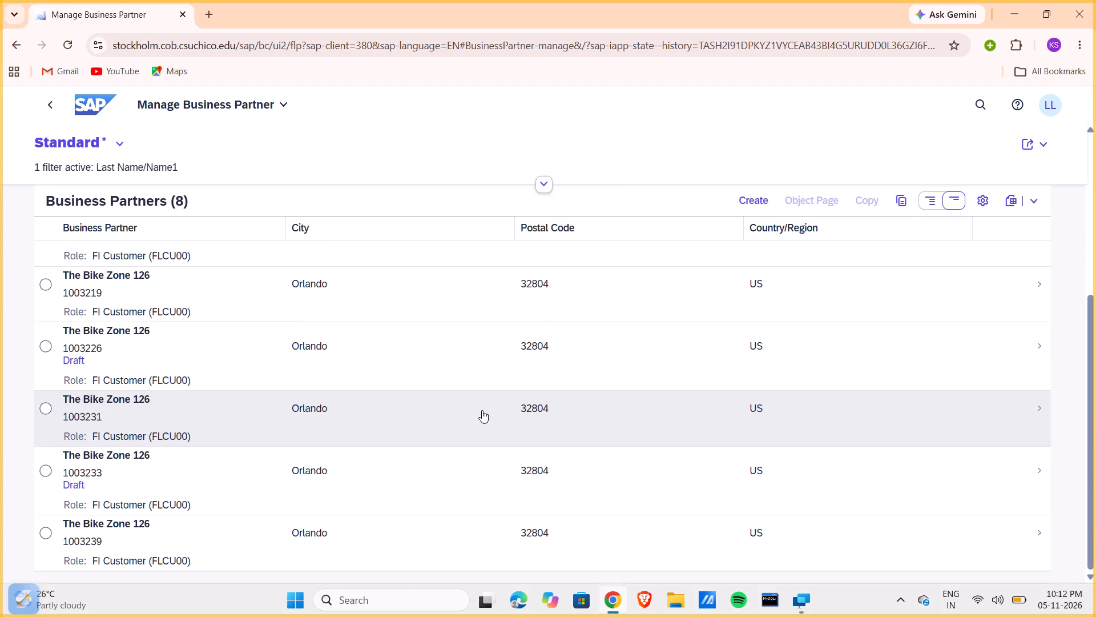
double_click(84, 520)
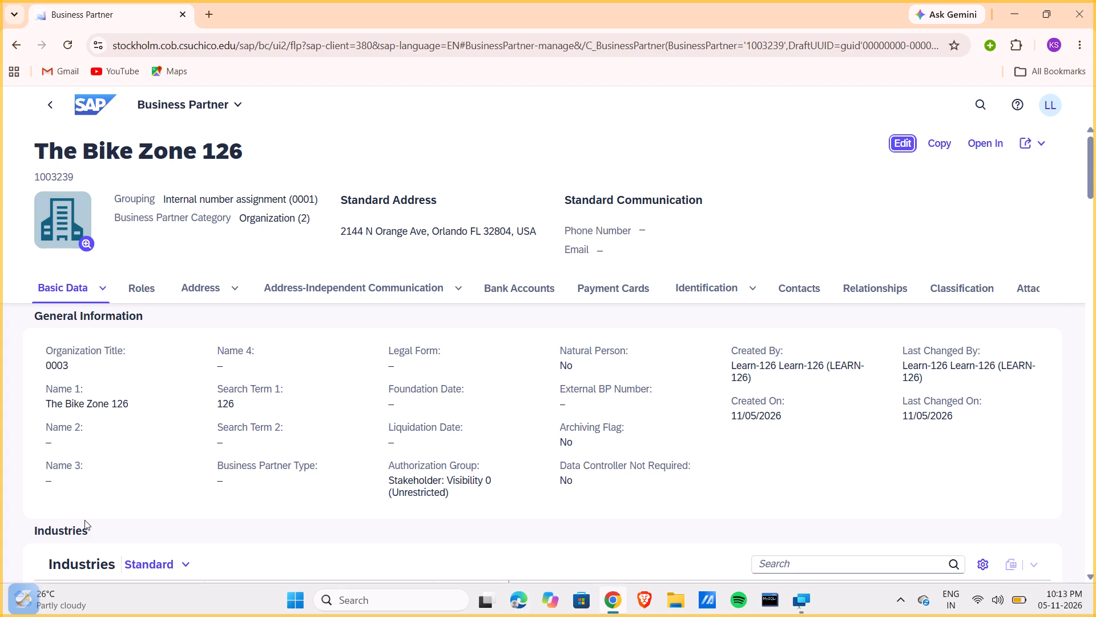
Edit the business partner and add the role FLCU01 to its roles.
left_click(135, 292)
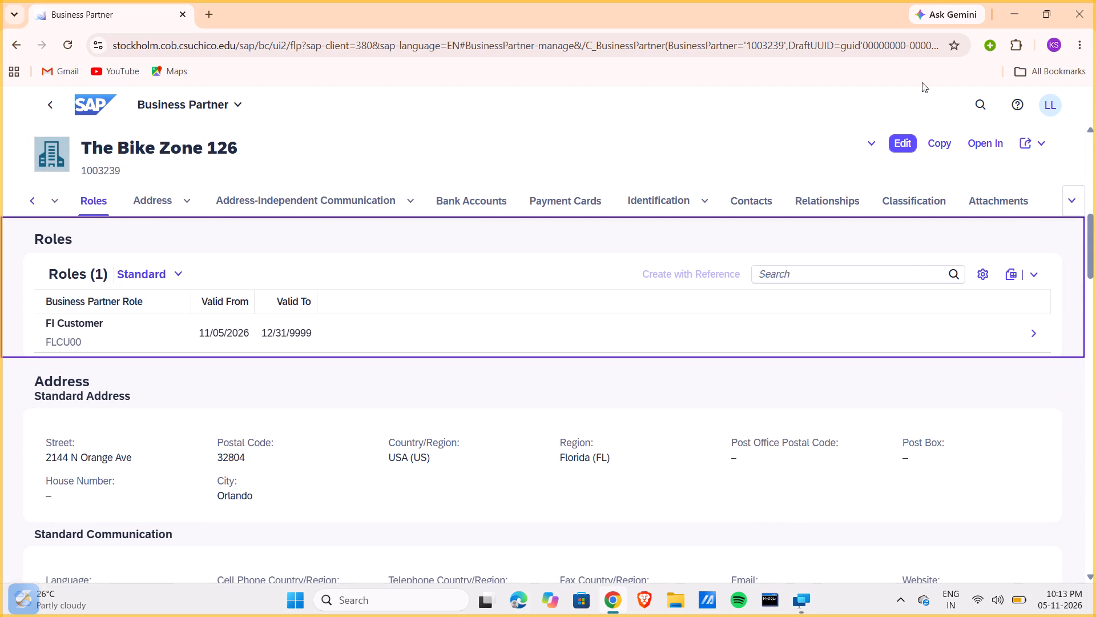
left_click(901, 142)
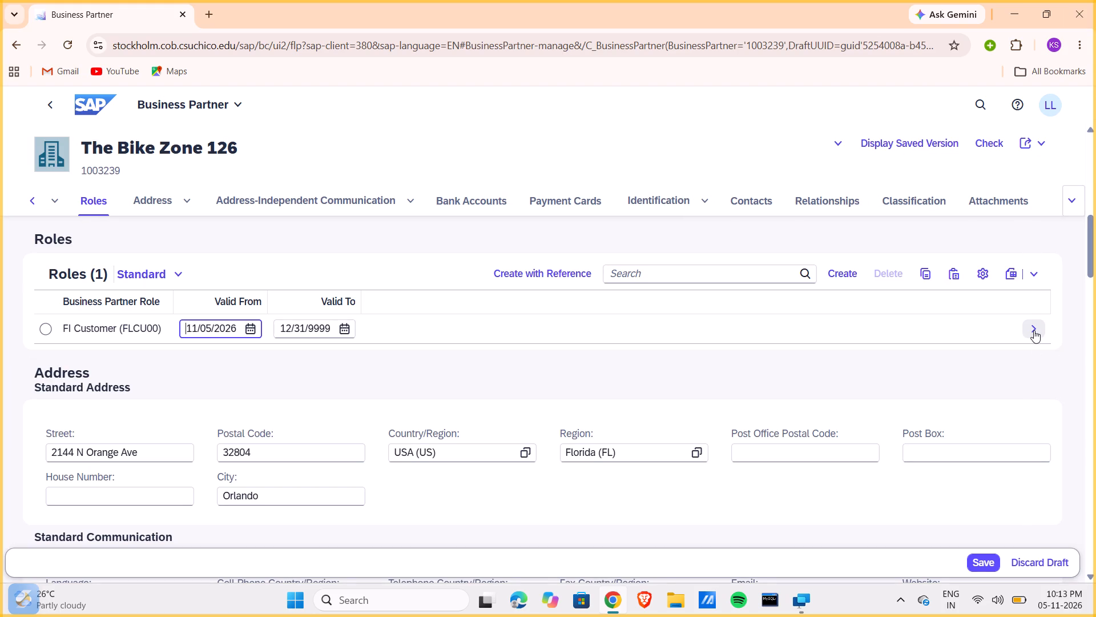
left_click(840, 270)
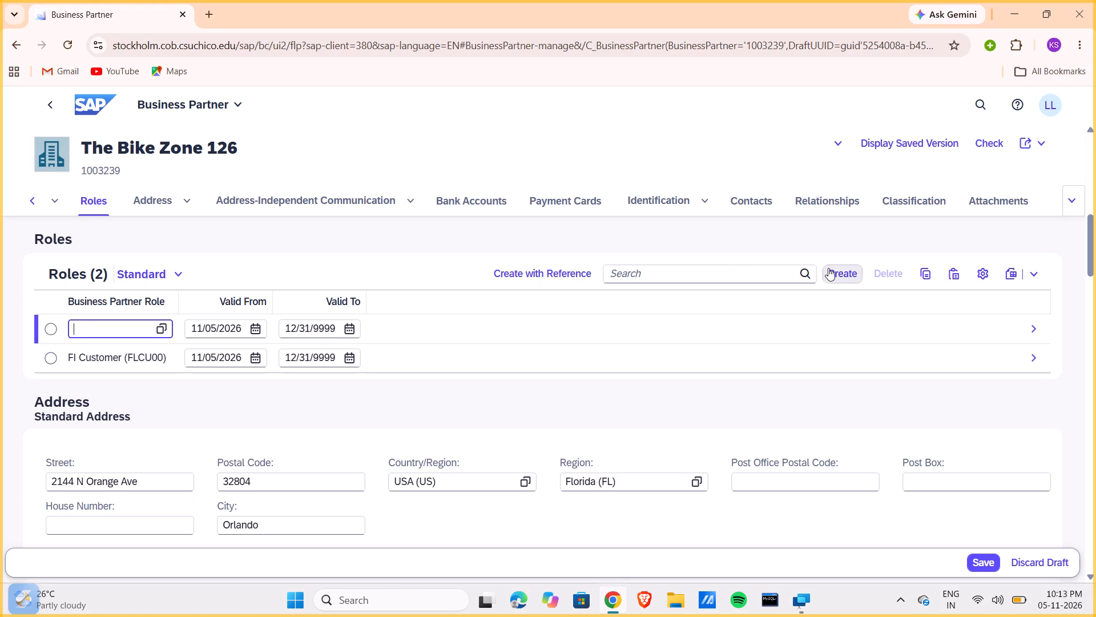
left_click(168, 325)
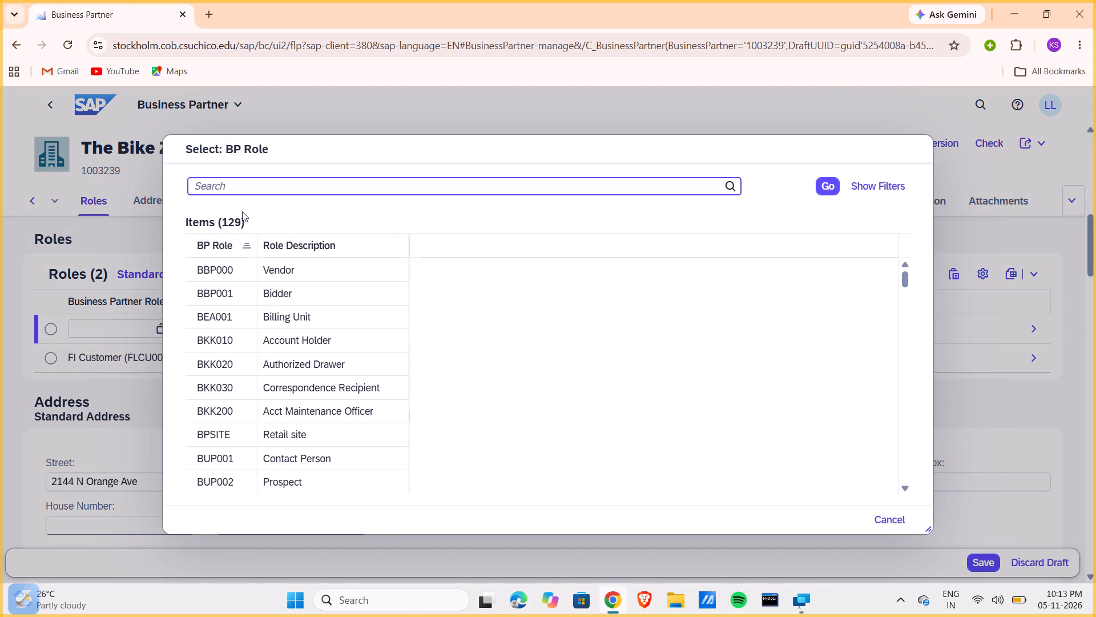
left_click(223, 185)
type("flcu1")
key("Return")
left_click(277, 271)
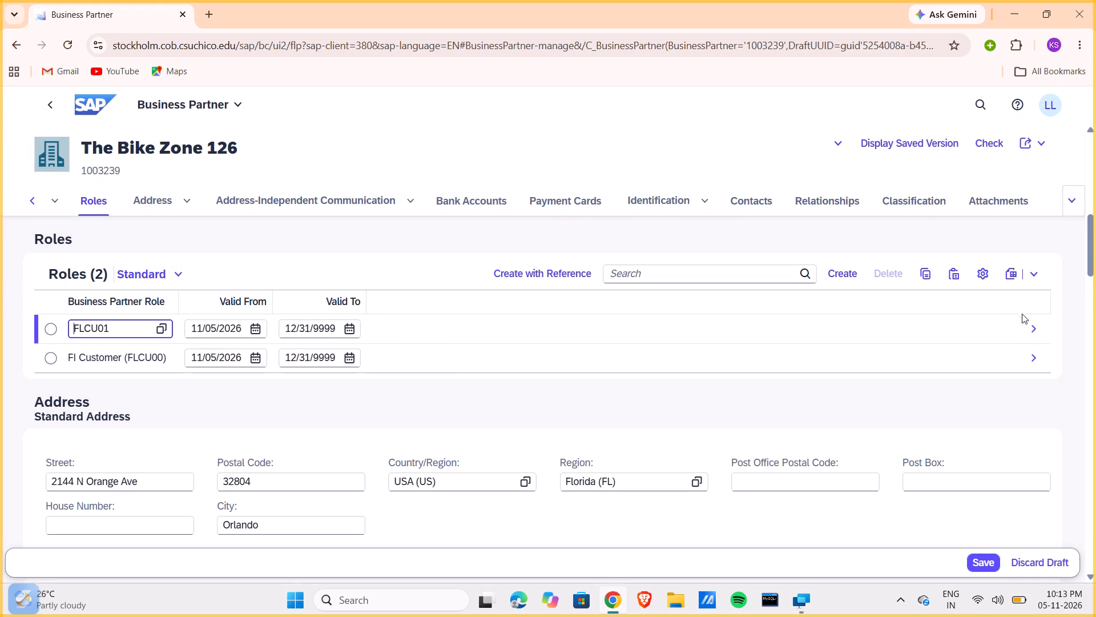
Open the details of the new FLCU01 role, accepting to leave the page with unsaved data.
left_click(1037, 329)
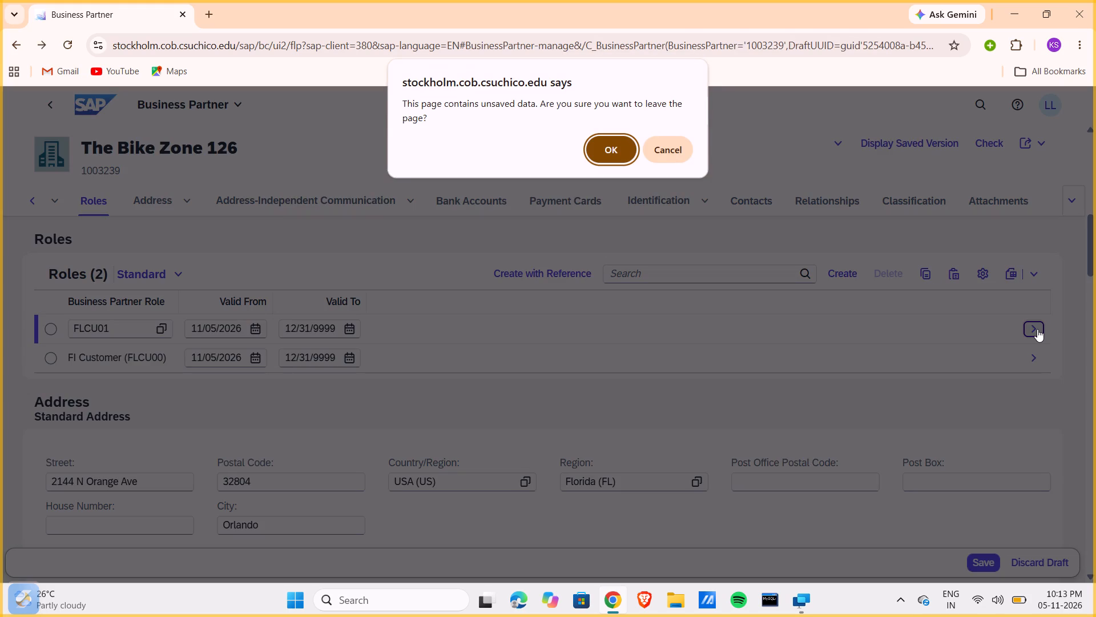
left_click(621, 150)
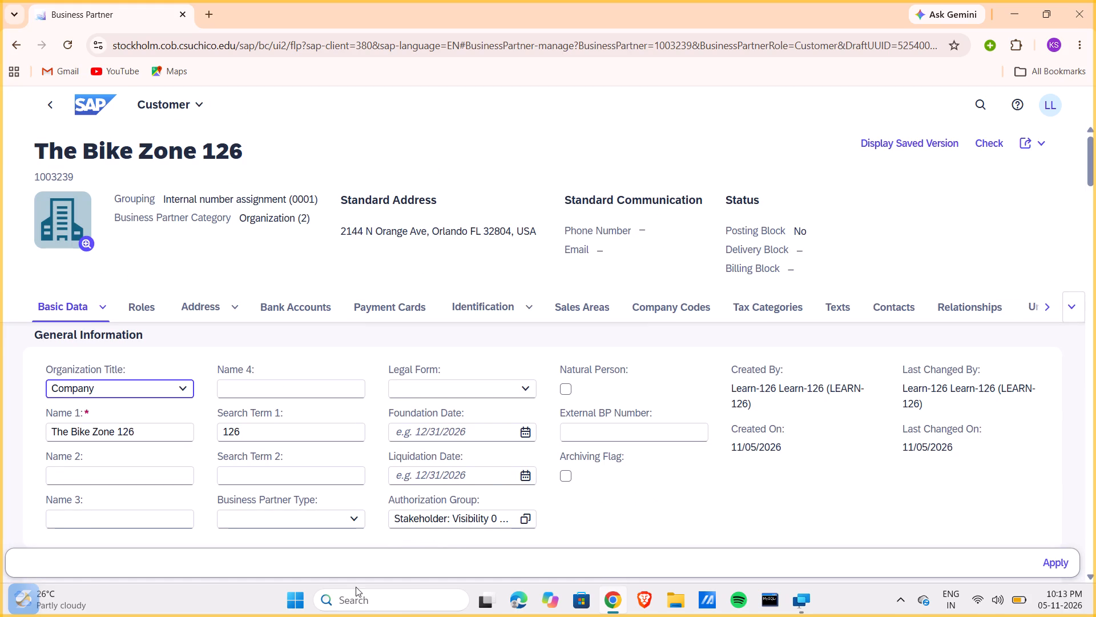
Search the computer for the Kuro app and launch it.
left_click(358, 604)
type("kuro")
key("Return")
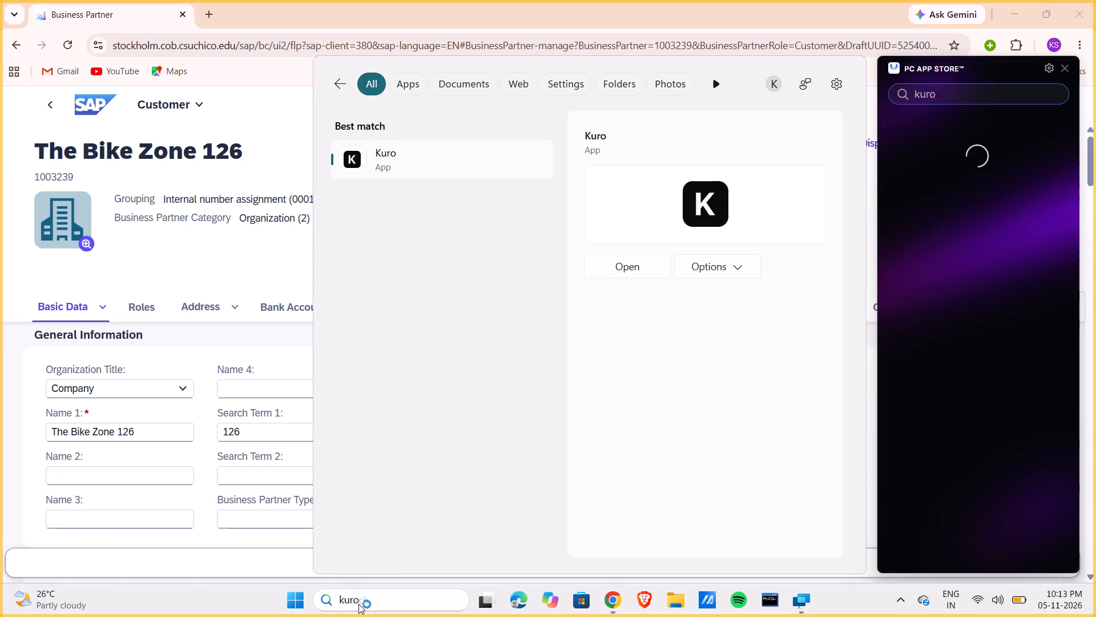
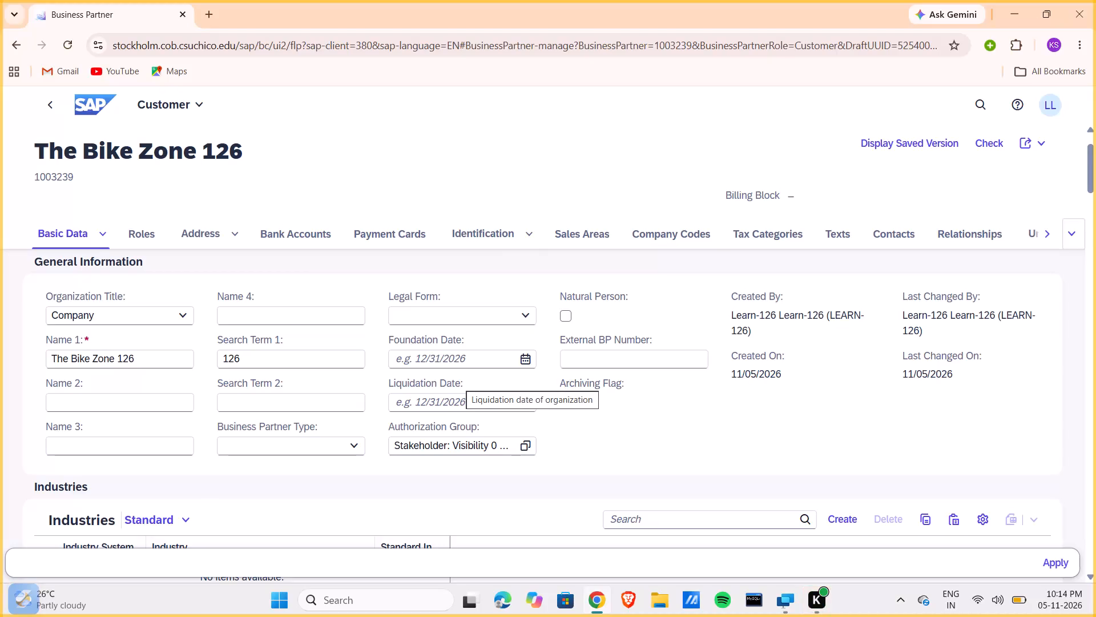
Start a new sales area in the Sales Areas section of customer The Bike Zone 126.
scroll(459, 380, "down", 5)
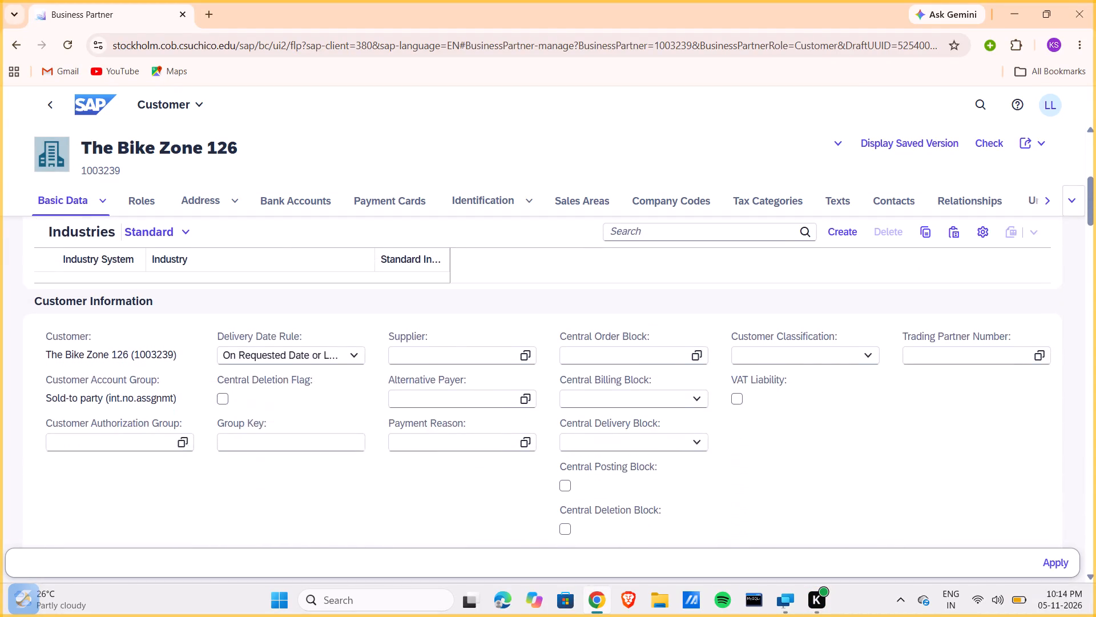
scroll(459, 380, "down", 5)
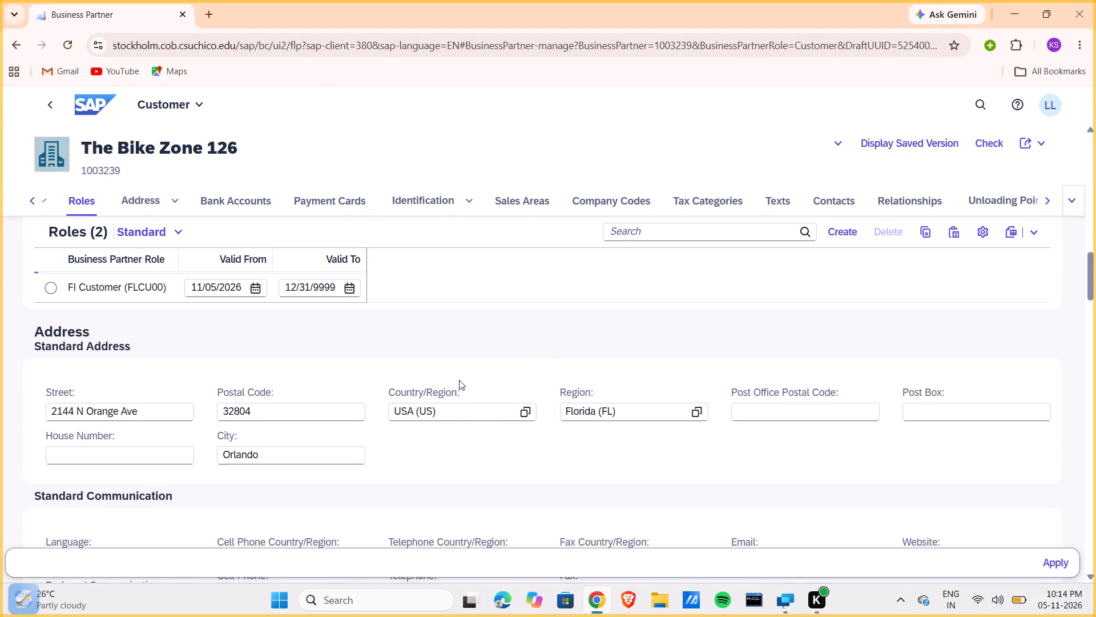
scroll(459, 380, "down", 3)
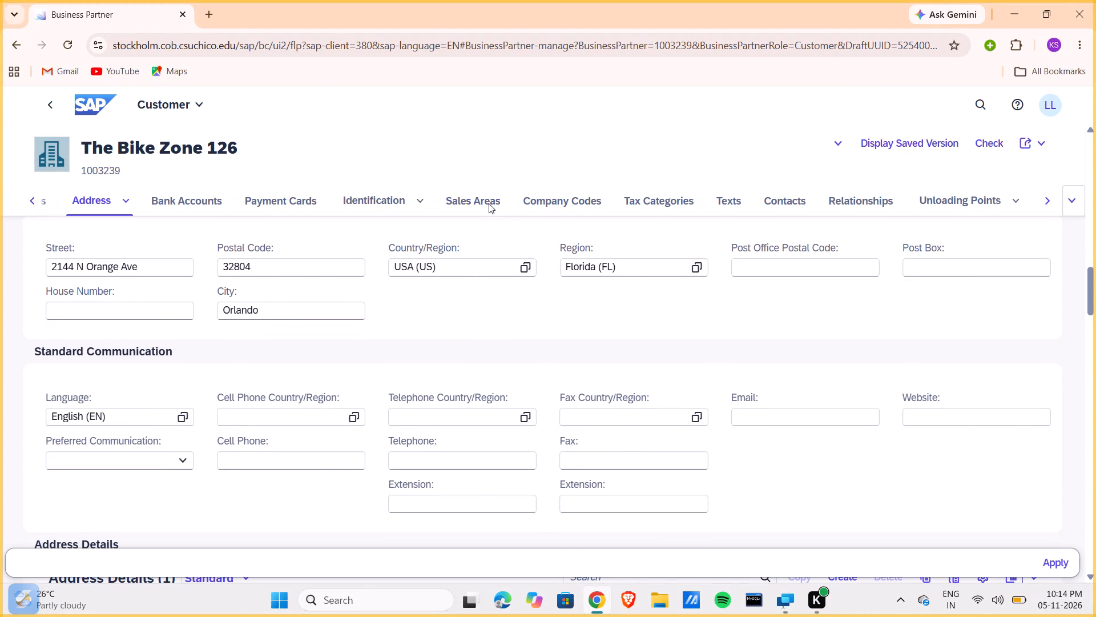
left_click(489, 205)
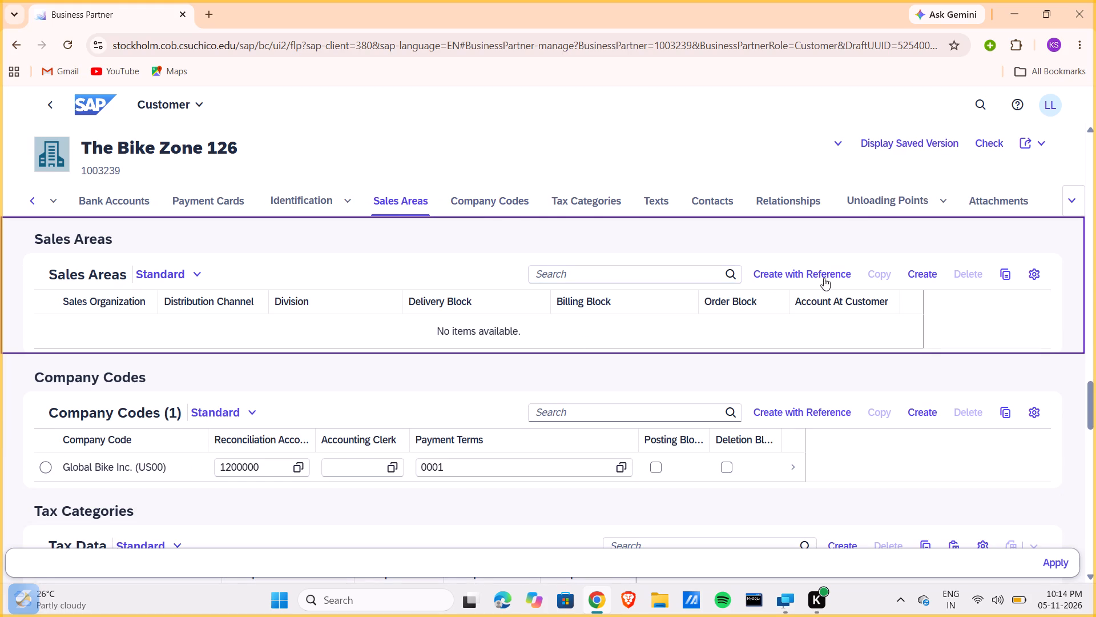
left_click(928, 277)
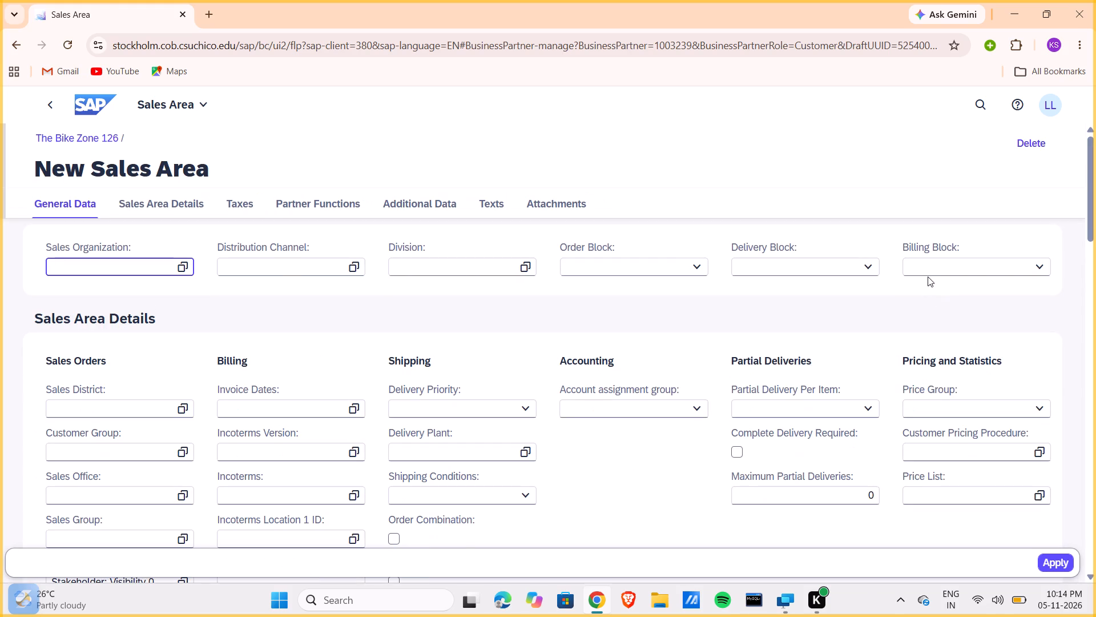
Set the new sales area's sales district to US0001, Pacific NorthwestUSA.
left_click(183, 408)
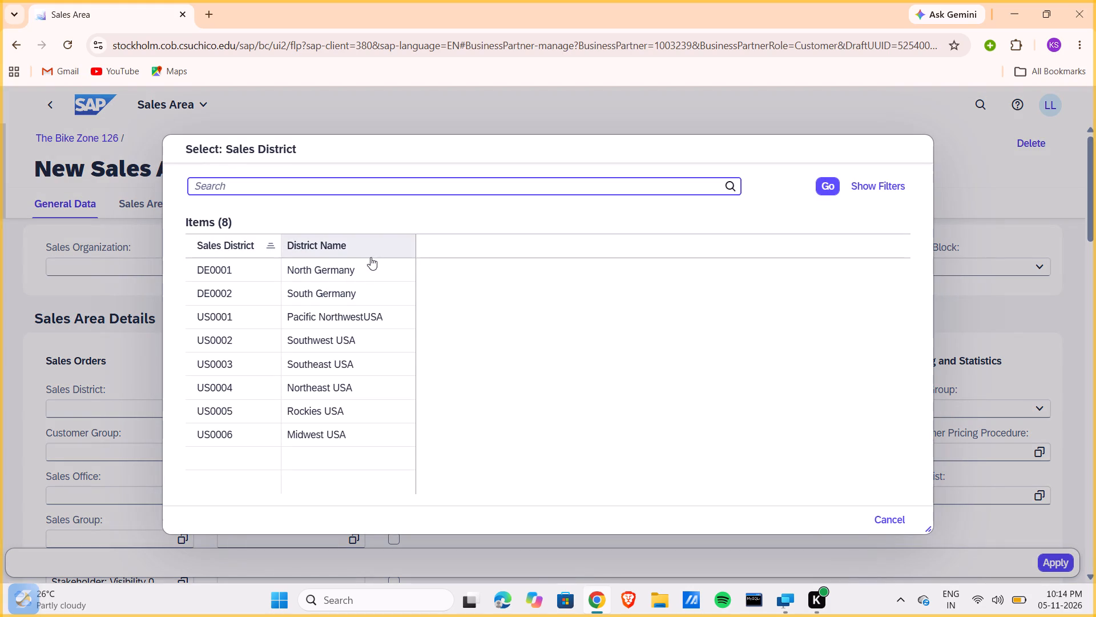
left_click(359, 323)
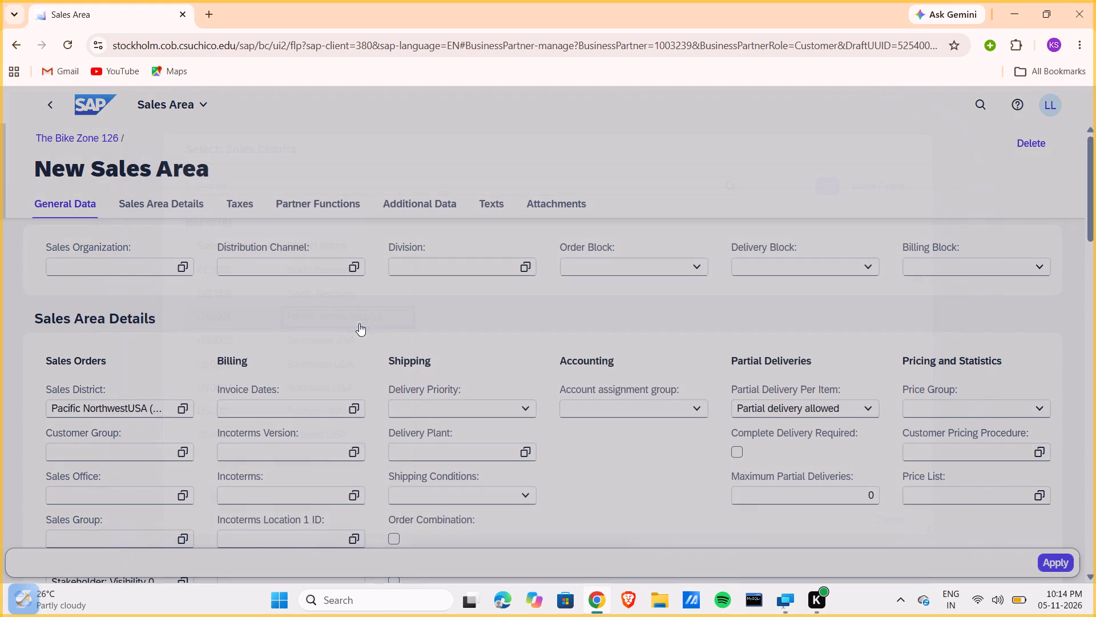
Search sales organizations for UE00 and choose US East with distribution channel Wholesale (WH) and division Bicycles (BI).
scroll(195, 465, "down", 3)
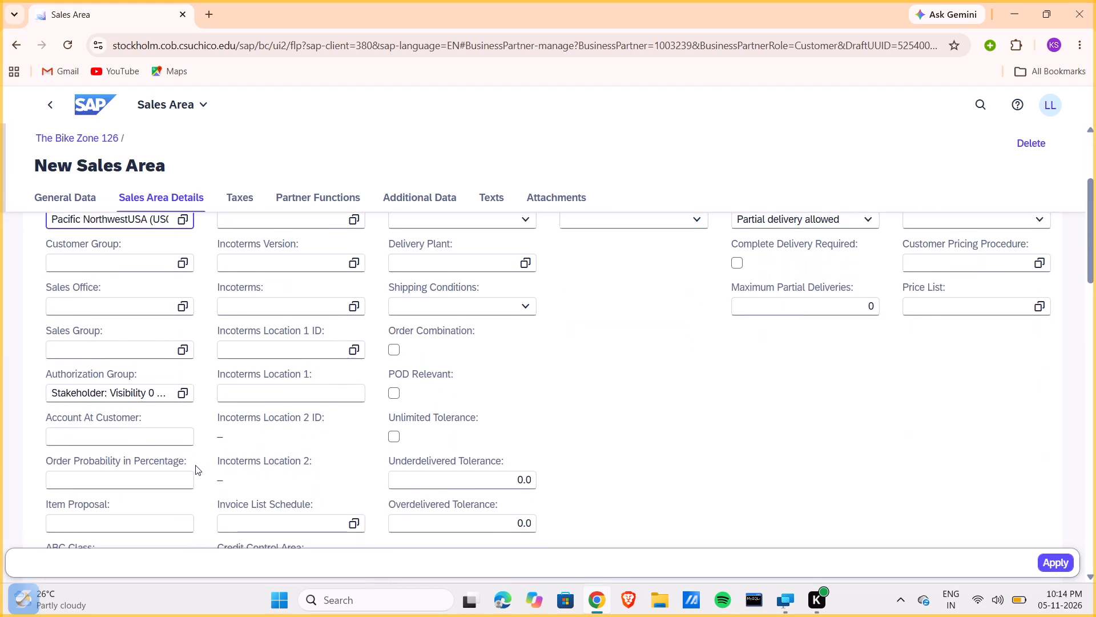
scroll(195, 465, "up", 2)
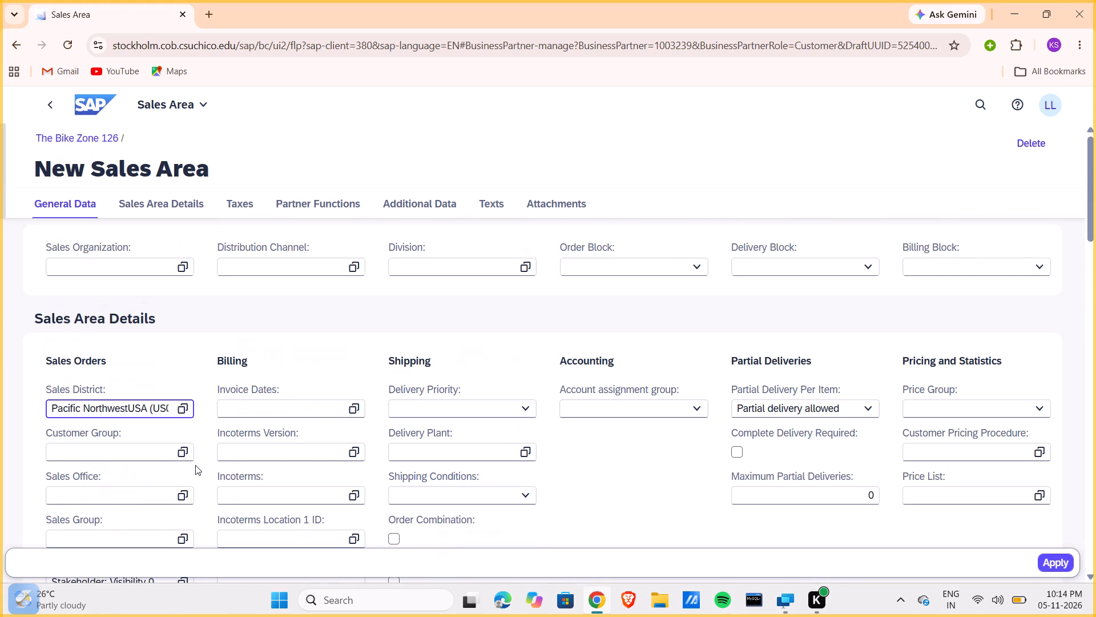
left_click(183, 271)
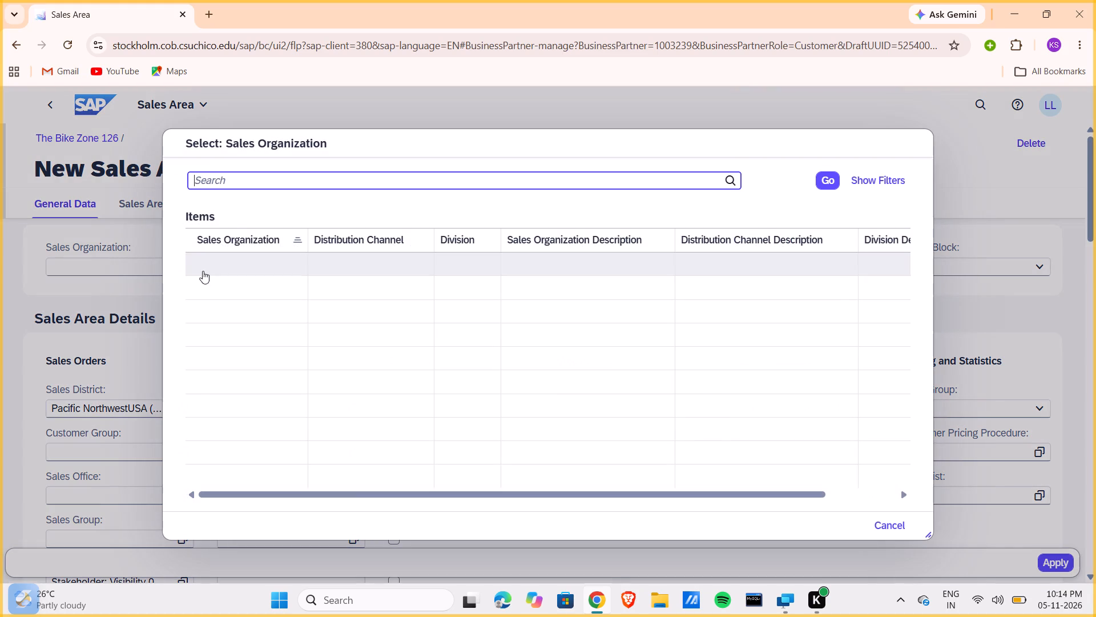
scroll(425, 366, "down", 1)
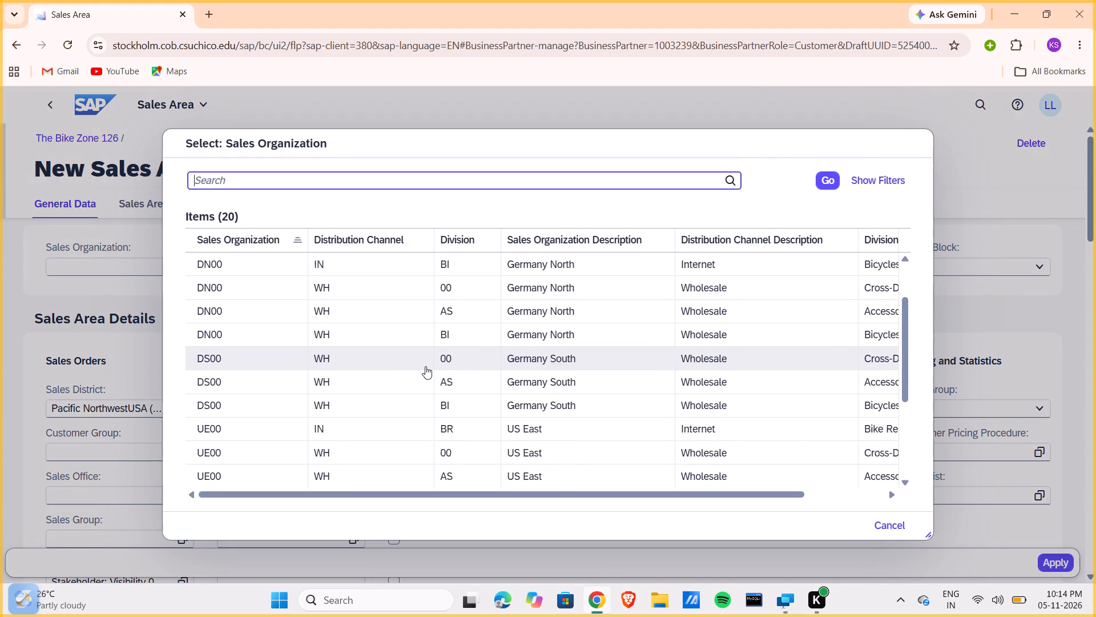
scroll(425, 366, "down", 2)
scroll(425, 366, "up", 6)
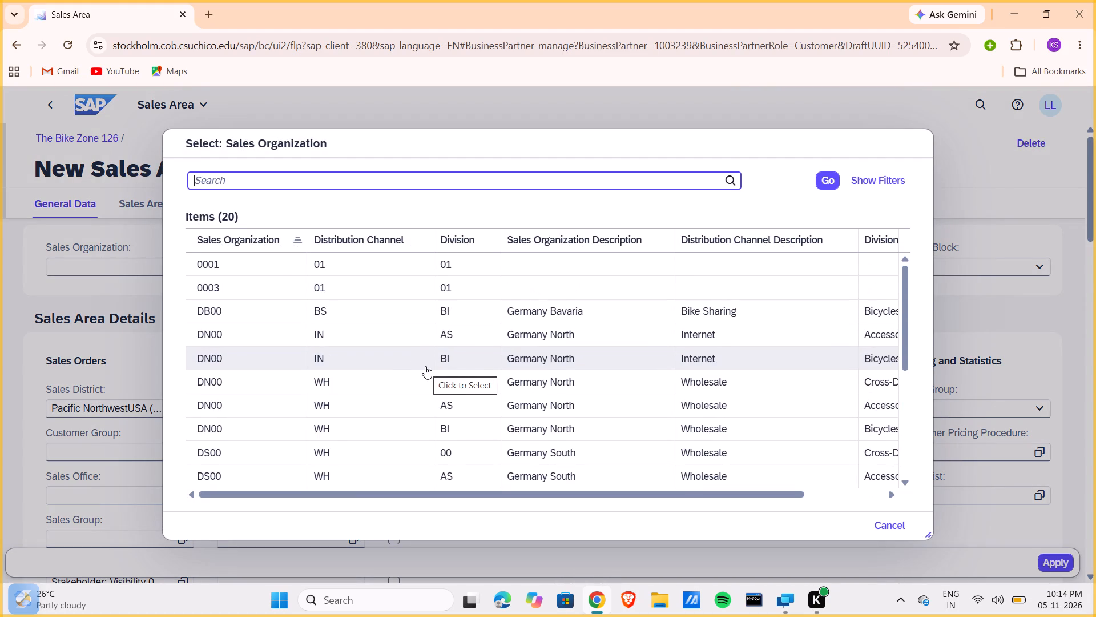
left_click(350, 181)
type("UE00")
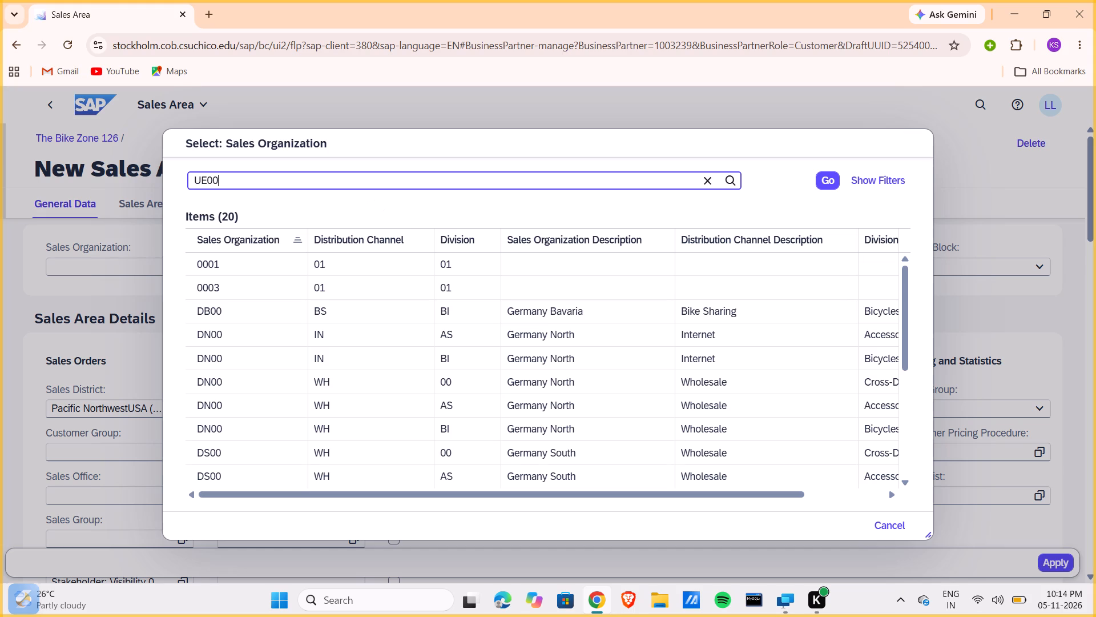
key("Return")
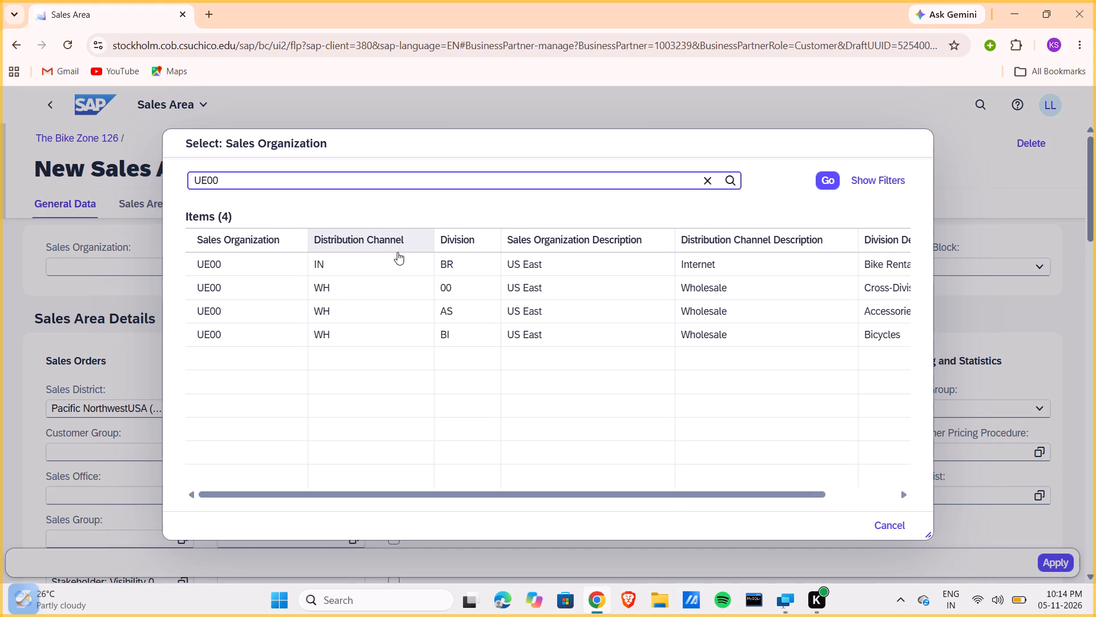
left_click(705, 330)
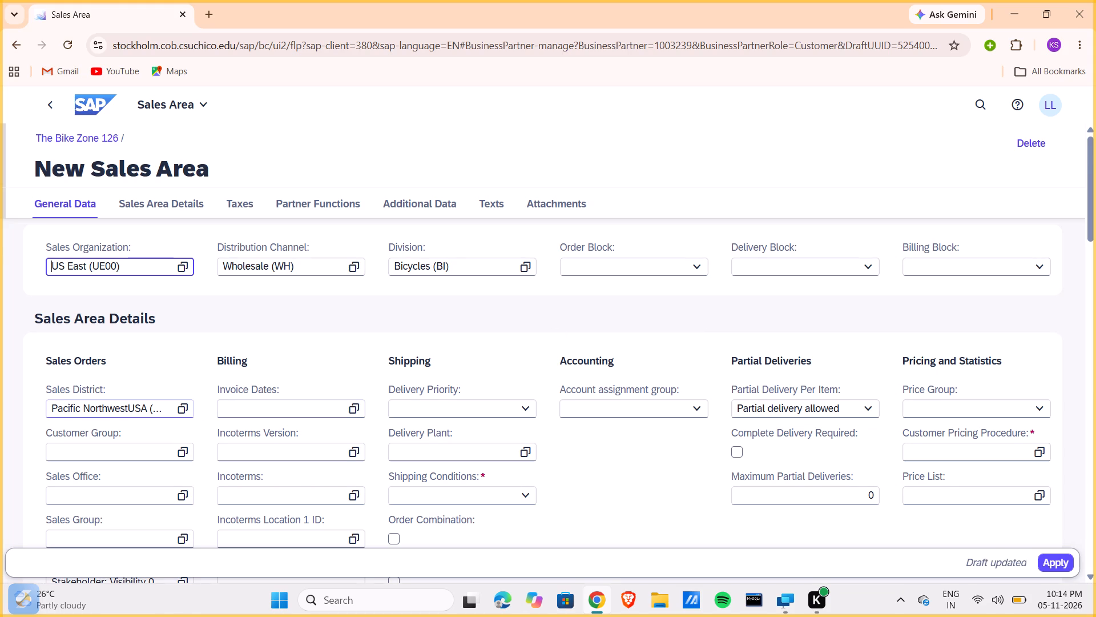
Set the sales area's currency to USD in the sales order details.
scroll(139, 415, "down", 4)
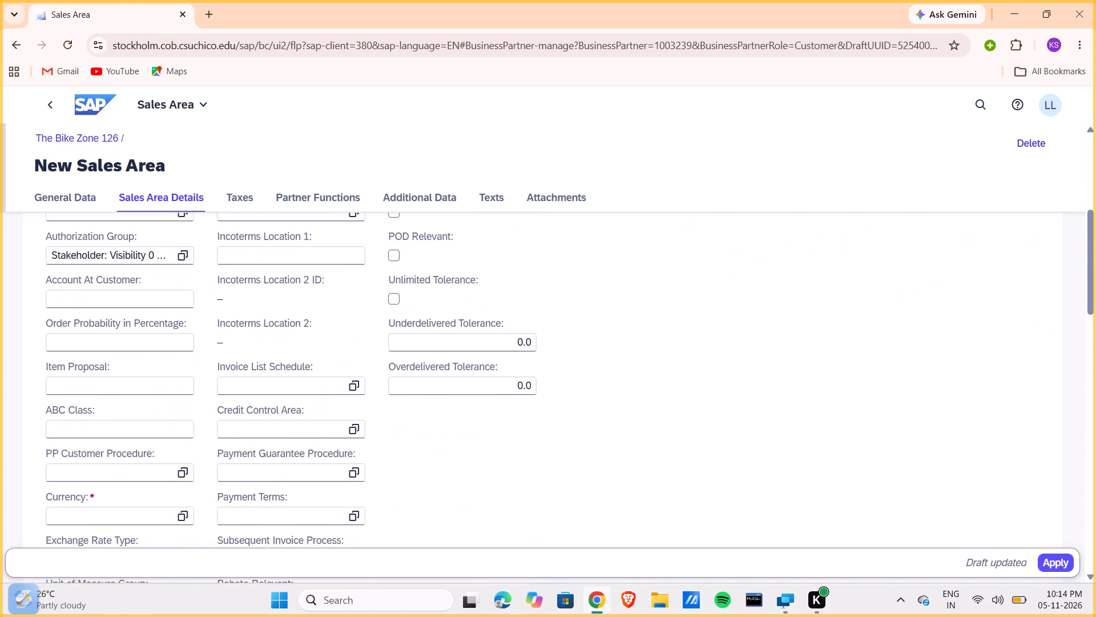
scroll(139, 415, "down", 1)
left_click(139, 415)
type("USD")
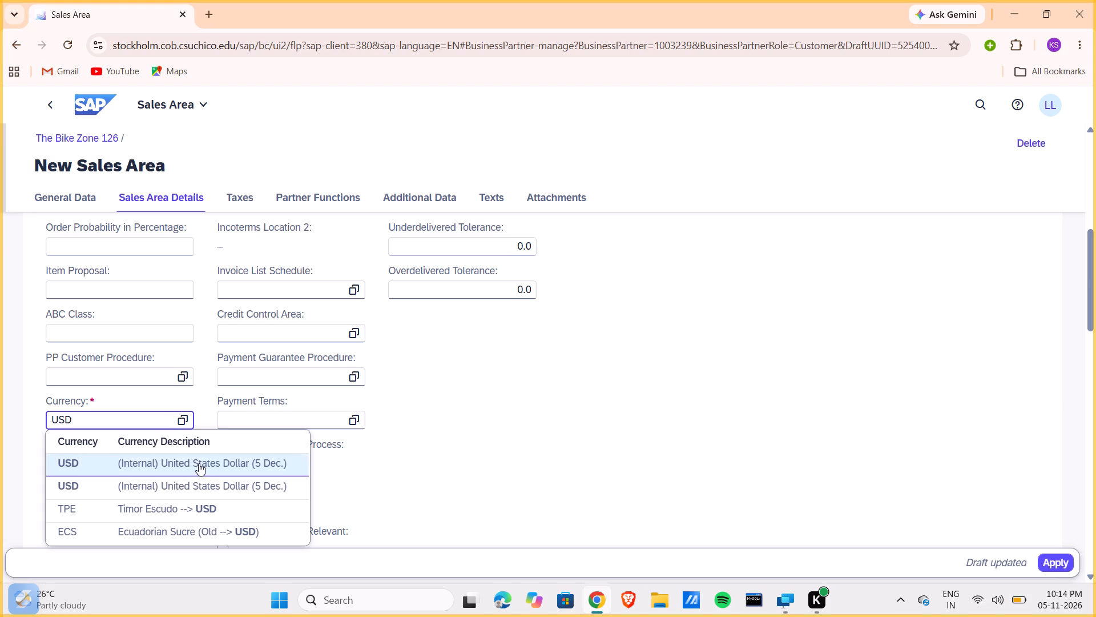
left_click(199, 463)
Set the billing Incoterms to Free on board (FOB) with Miami as Incoterms Location 1.
scroll(342, 427, "up", 4)
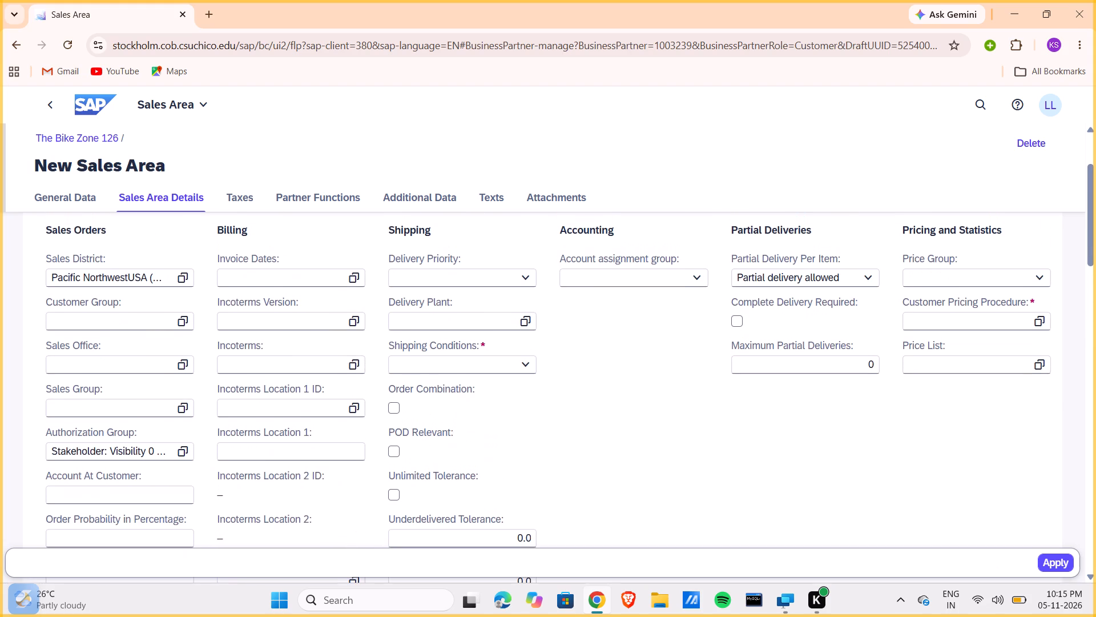
left_click(358, 358)
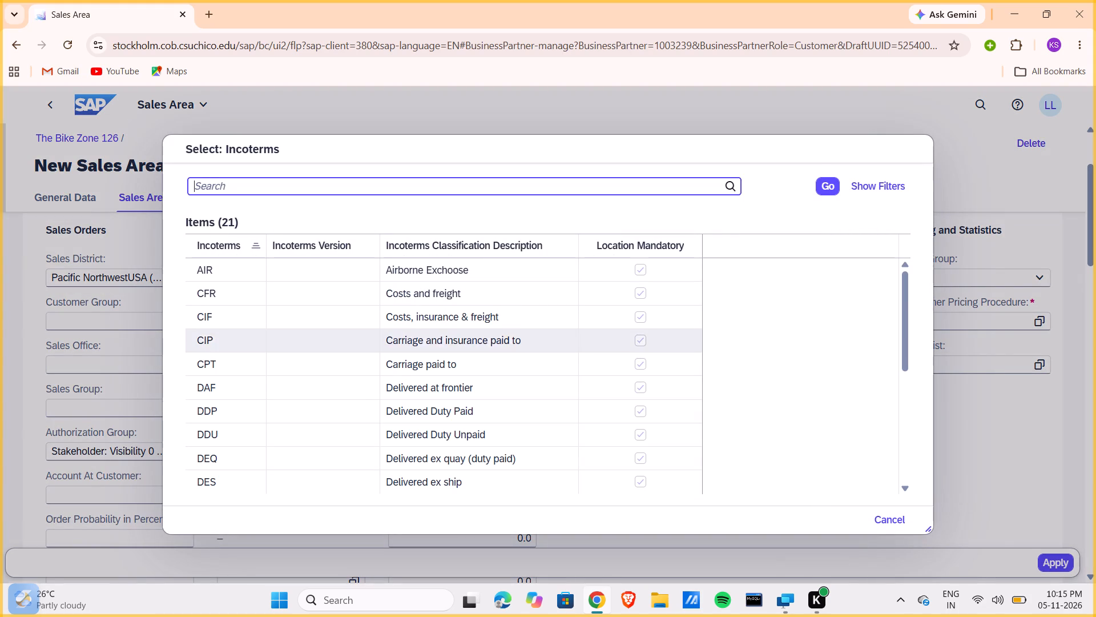
scroll(426, 390, "down", 3)
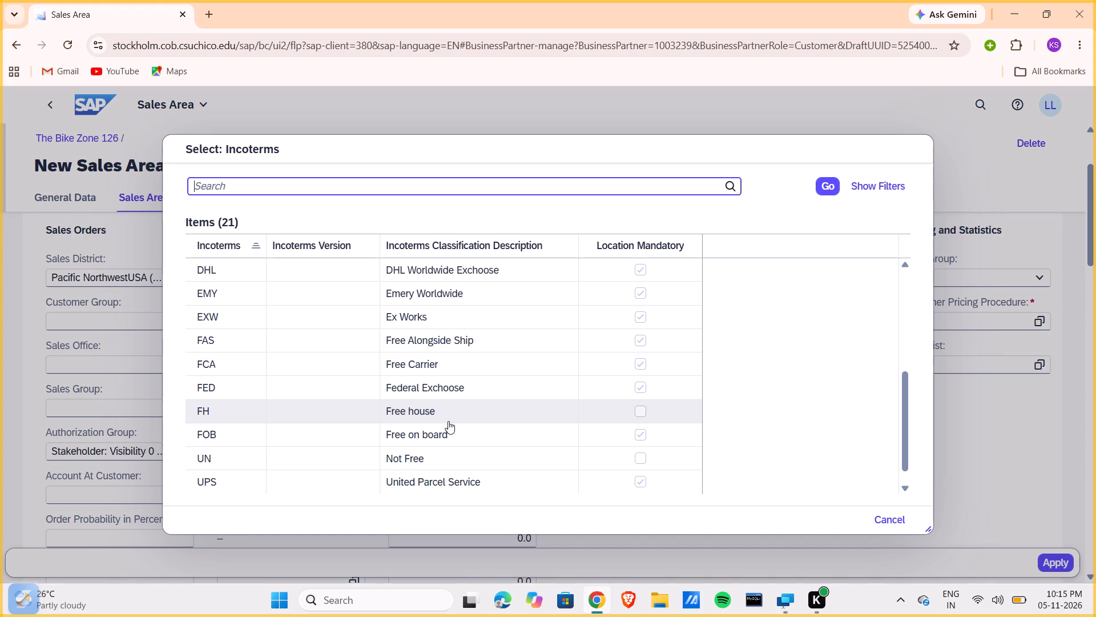
left_click(449, 438)
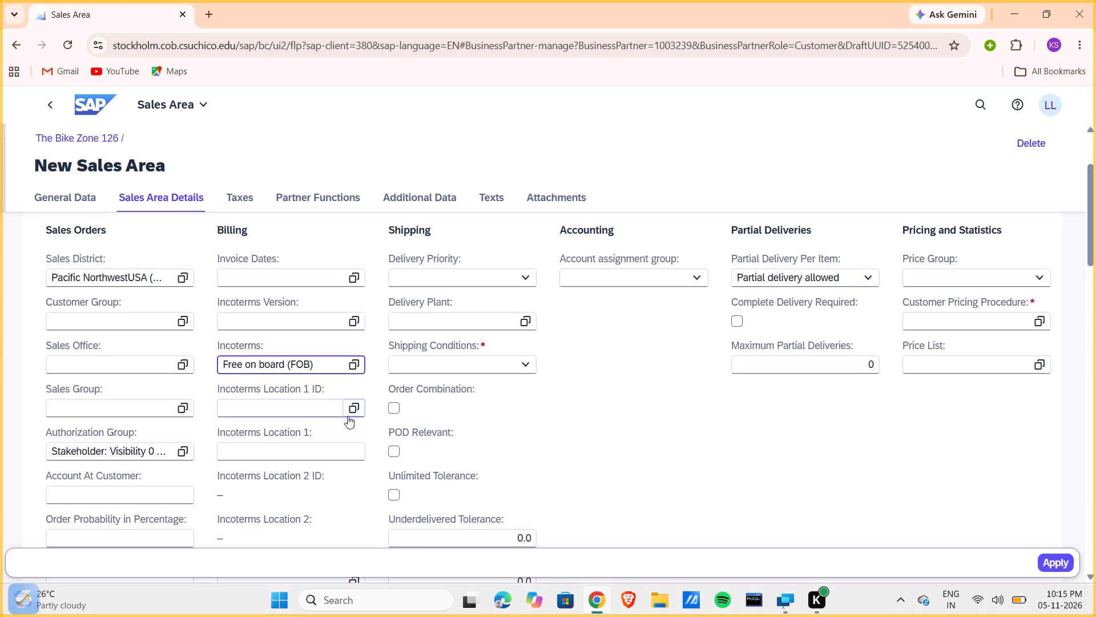
left_click(339, 449)
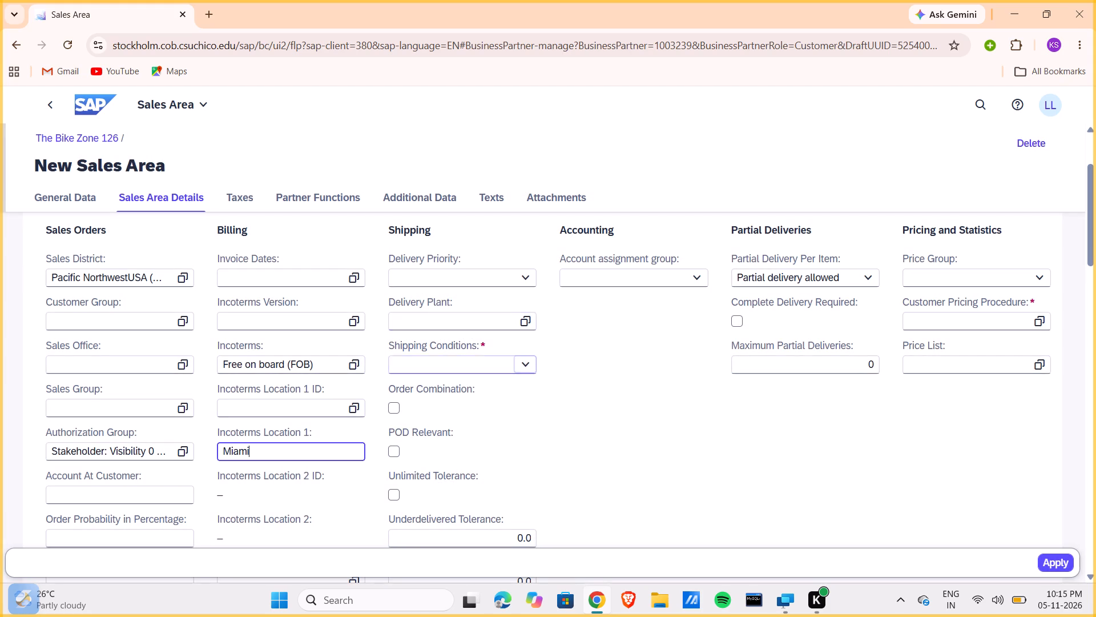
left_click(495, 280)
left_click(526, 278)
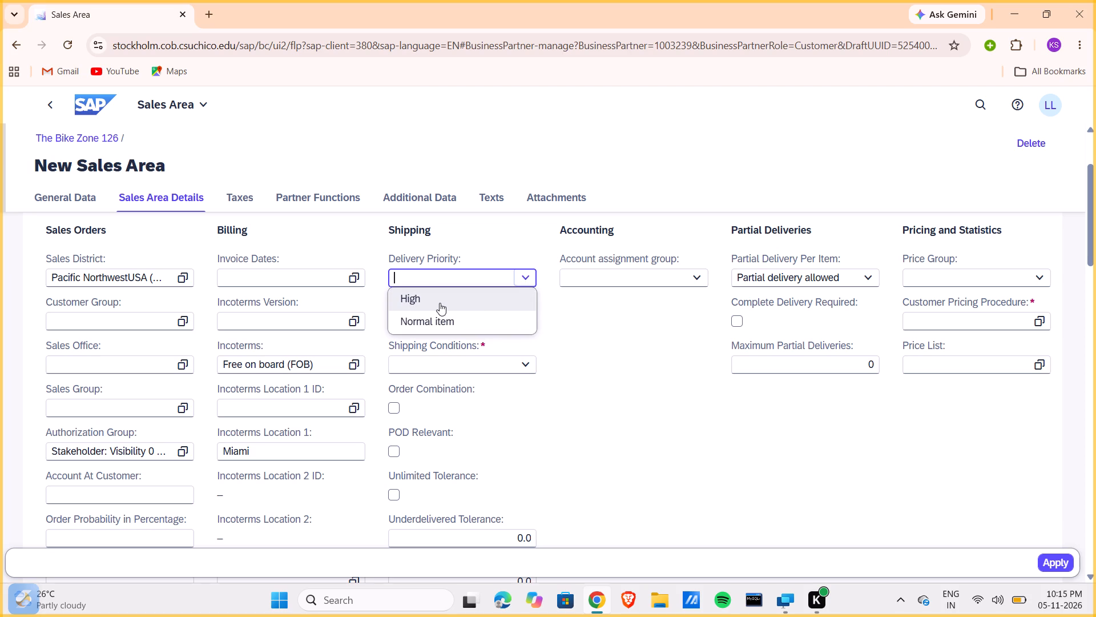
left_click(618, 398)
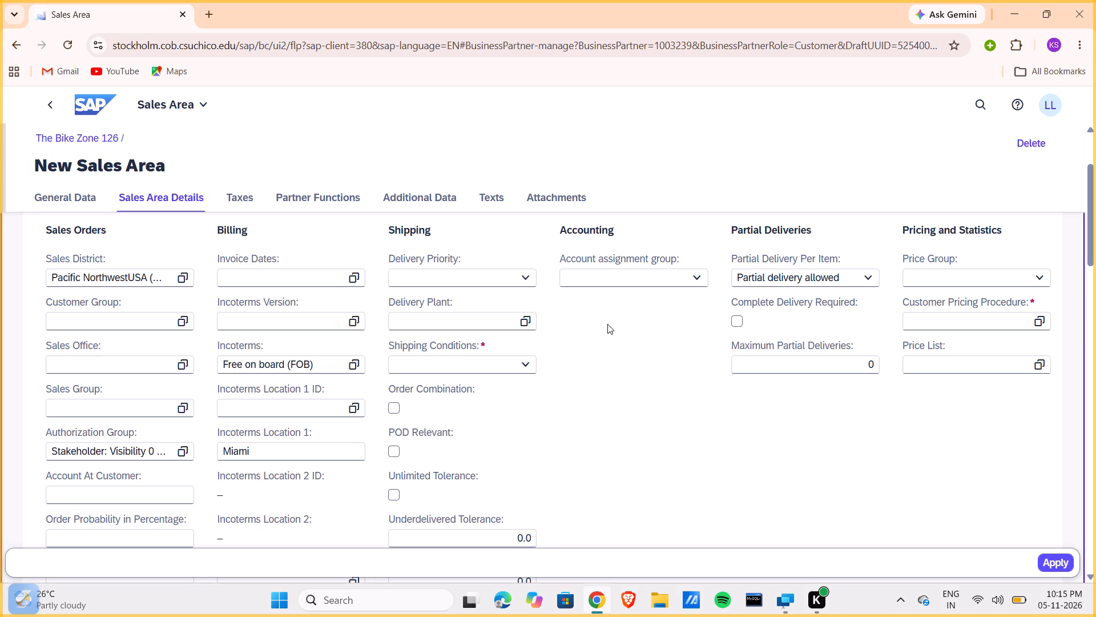
Set the shipping conditions to Standard and the delivery plant to DC Miami (MI00).
left_click(527, 365)
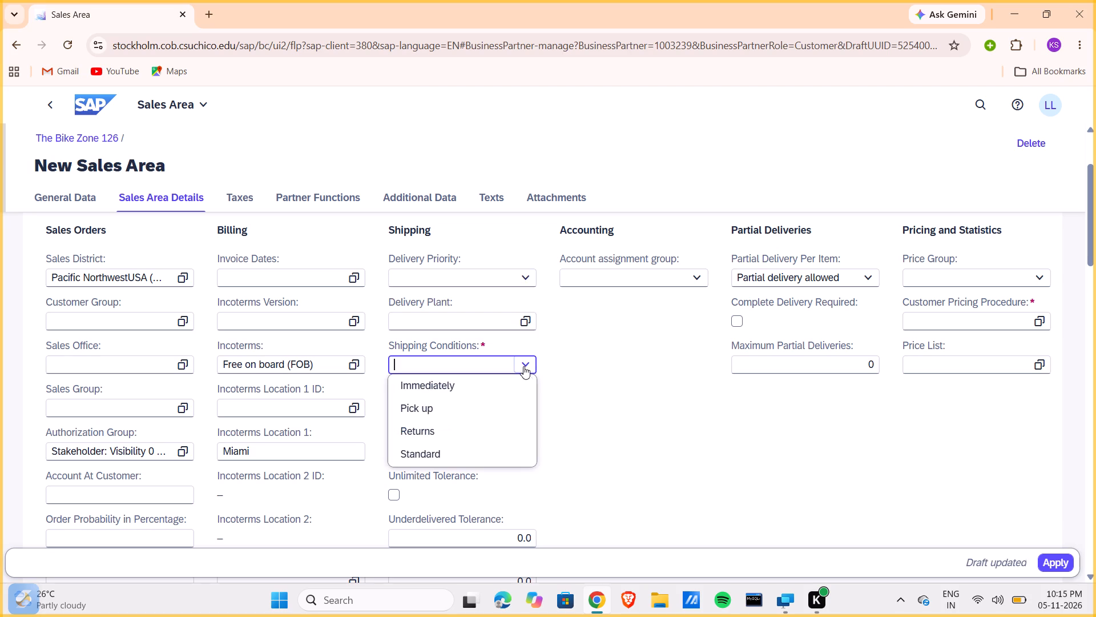
left_click(437, 449)
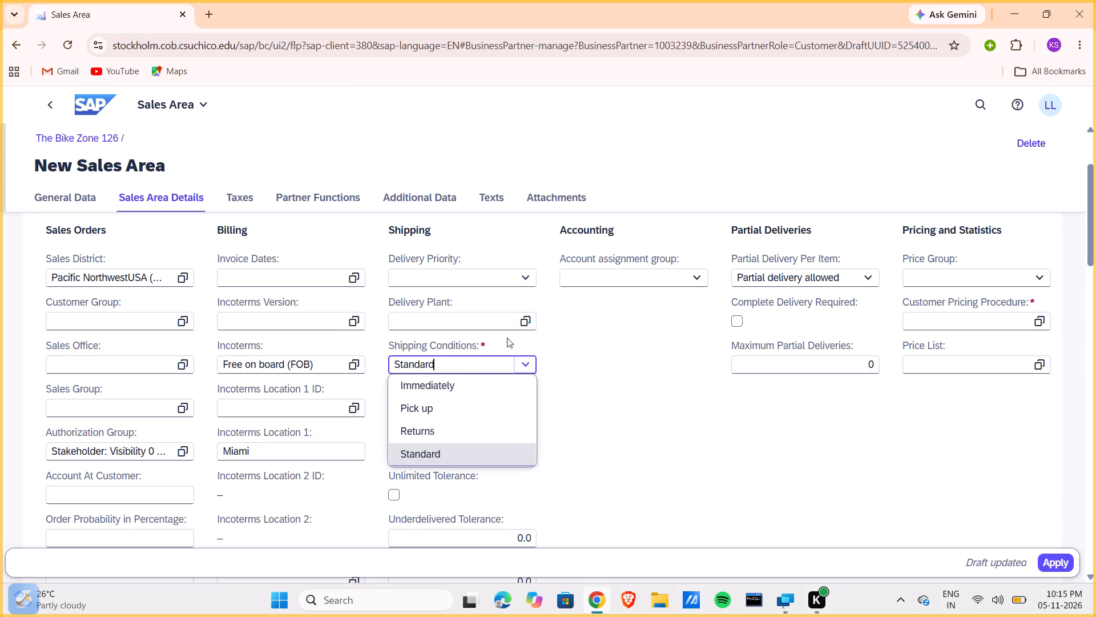
left_click(523, 319)
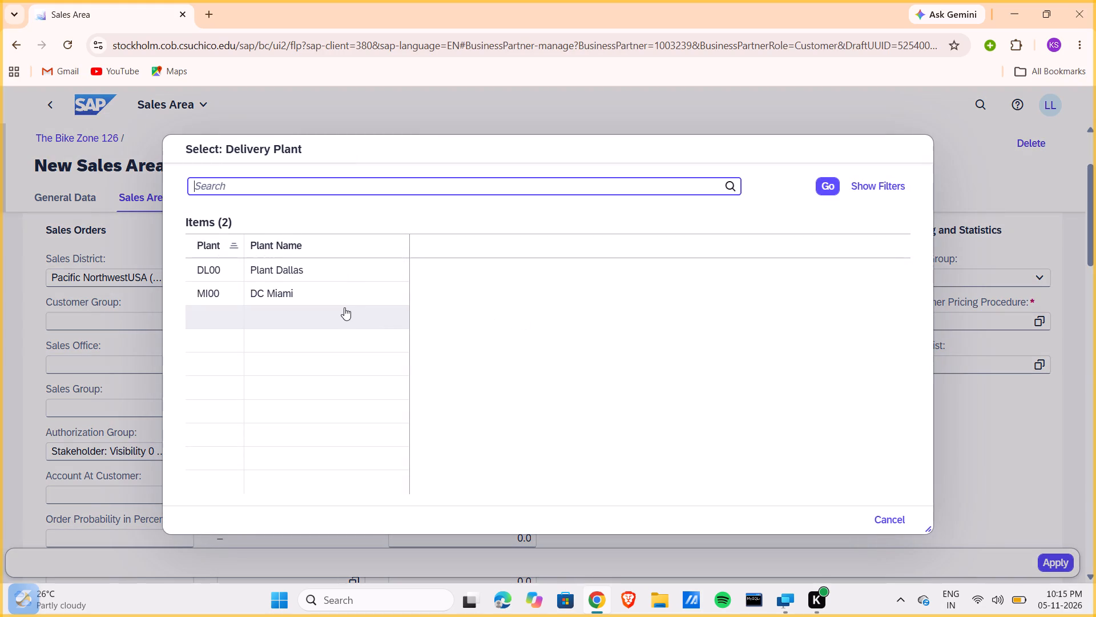
left_click(296, 293)
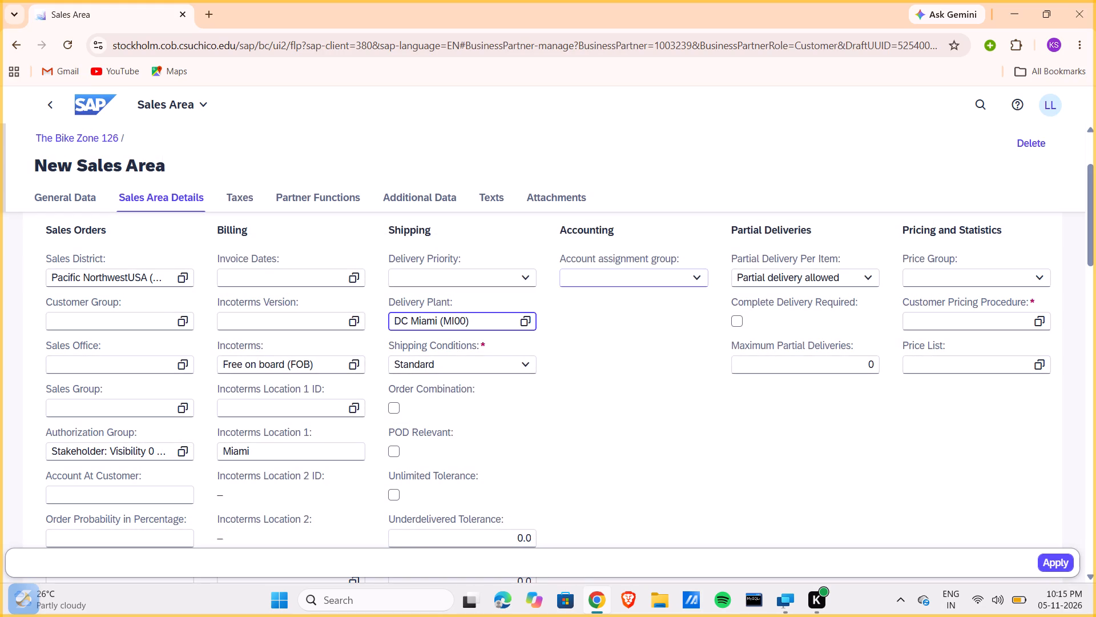
Set the accounting account assignment group to Domestic Revenues.
left_click(690, 280)
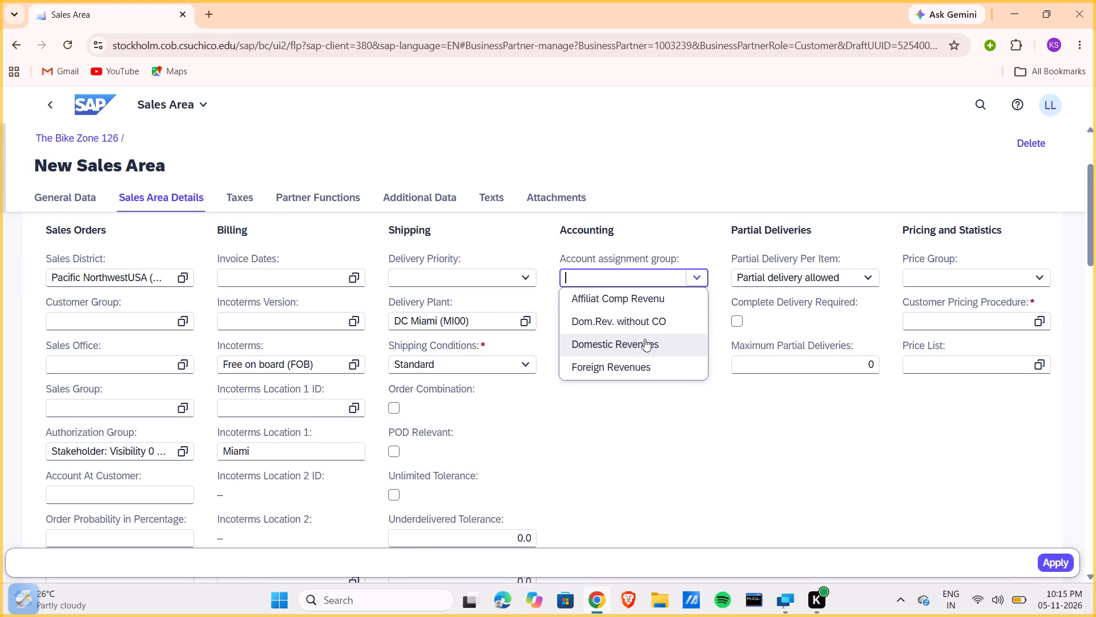
left_click(644, 339)
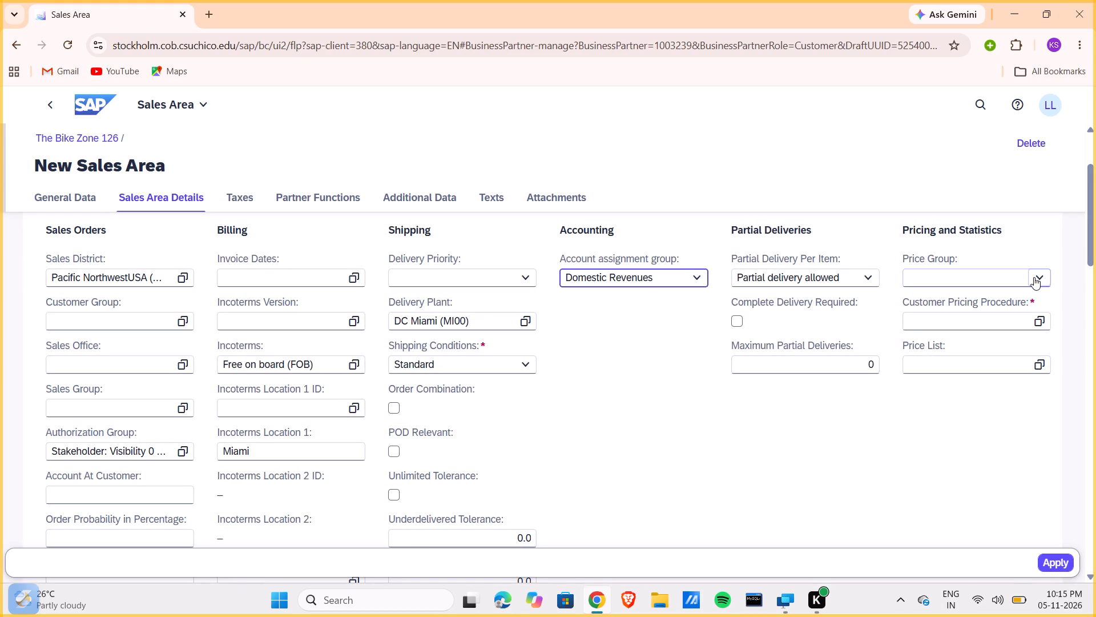
Set the price group to Bulk buyer and the customer pricing procedure to Standard (1), and apply the new sales area.
left_click(1034, 277)
left_click(990, 307)
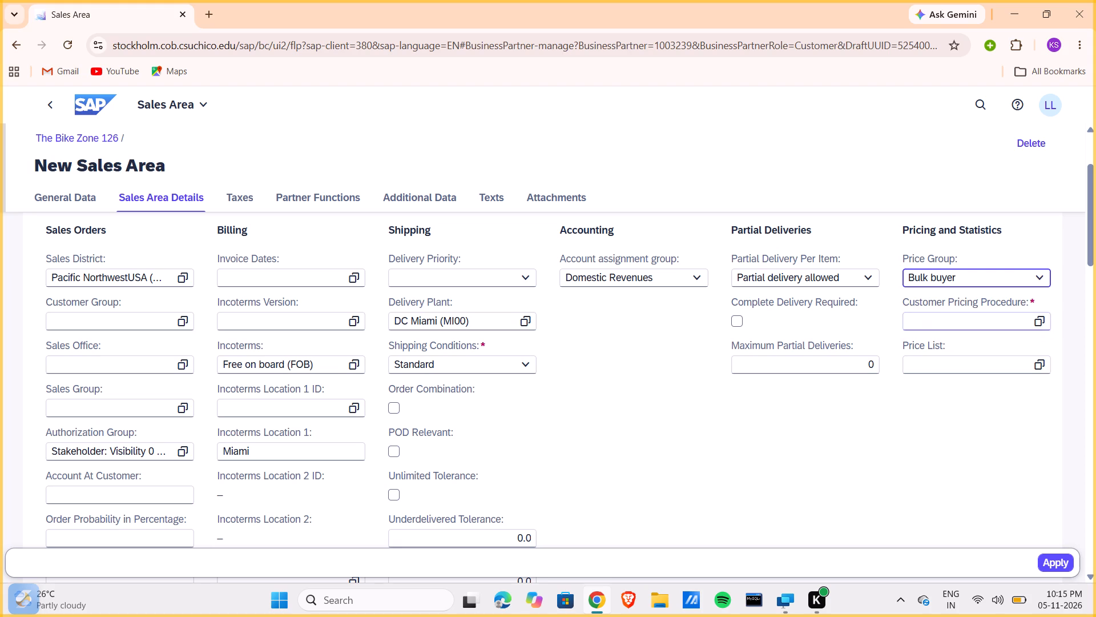
left_click(1042, 318)
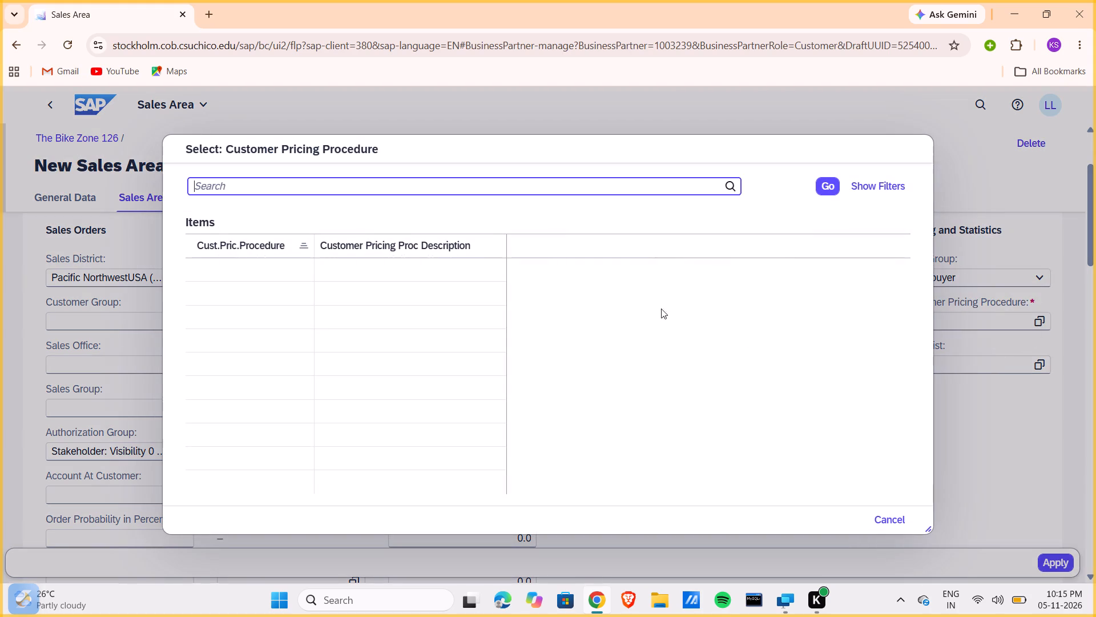
left_click(371, 319)
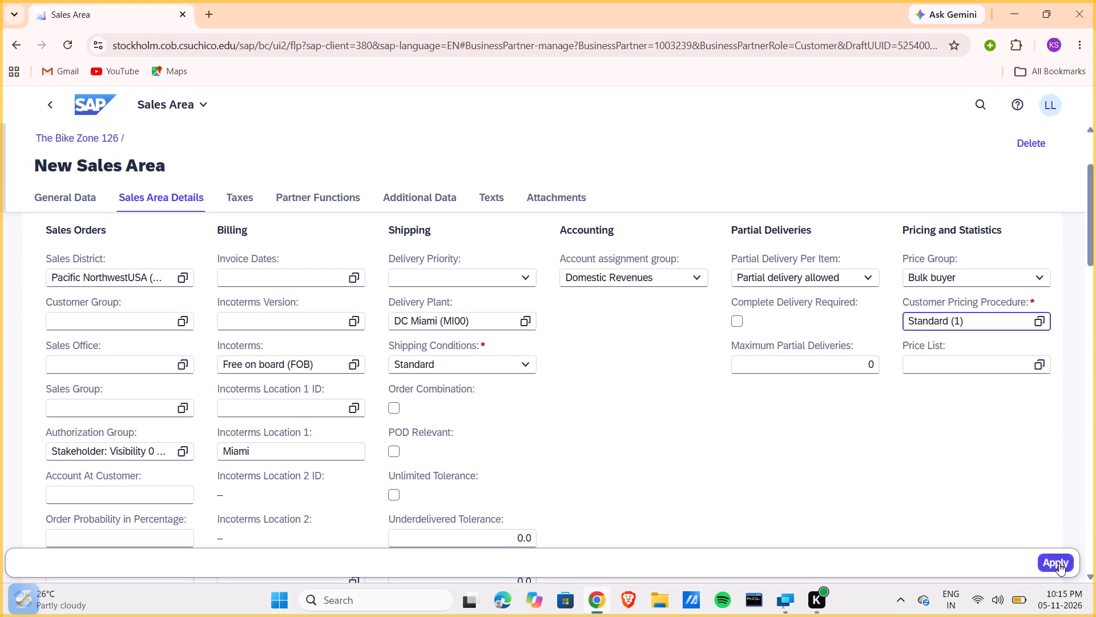
left_click(1059, 563)
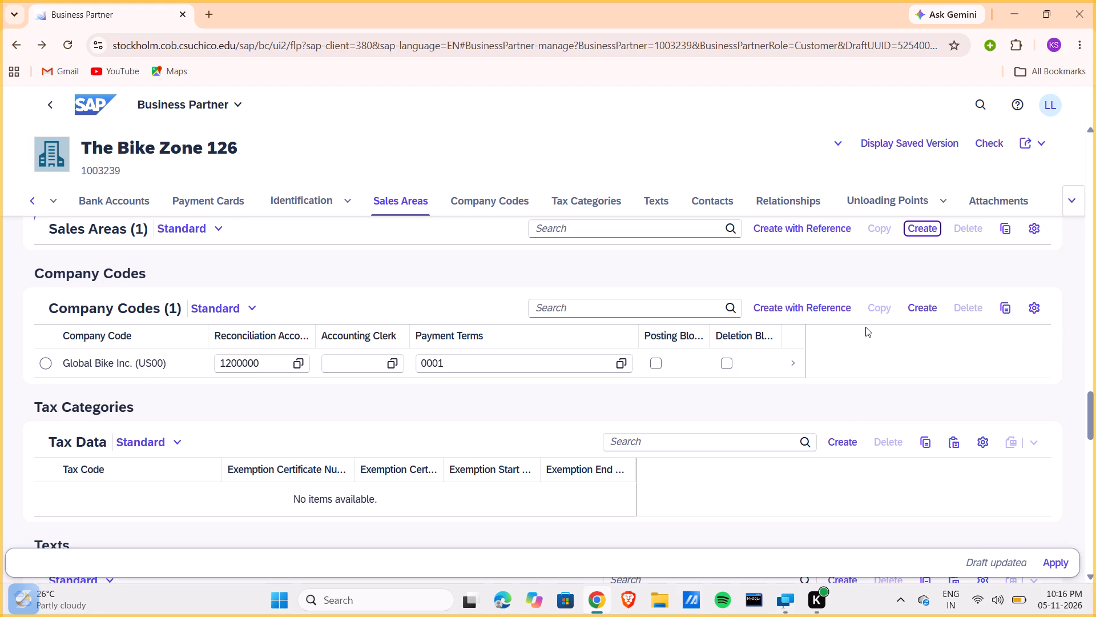
Open the customer's Global Bike Inc. (US00) company code record and review its general, finance, withholding tax and dunning data.
left_click(788, 363)
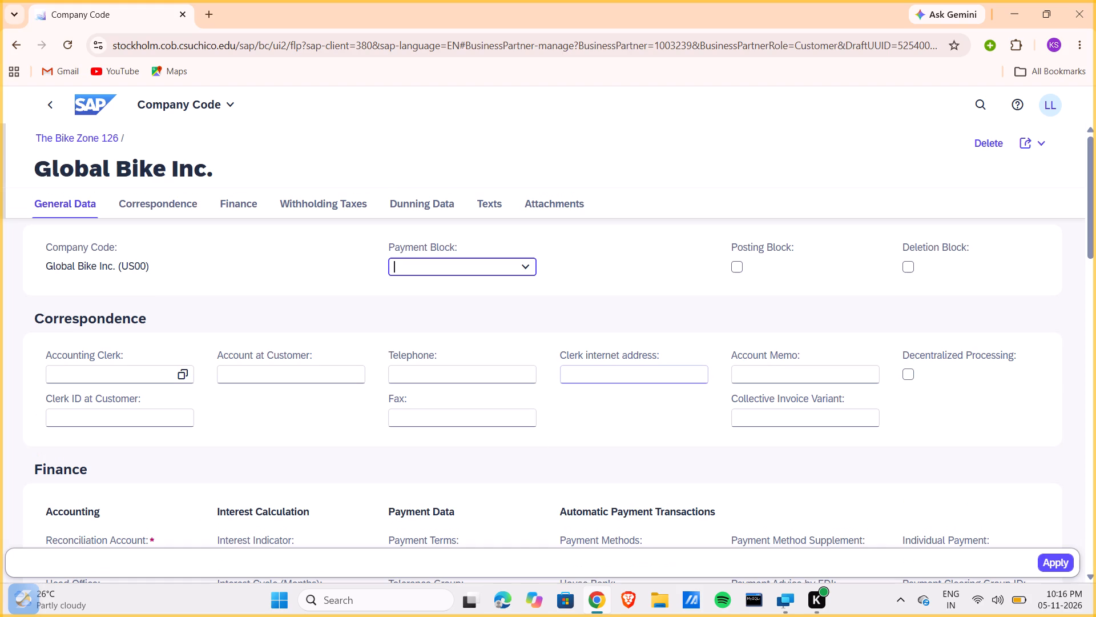
scroll(614, 365, "down", 6)
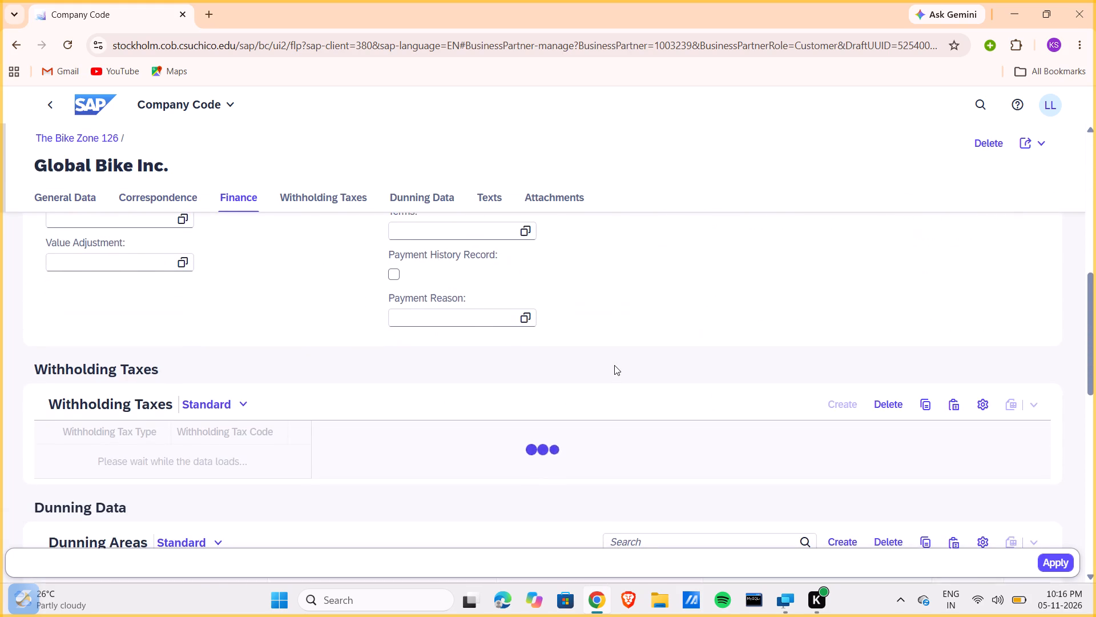
scroll(614, 365, "up", 6)
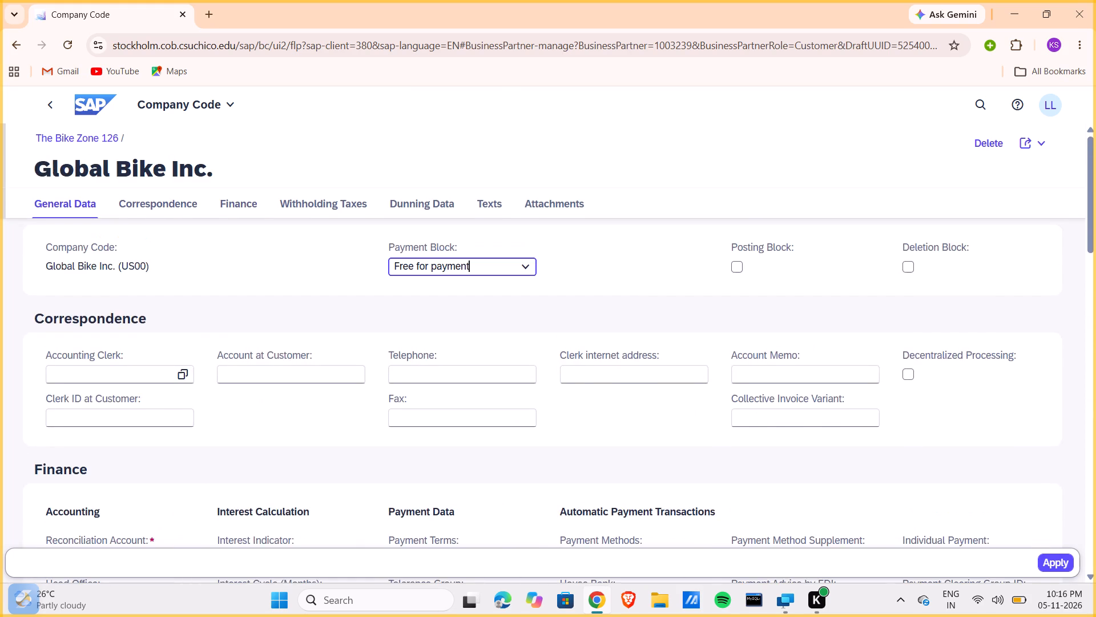
scroll(614, 365, "up", 1)
scroll(614, 365, "down", 5)
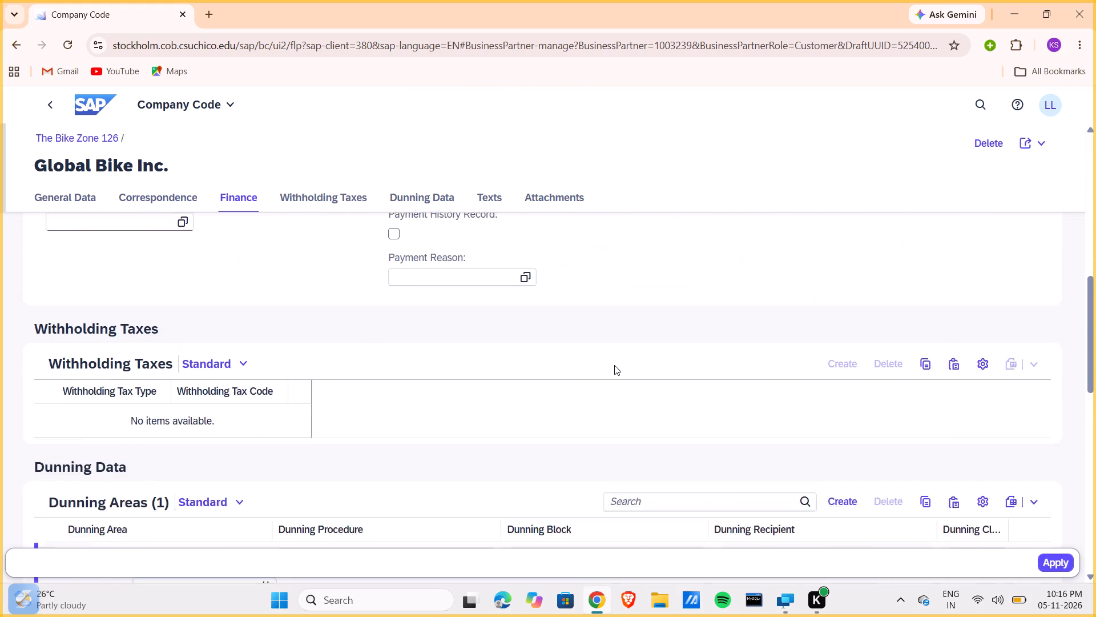
scroll(614, 365, "down", 3)
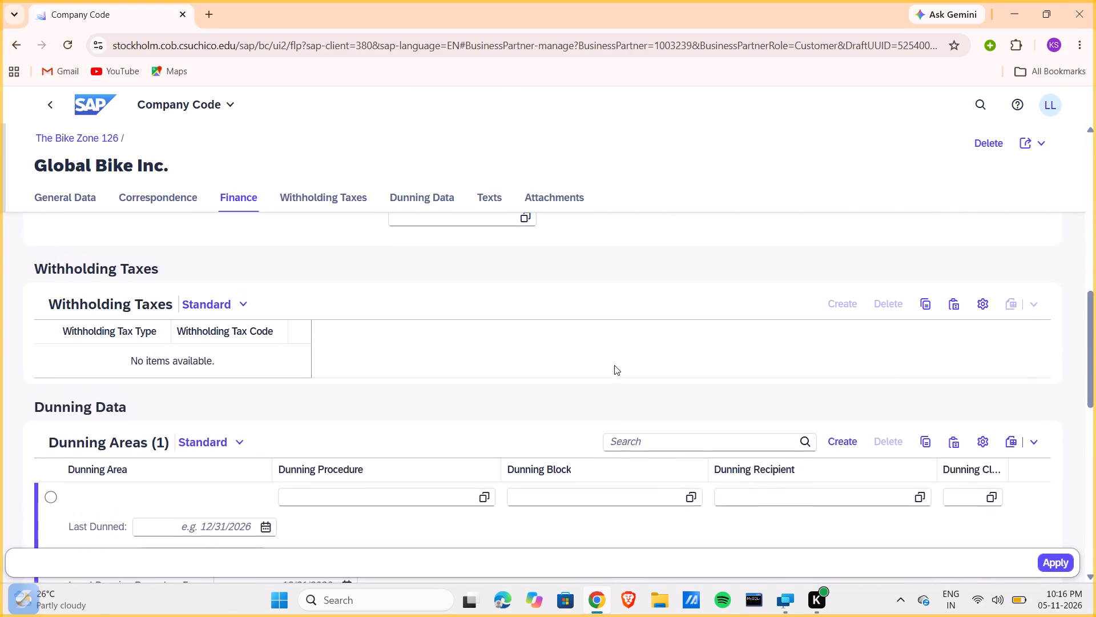
scroll(614, 365, "down", 5)
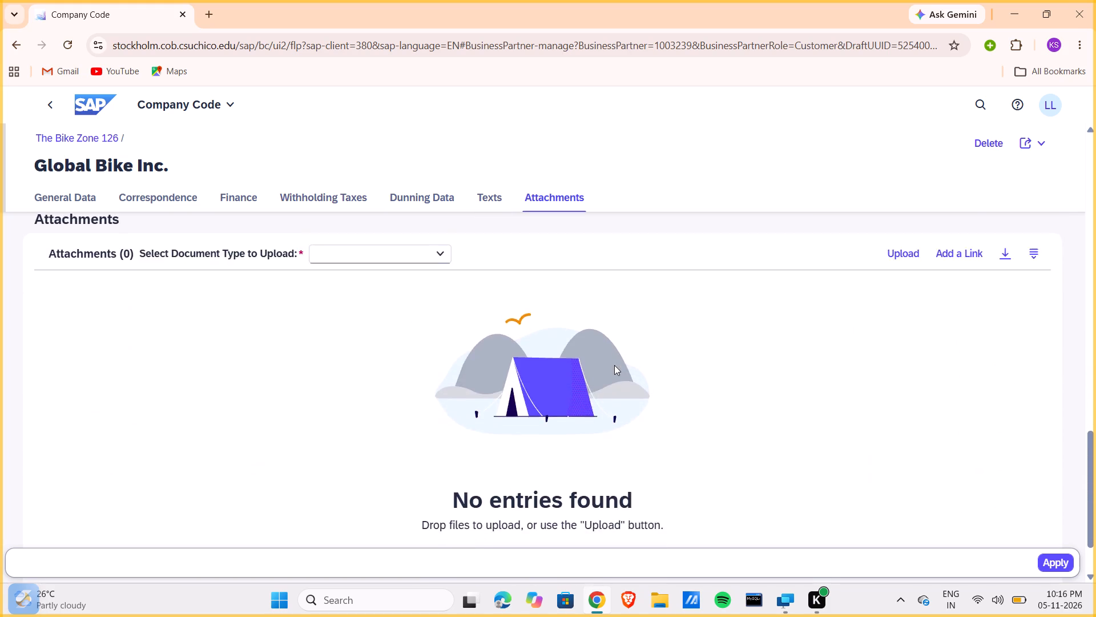
scroll(614, 365, "up", 10)
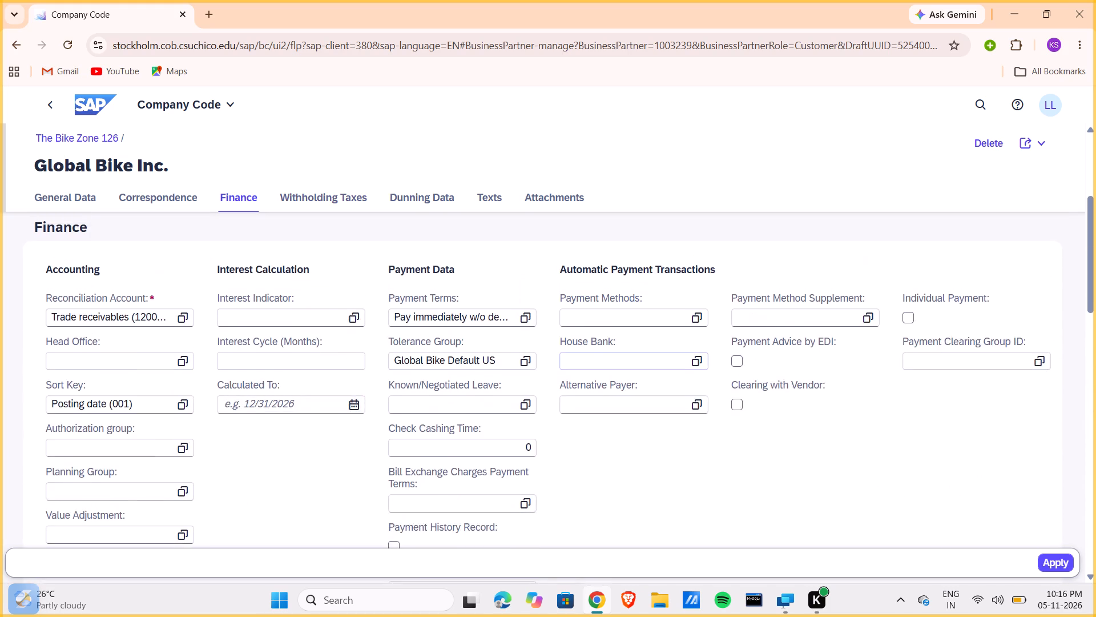
scroll(614, 365, "up", 2)
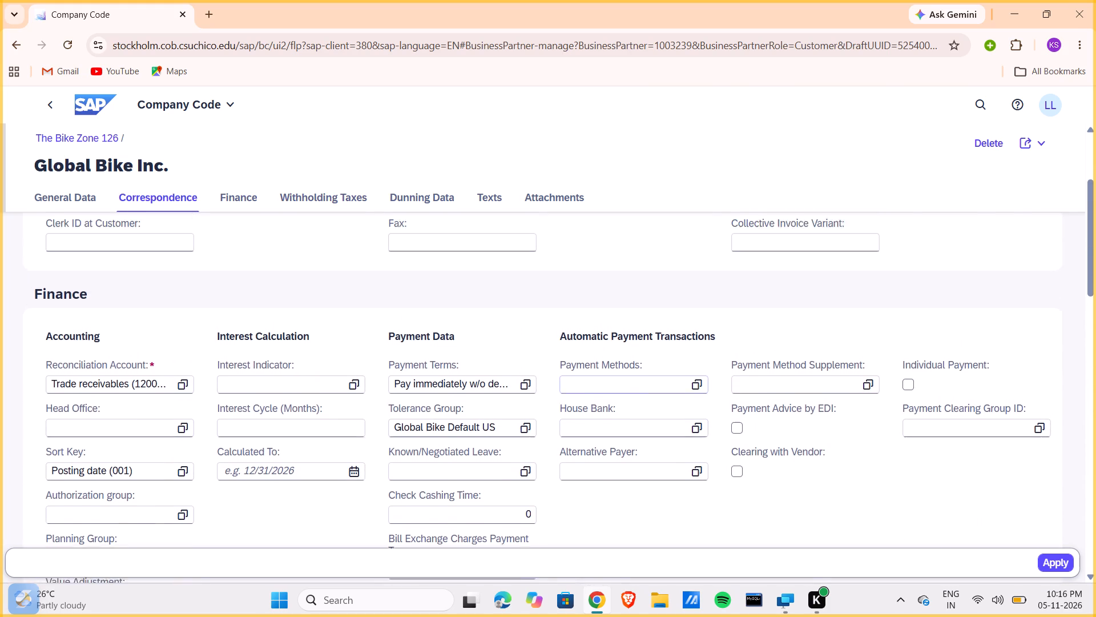
scroll(614, 365, "up", 4)
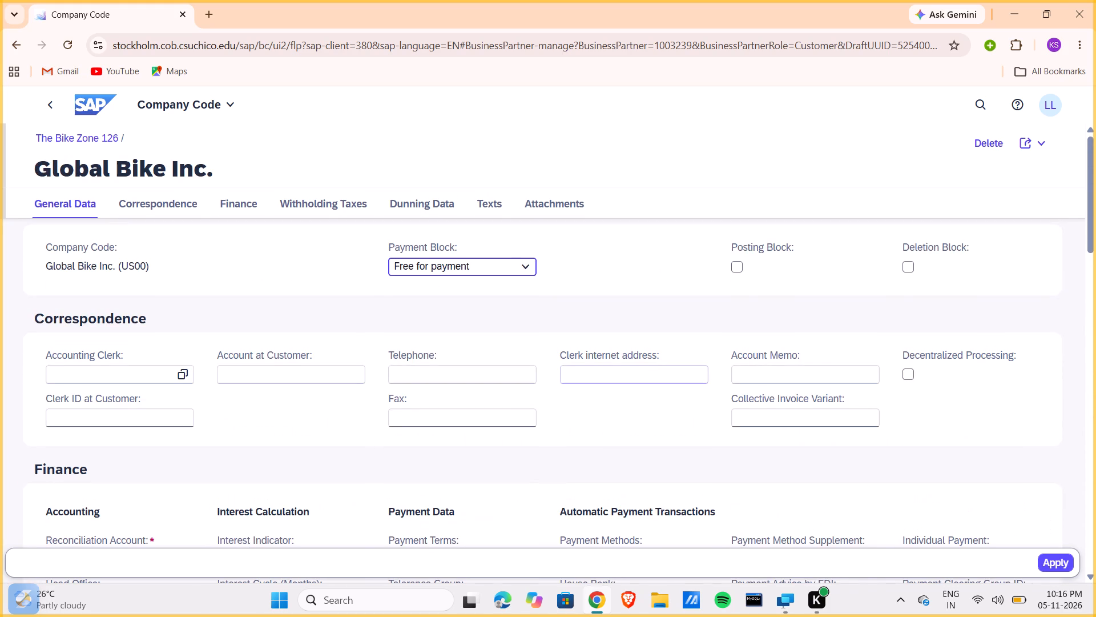
scroll(614, 365, "down", 4)
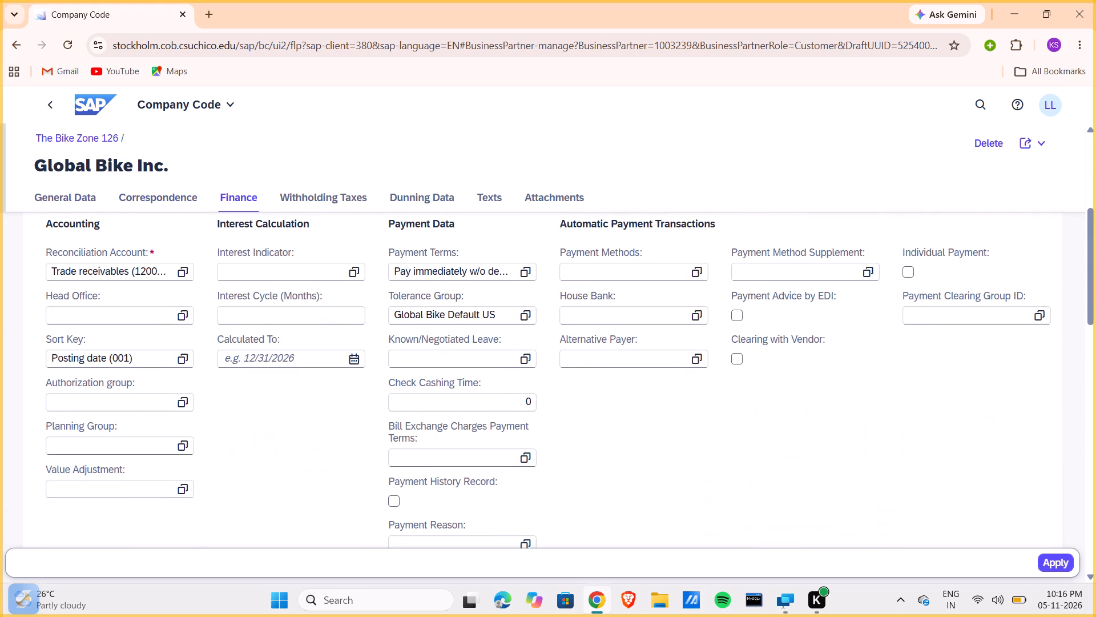
scroll(614, 365, "down", 1)
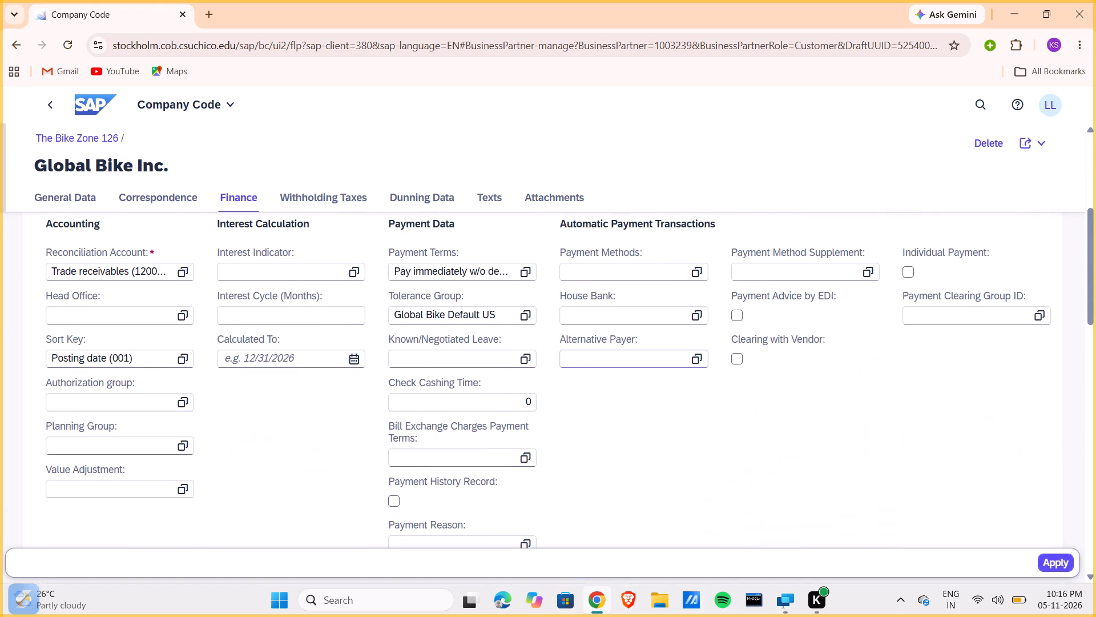
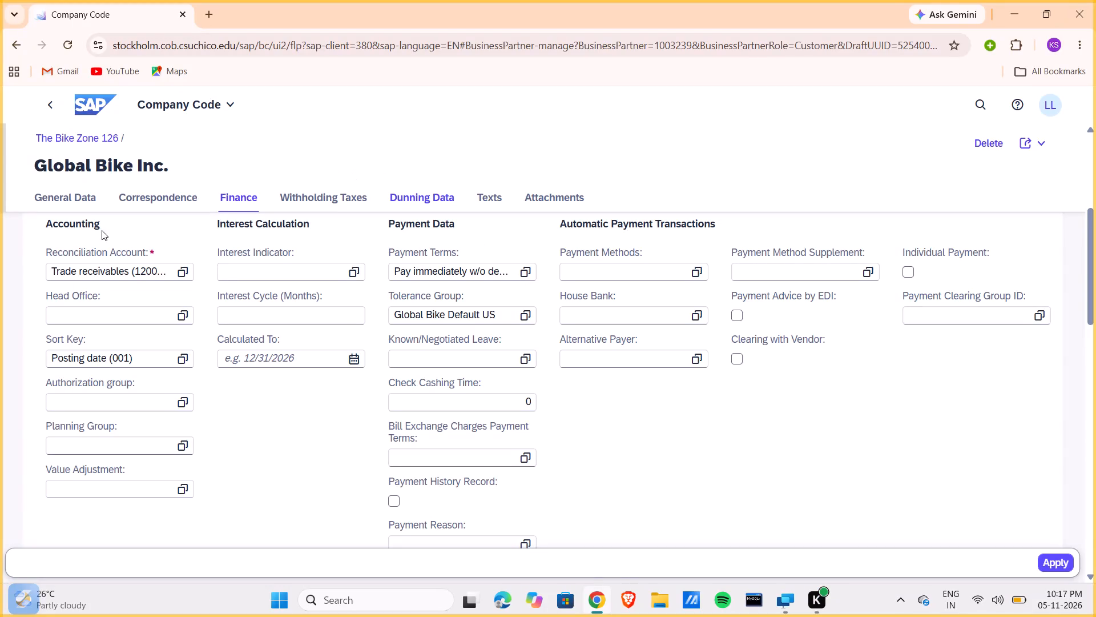
Review the general, correspondence, finance and withholding tax data of the customer's Global Bike Inc. (US00) company code record.
left_click(75, 198)
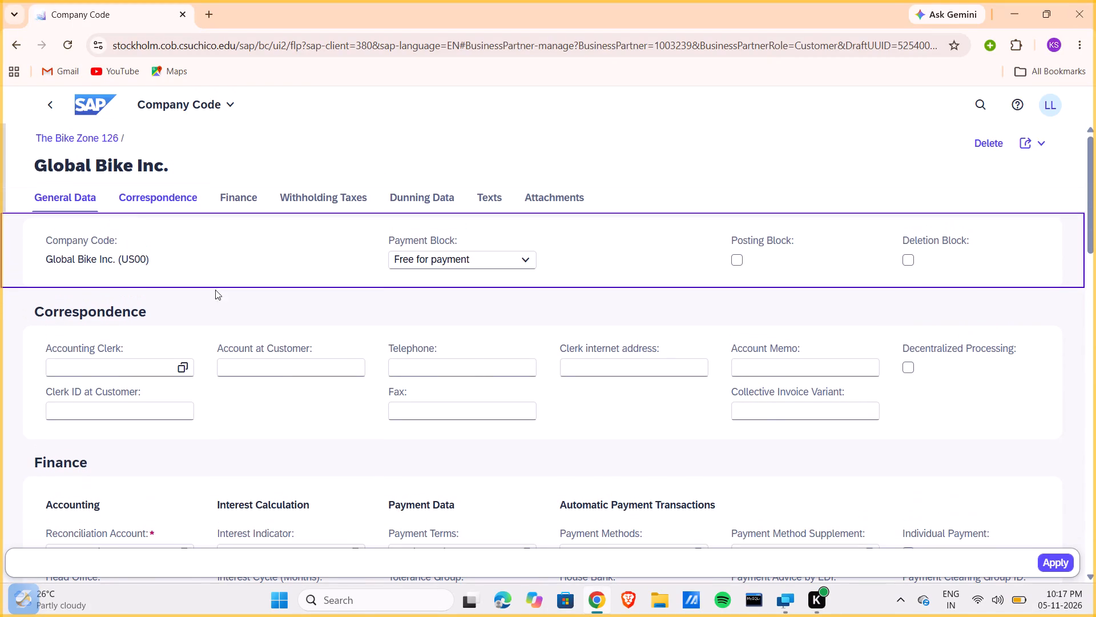
scroll(222, 297, "up", 3)
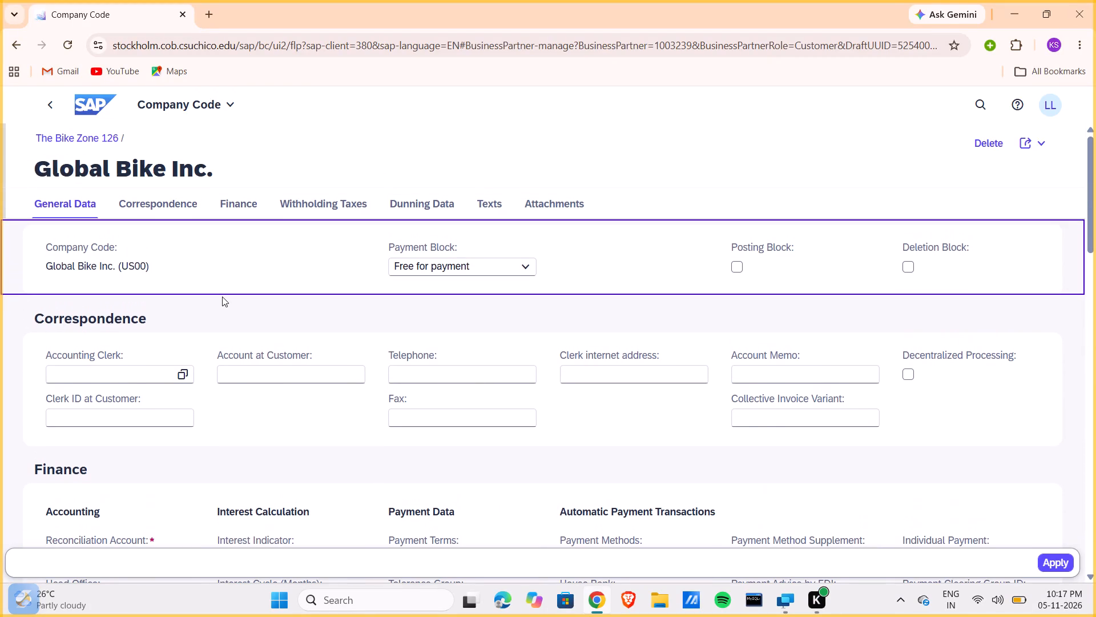
scroll(222, 297, "down", 4)
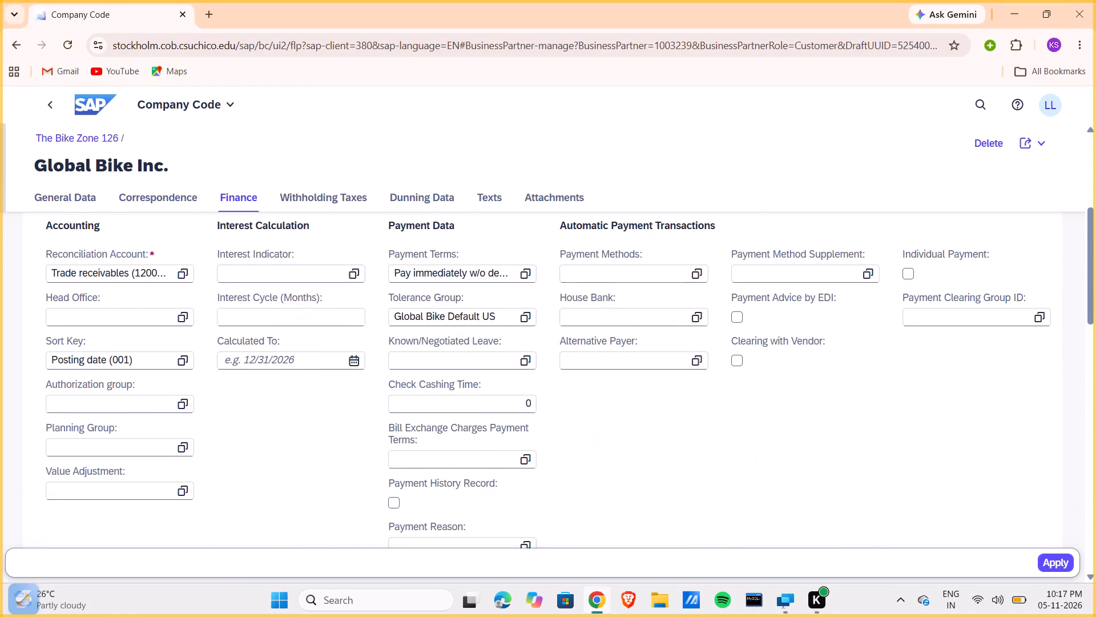
scroll(222, 297, "down", 2)
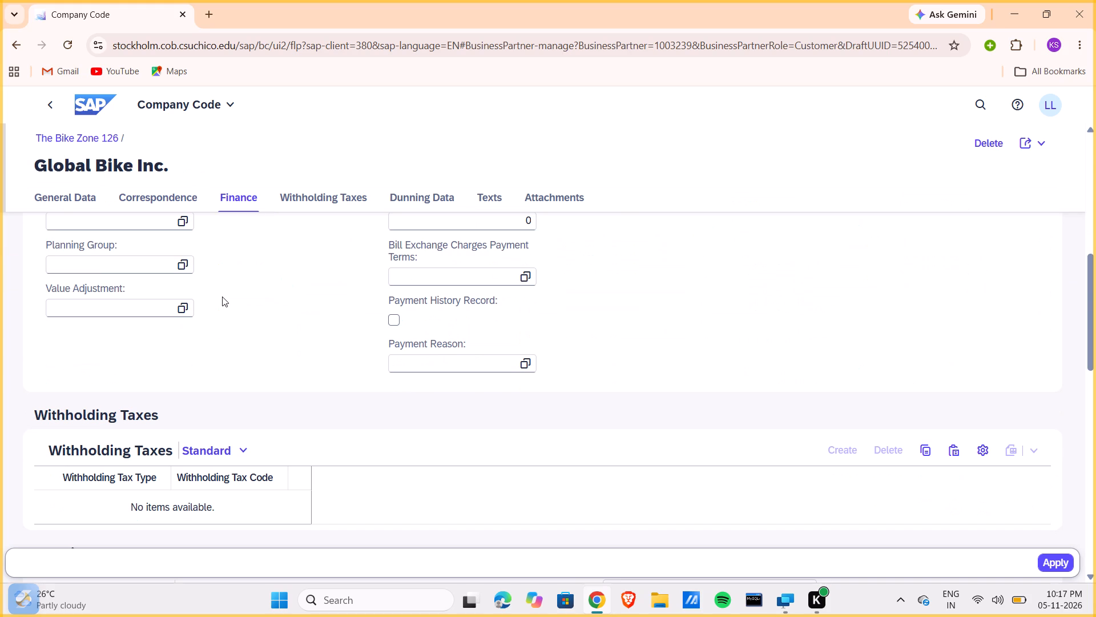
scroll(264, 286, "up", 4)
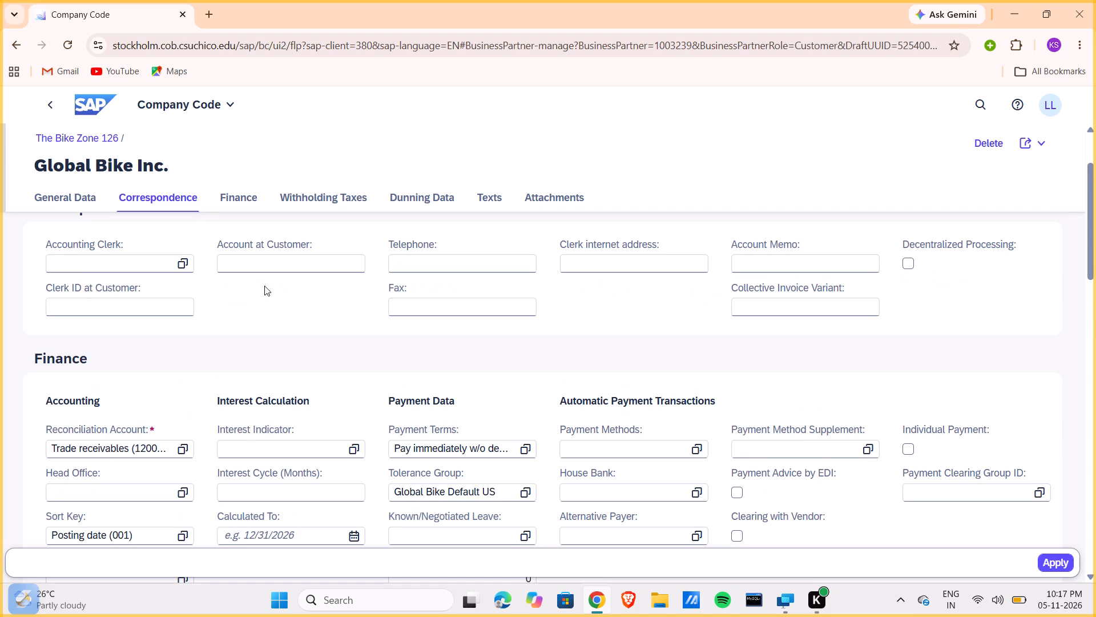
scroll(264, 286, "down", 1)
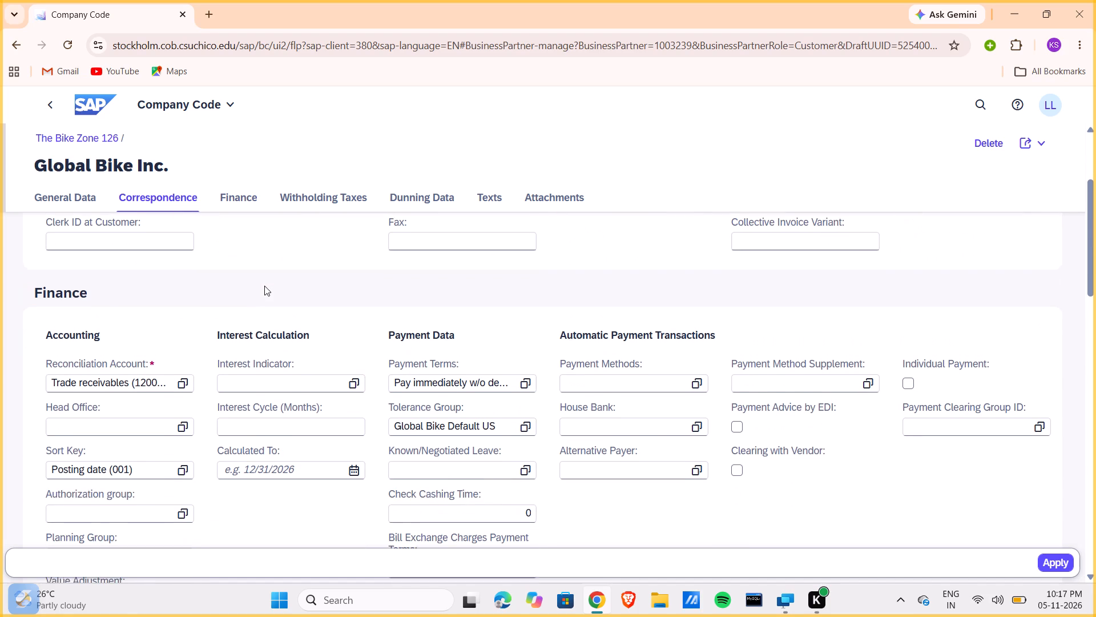
scroll(264, 286, "down", 1)
Return to the home page and open Manage Business Partner Master Data for the Sales Representative in Sales and Distribution.
left_click(80, 99)
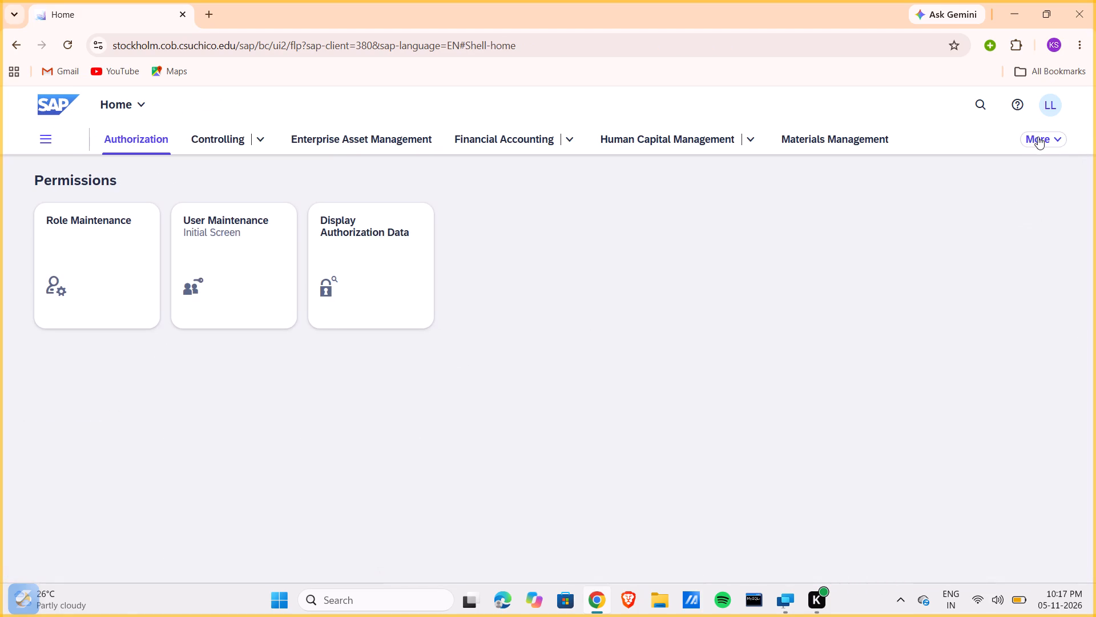
left_click(1038, 137)
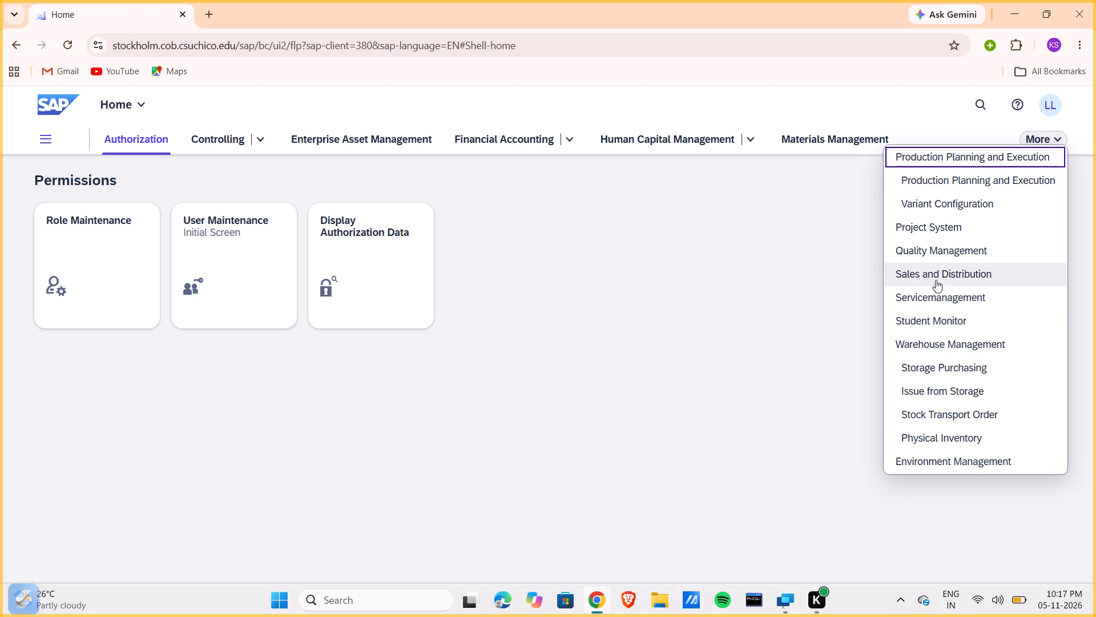
left_click(930, 273)
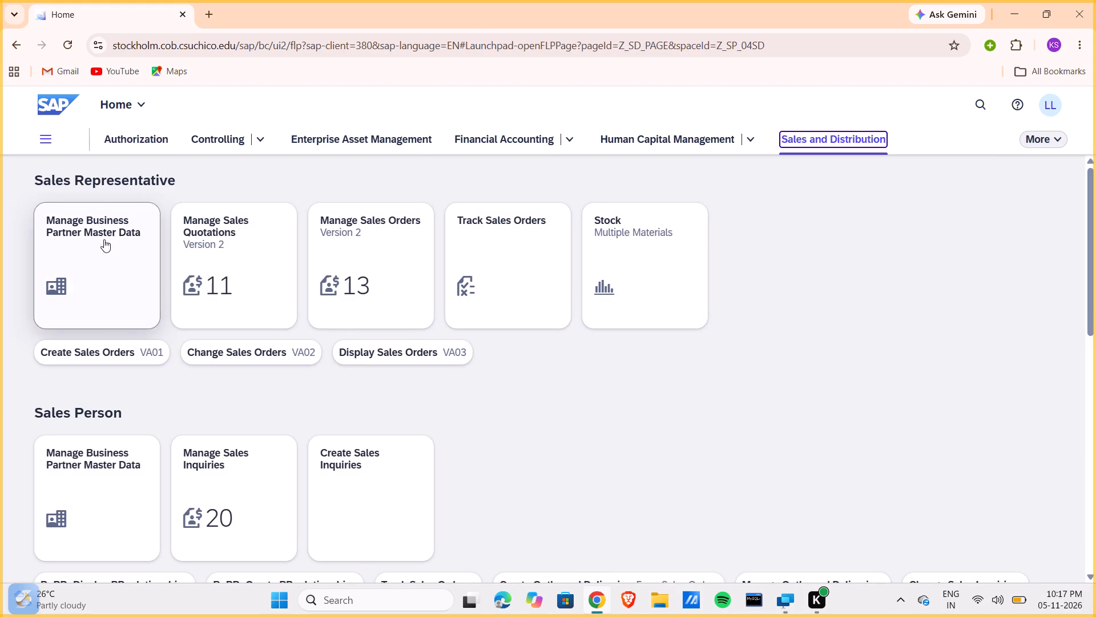
double_click(87, 222)
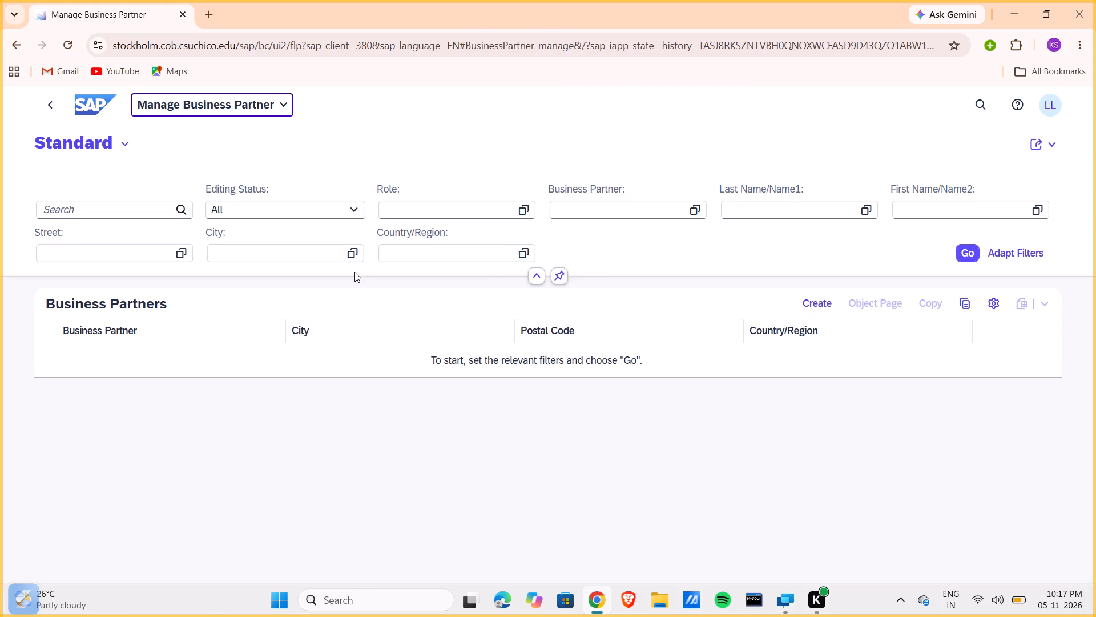
Search the business partners by the name The Bike Zone.
left_click(735, 208)
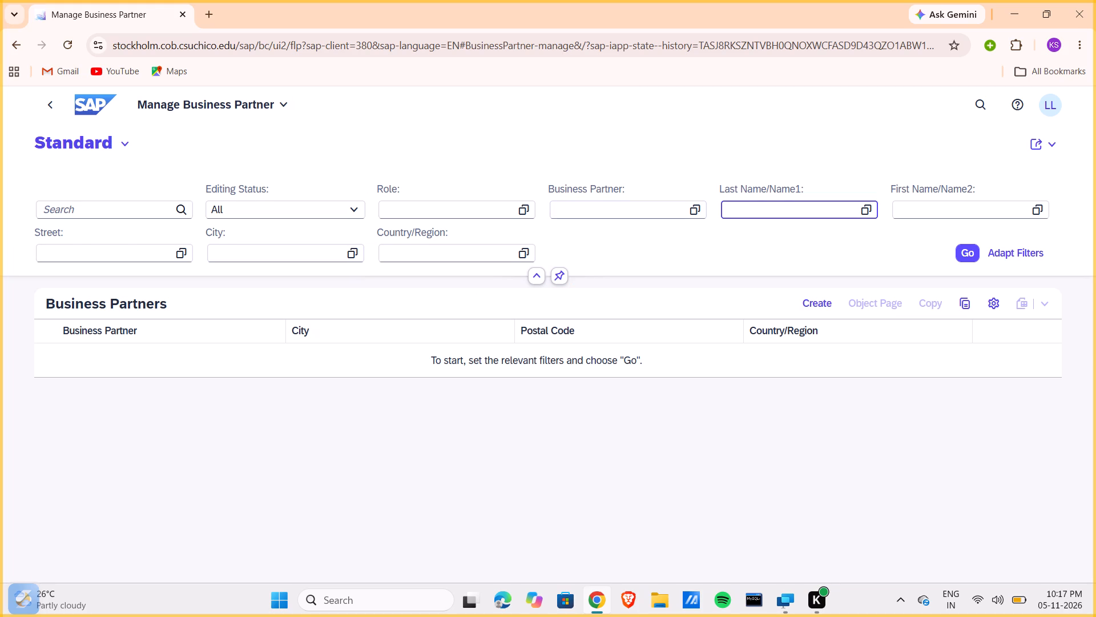
key("equal")
key("BackSpace")
key("BackSpace")
key("Return")
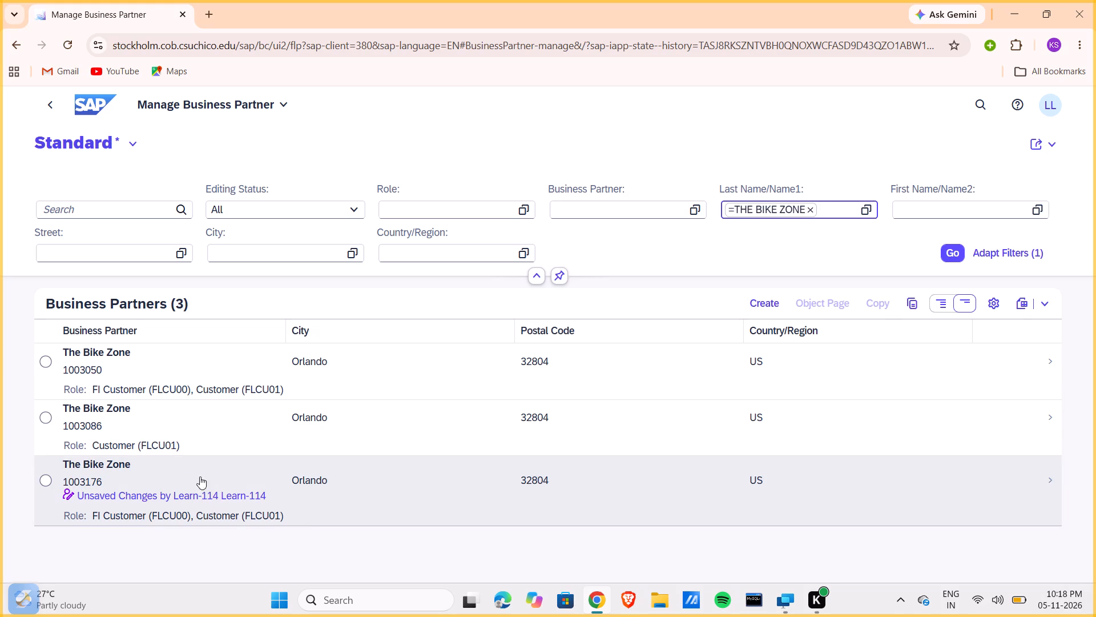
scroll(203, 471, "down", 2)
Filter for business partner 1003239 with the name filter removed, and open The Bike Zone 126.
left_click(595, 210)
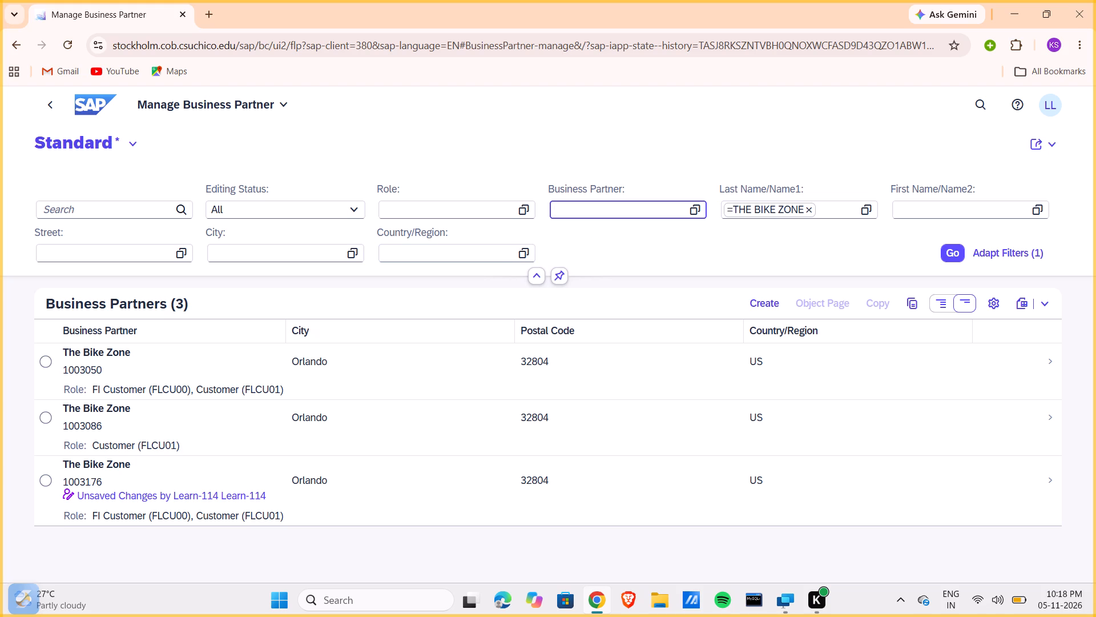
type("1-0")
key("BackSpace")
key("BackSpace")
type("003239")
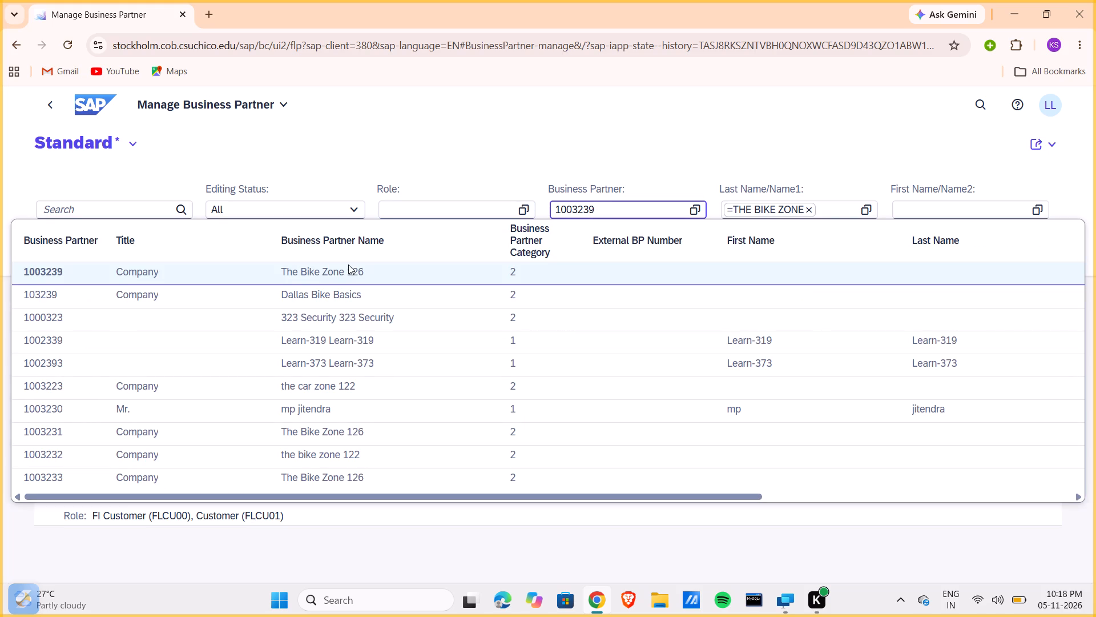
left_click(347, 272)
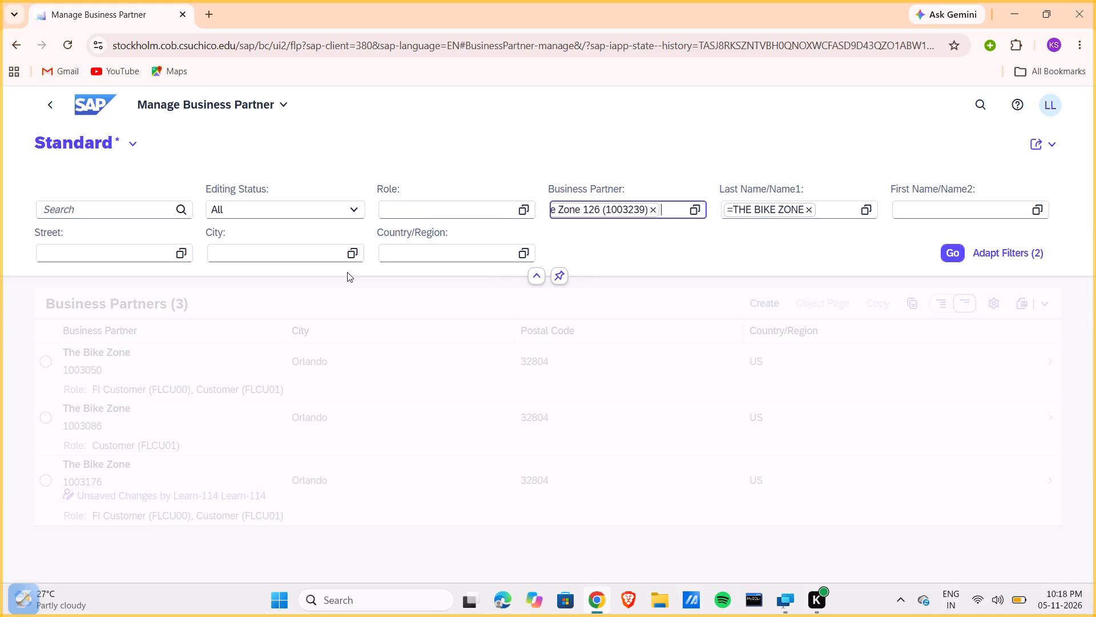
left_click(809, 211)
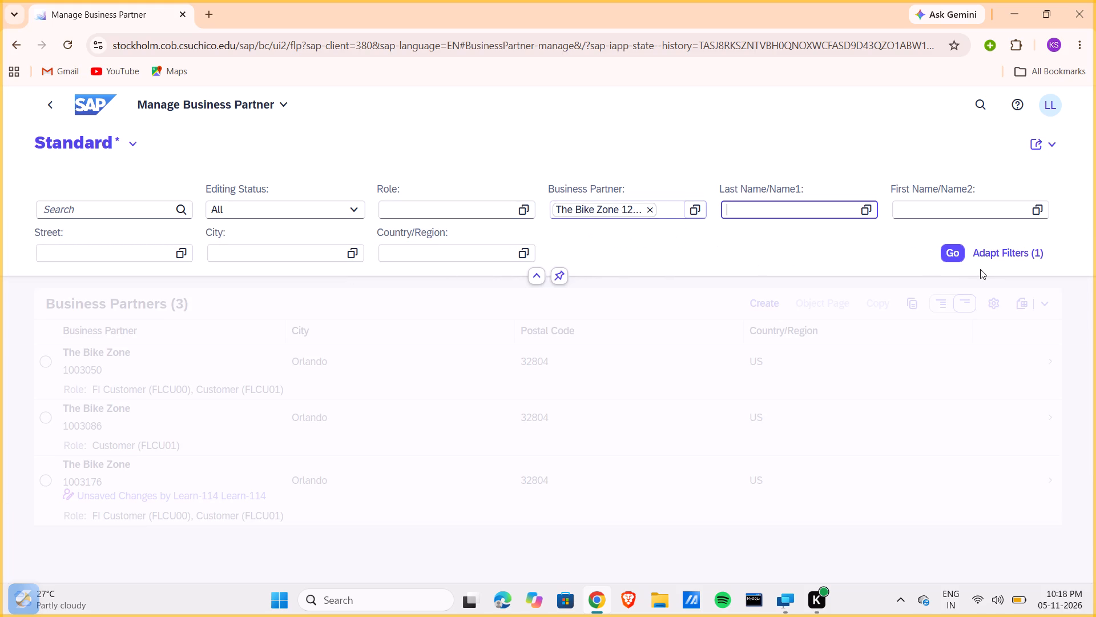
left_click(960, 257)
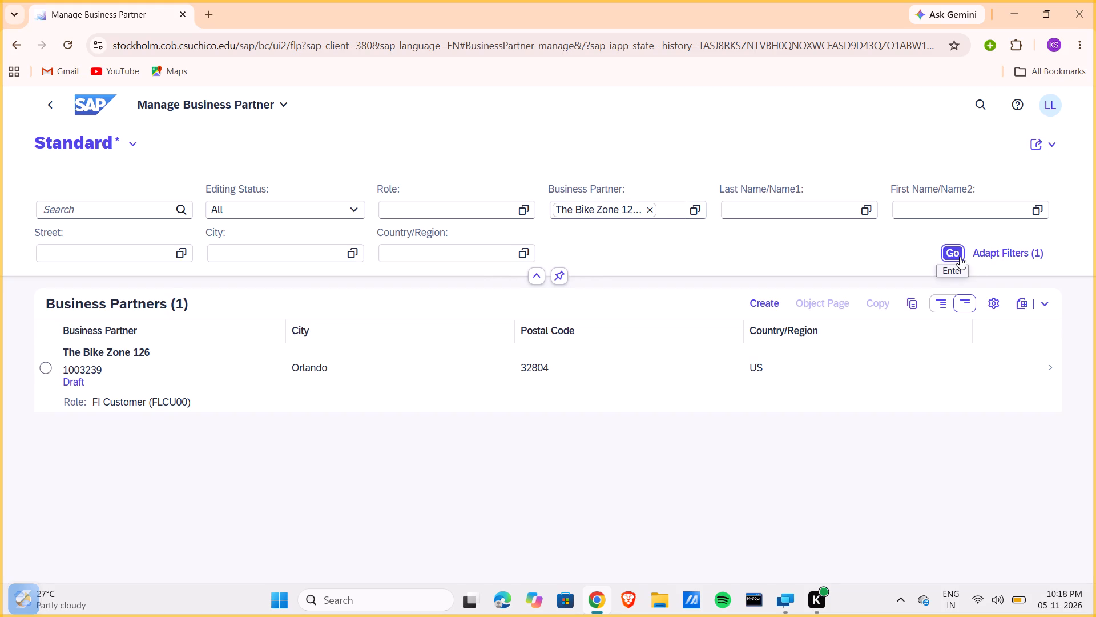
left_click(148, 348)
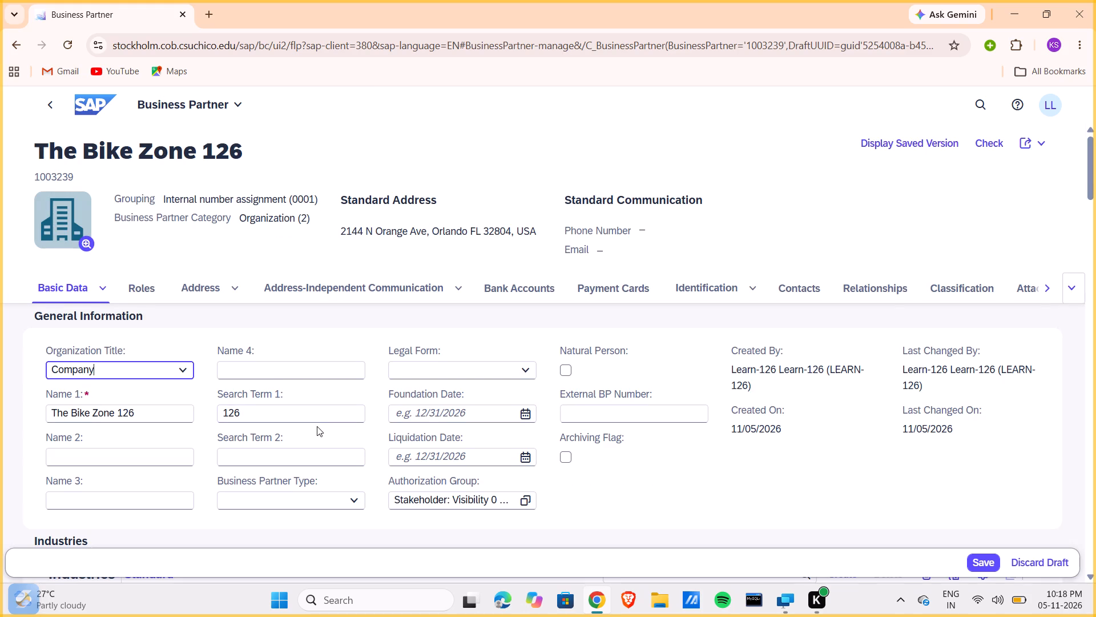
Discard the draft of The Bike Zone 126 and reopen the saved business partner for editing.
scroll(317, 426, "down", 3)
scroll(317, 426, "up", 2)
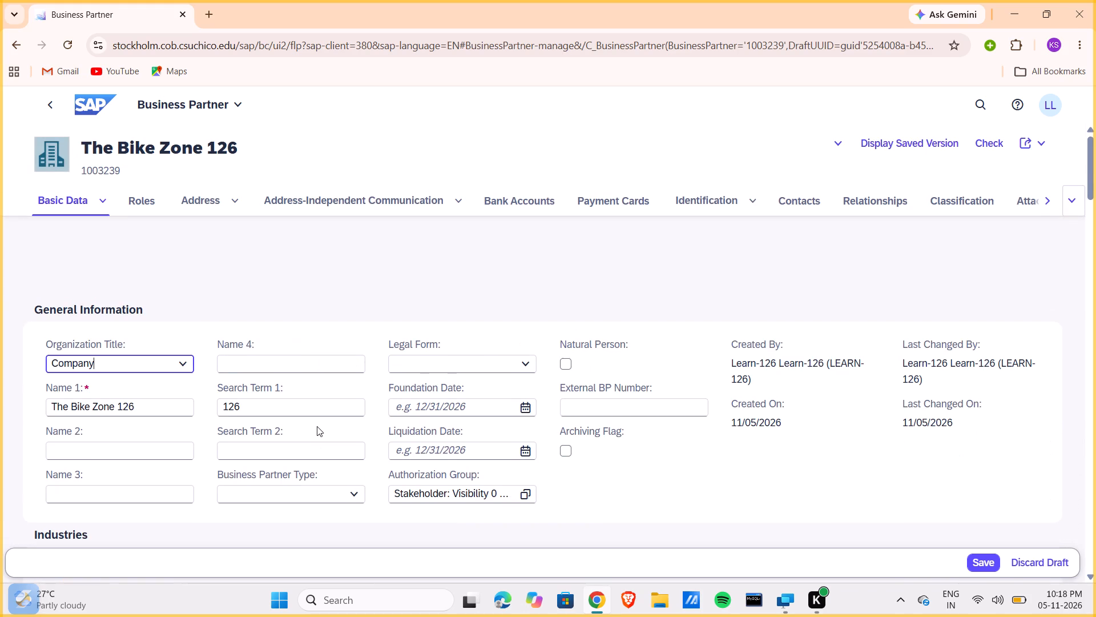
left_click(1030, 566)
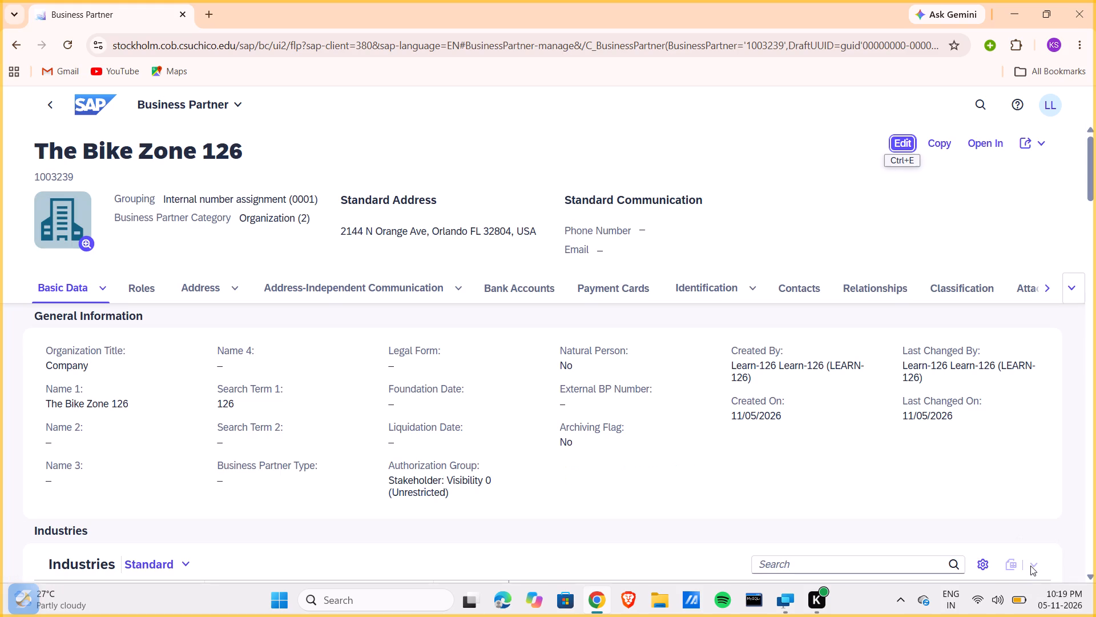
left_click(908, 141)
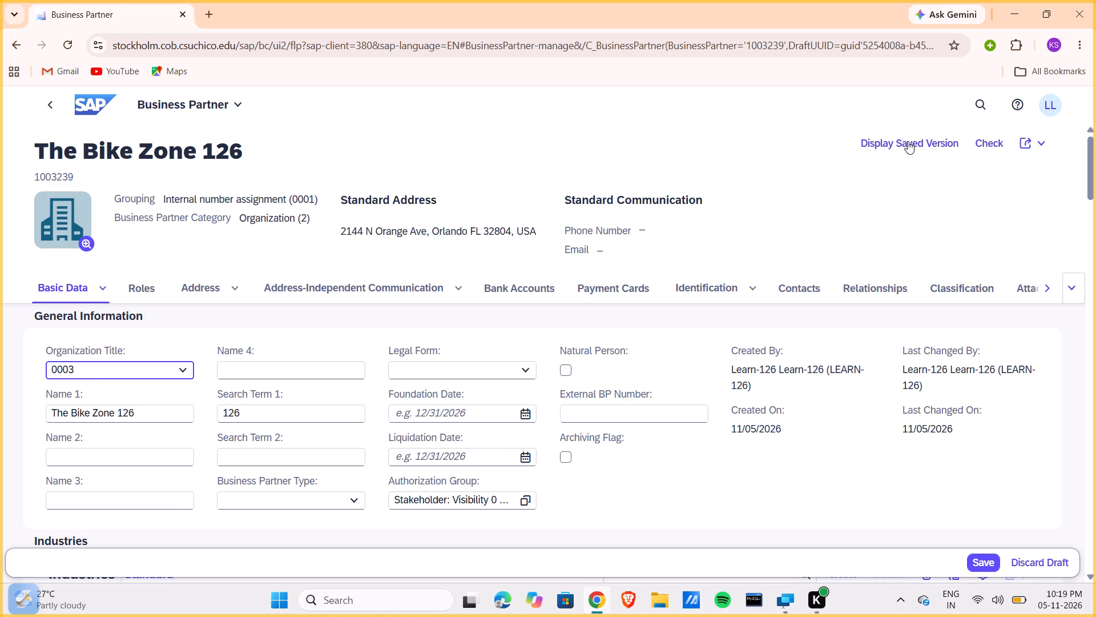
Go to the business partner's roles and open the details of the FI Customer (FLCU00) role.
scroll(504, 411, "down", 1)
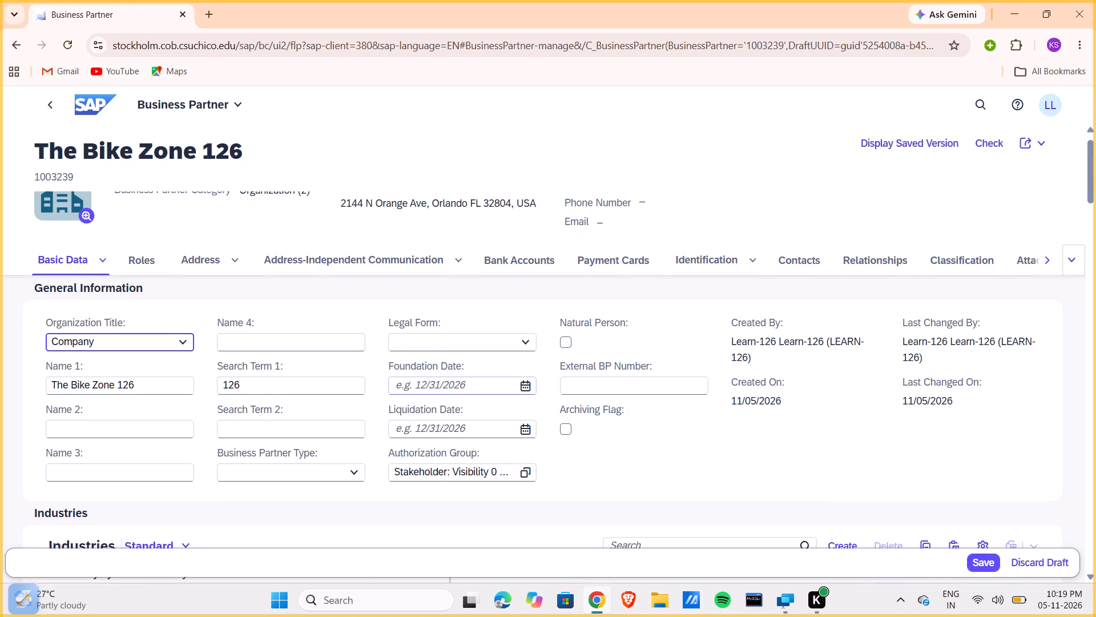
scroll(504, 411, "down", 3)
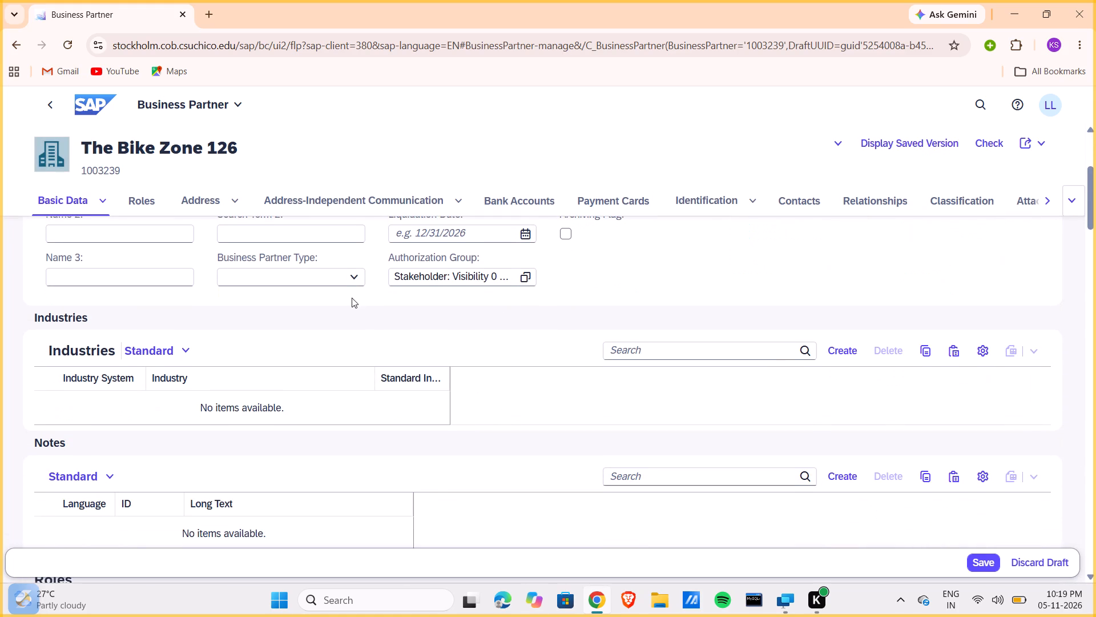
left_click(145, 197)
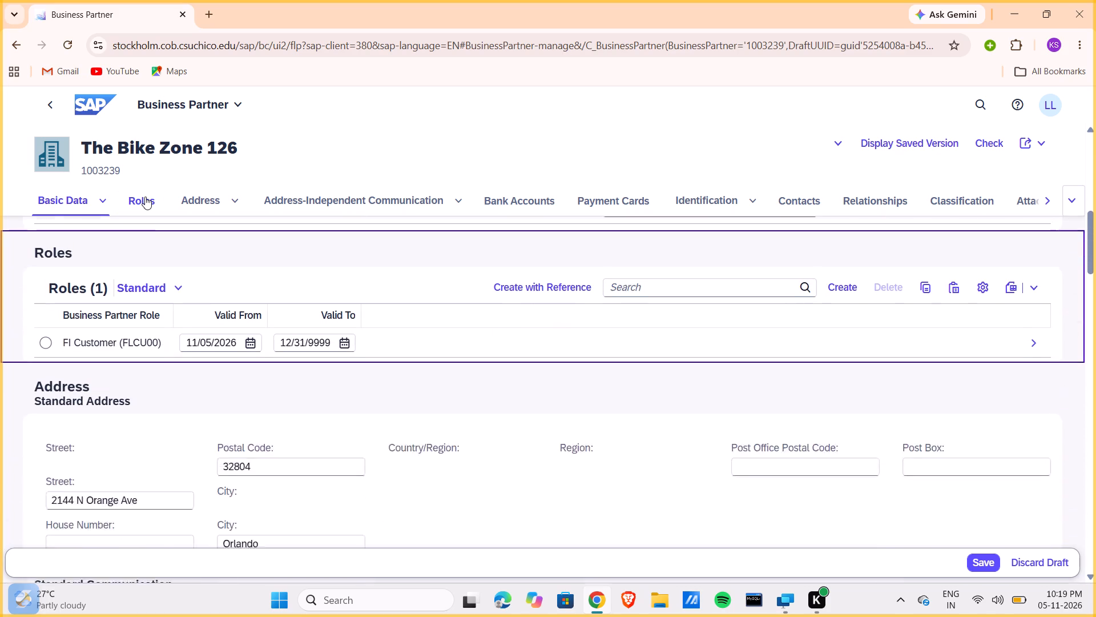
left_click(1038, 324)
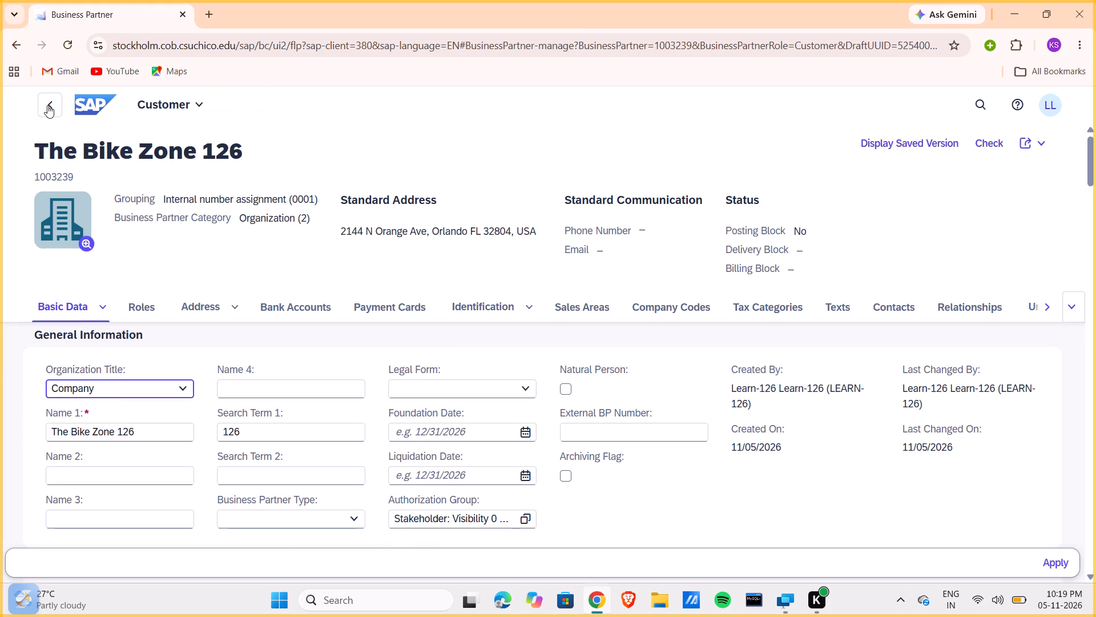
Stay in the customer record and examine its basic data and additional information.
left_click(46, 106)
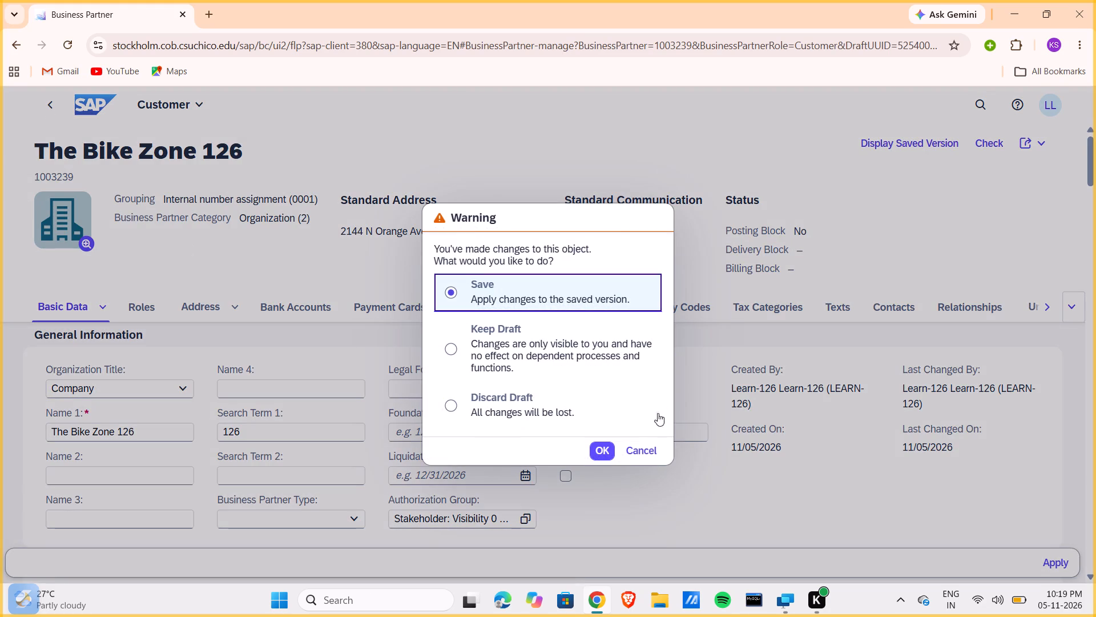
left_click(650, 450)
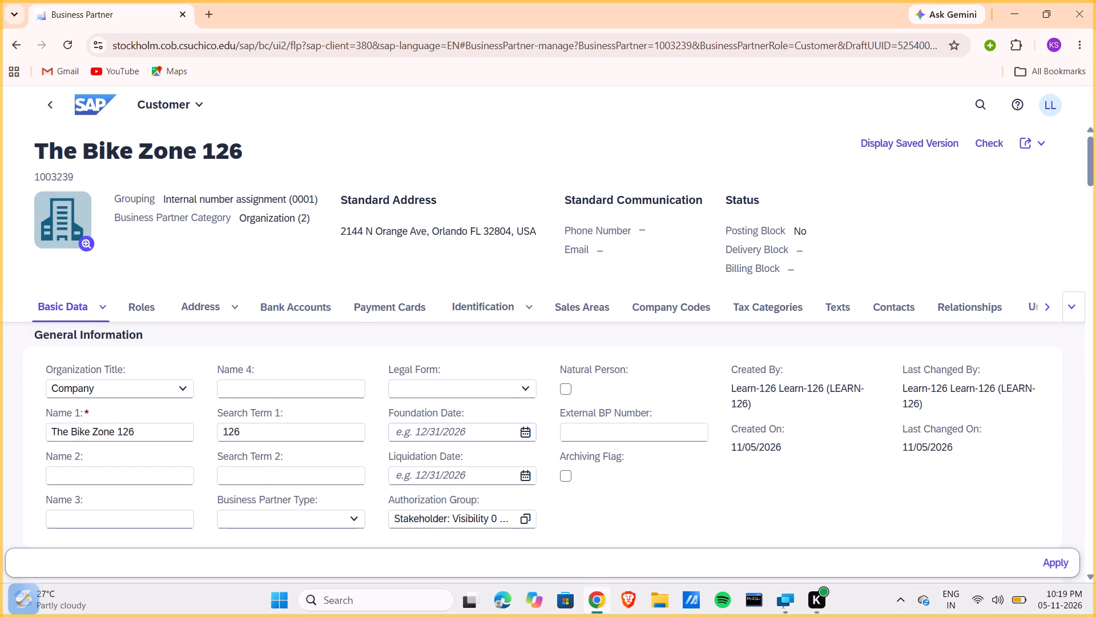
scroll(429, 434, "down", 6)
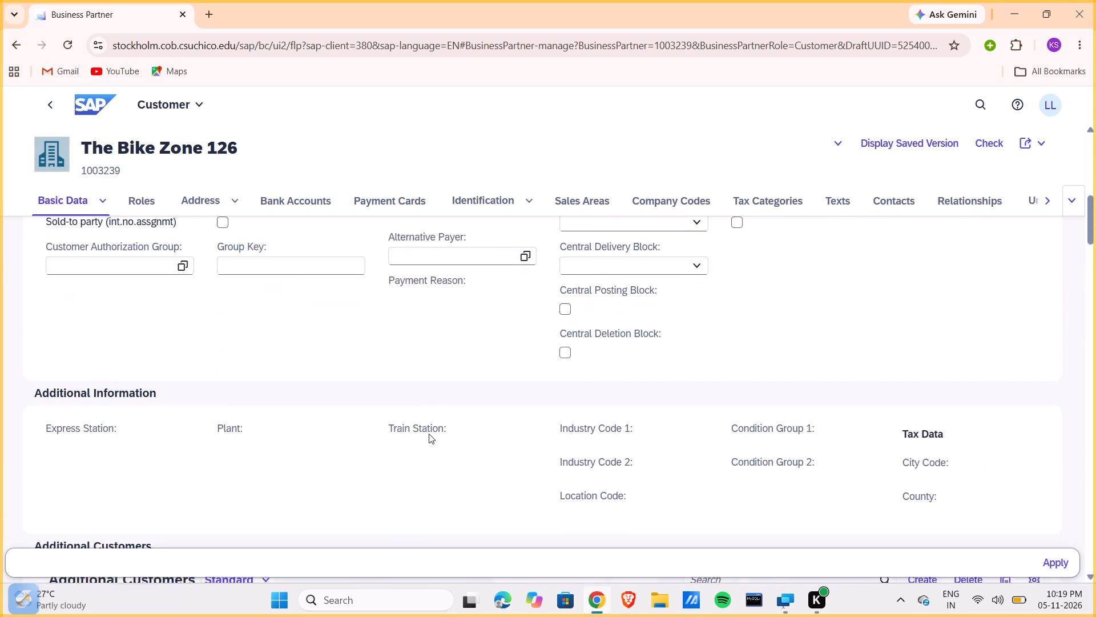
scroll(429, 434, "down", 3)
scroll(429, 434, "up", 5)
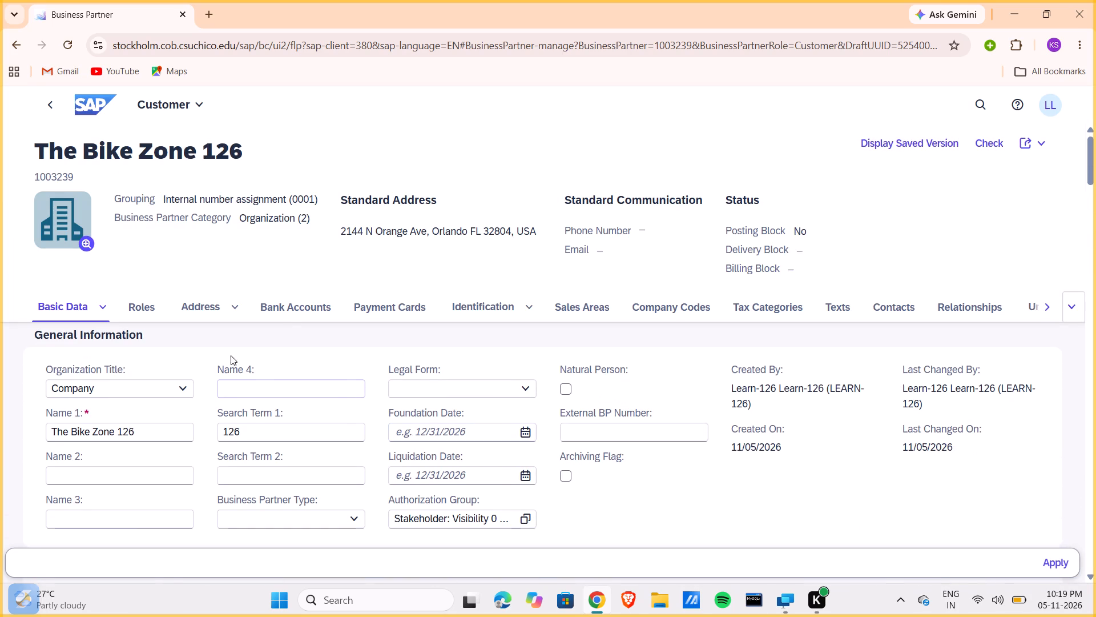
Add a new entry to The Bike Zone 126's roles with business partner role FLCU01.
left_click(136, 298)
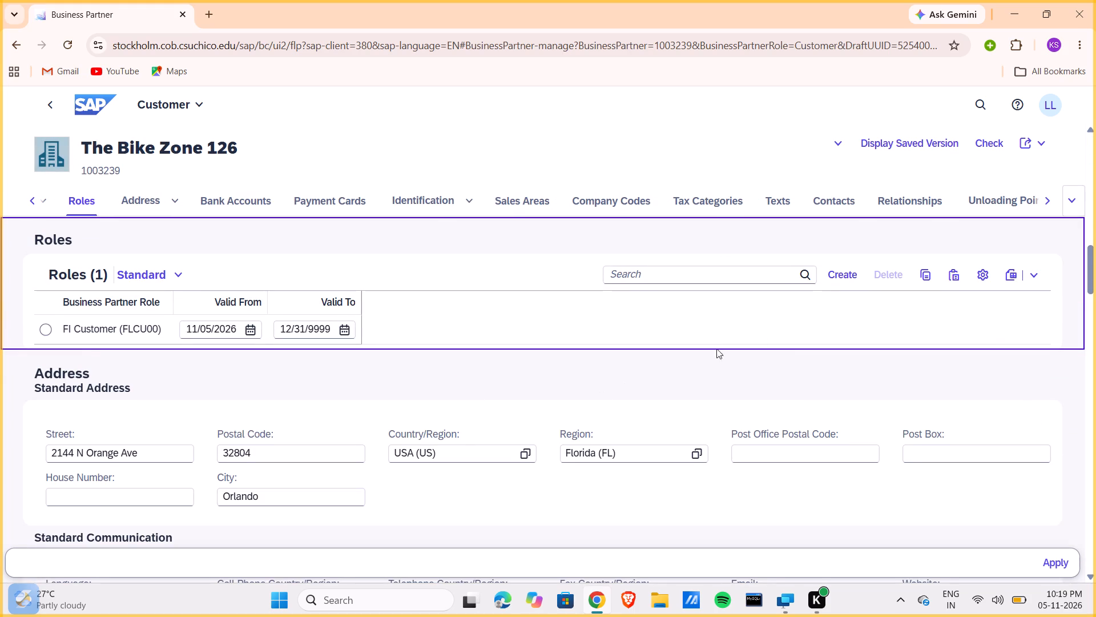
left_click(830, 278)
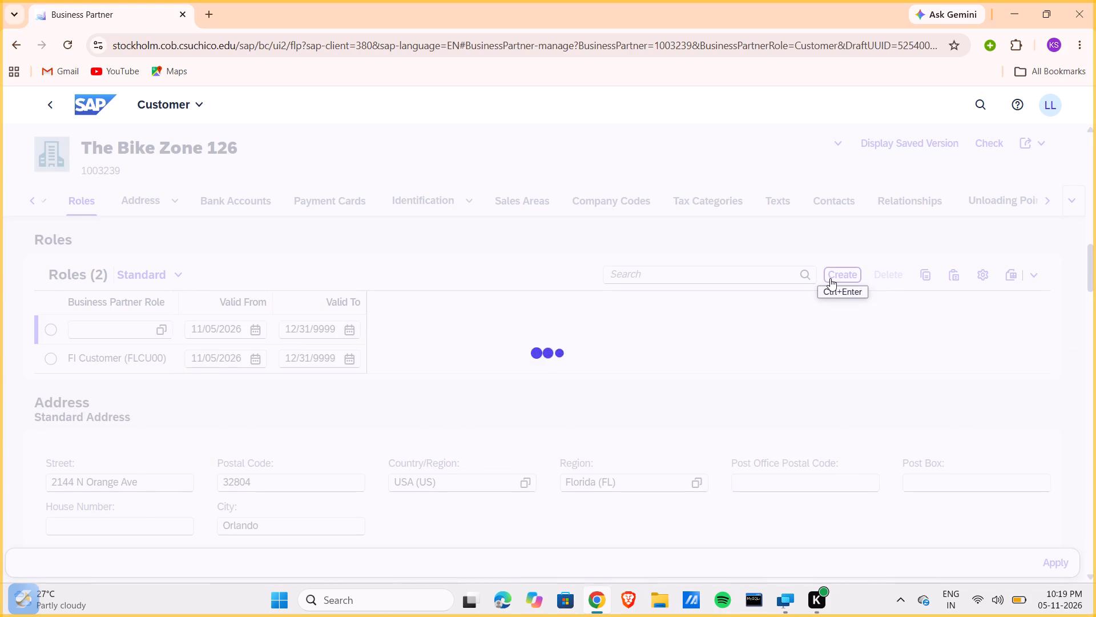
left_click(108, 322)
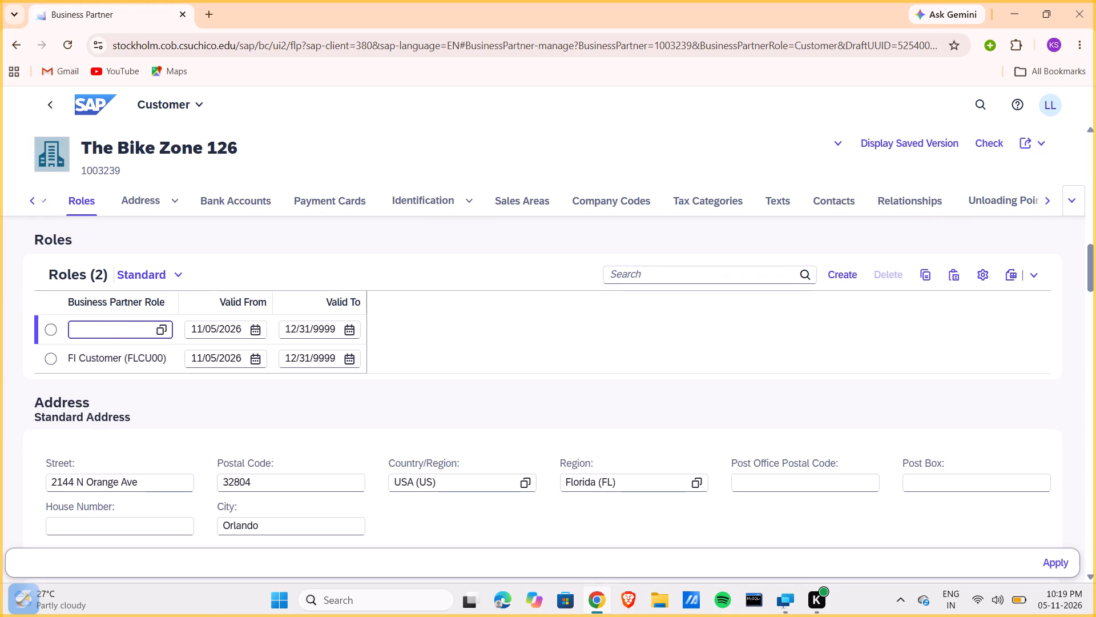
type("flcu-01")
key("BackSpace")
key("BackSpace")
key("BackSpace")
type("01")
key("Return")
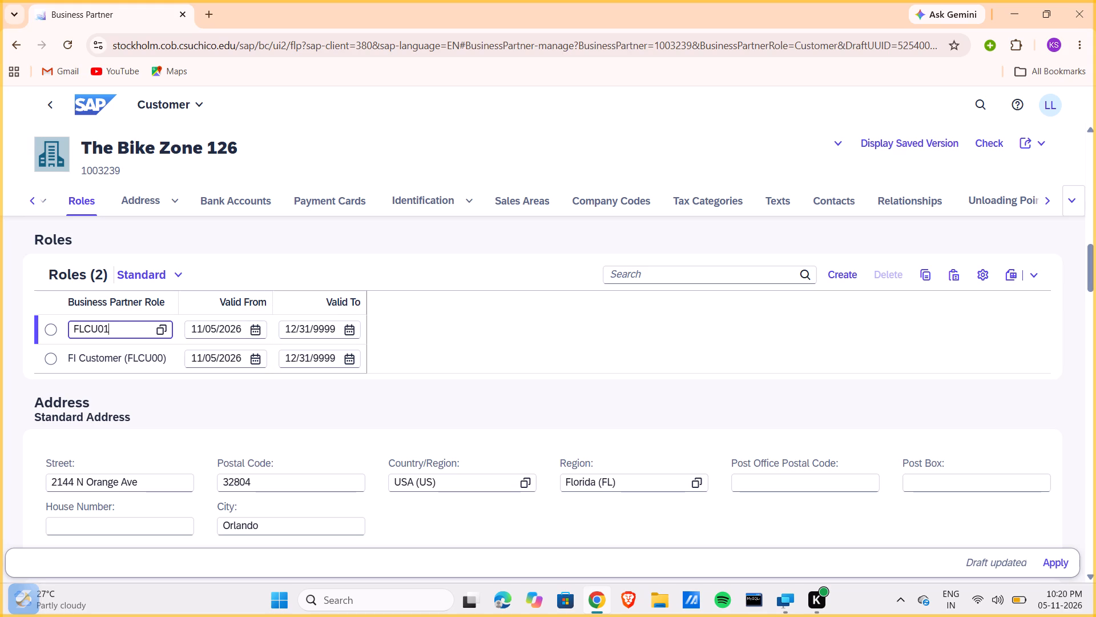
Look up flcu01 in the BP role value help, pick FLCU01 for the new role entry, and select that entry.
left_click(166, 331)
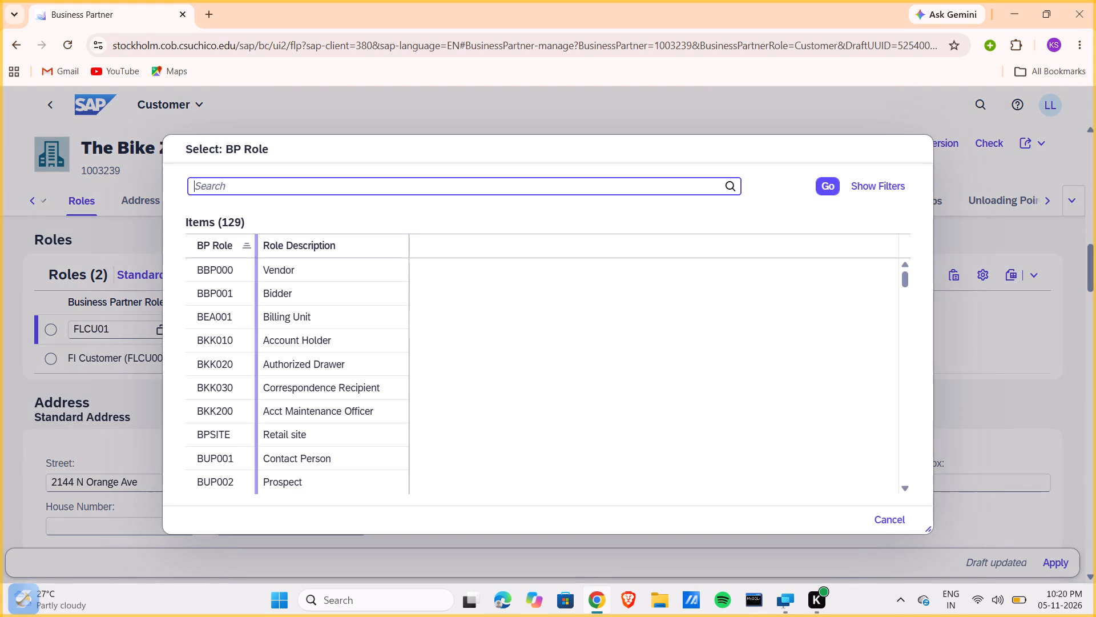
left_click(247, 192)
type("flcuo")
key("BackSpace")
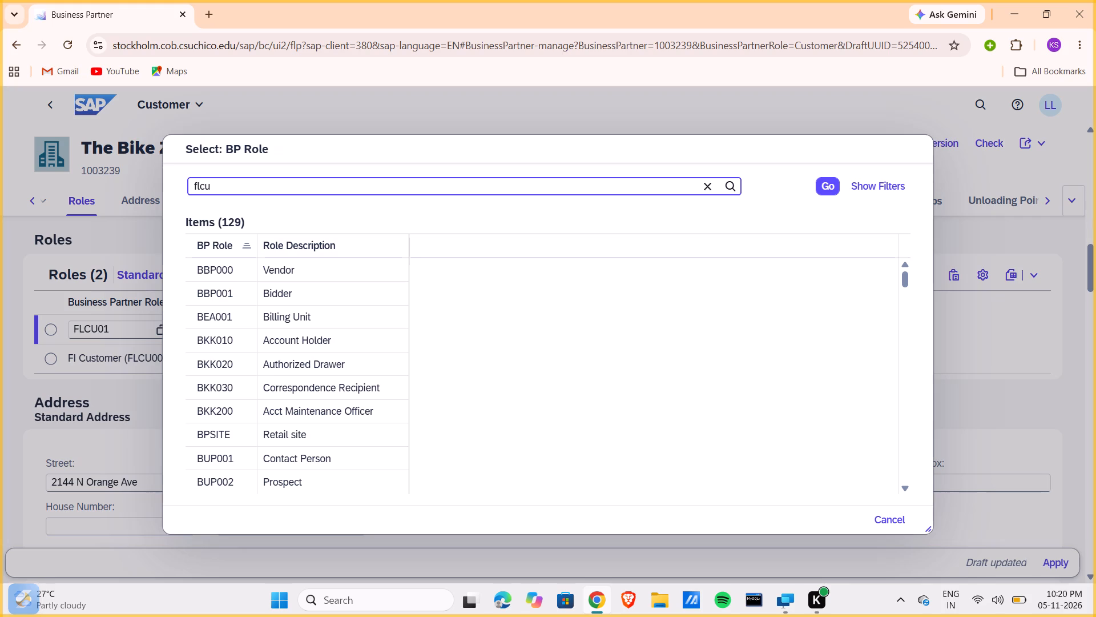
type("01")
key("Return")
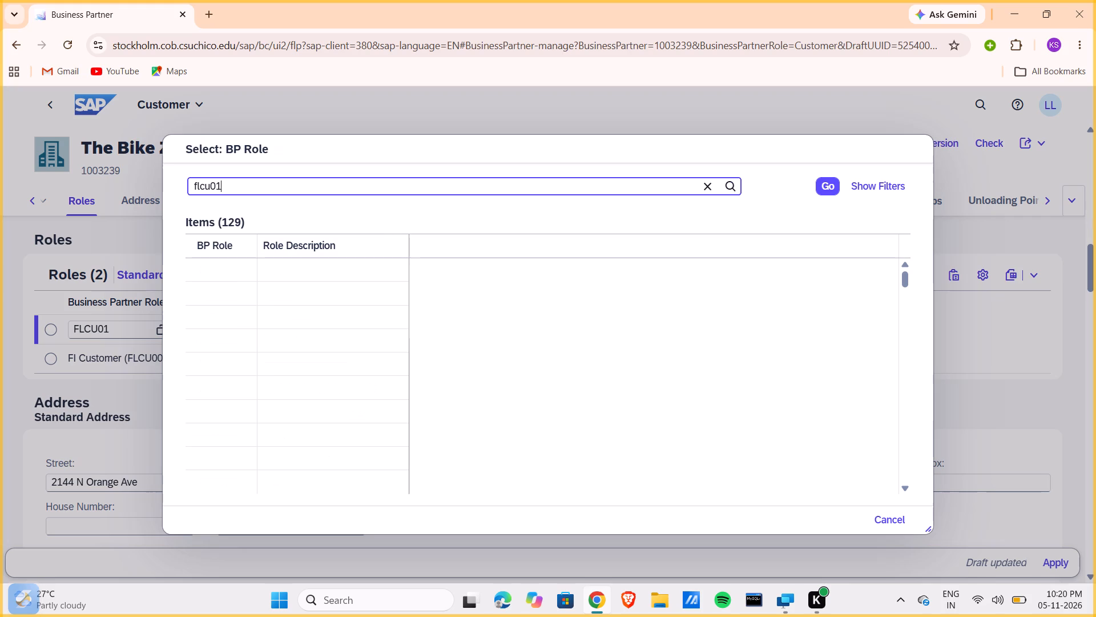
left_click(284, 275)
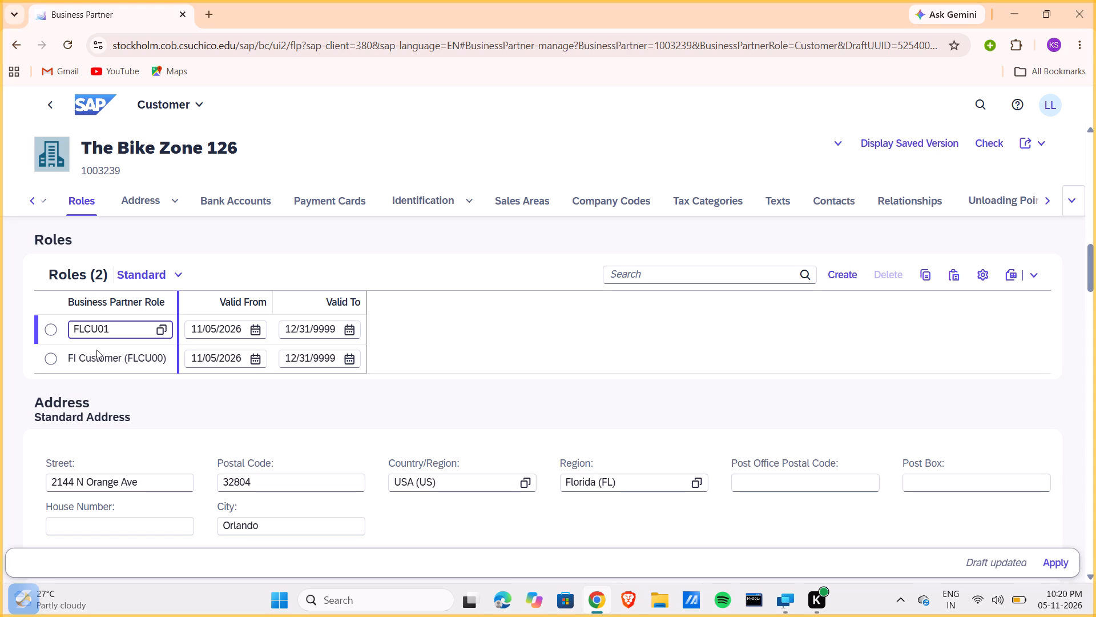
left_click(118, 332)
key("Return")
left_click(46, 327)
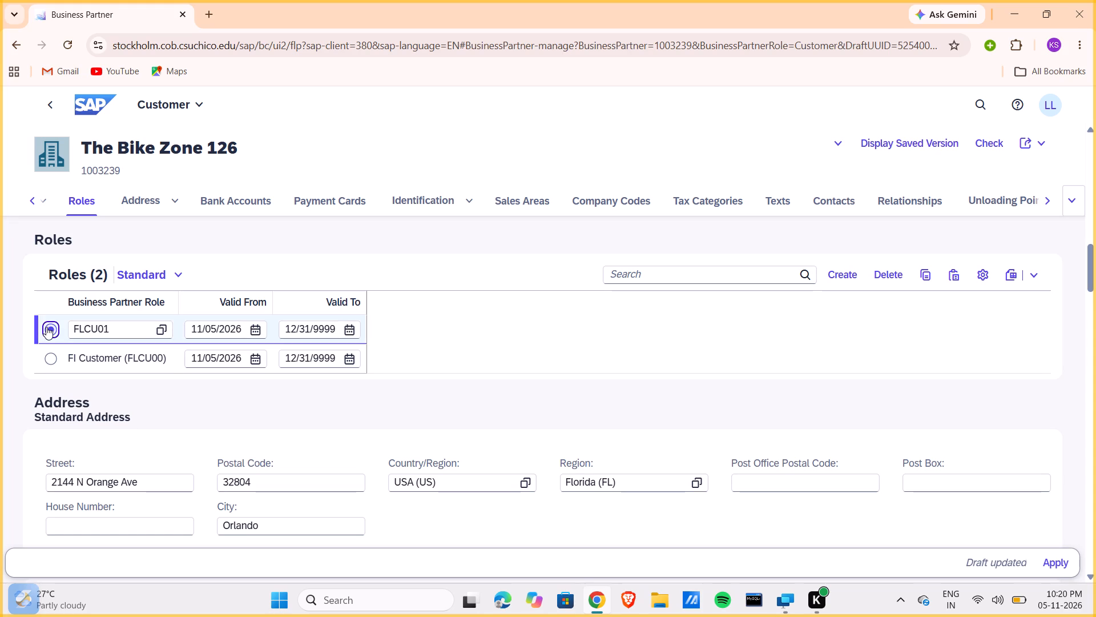
left_click(46, 327)
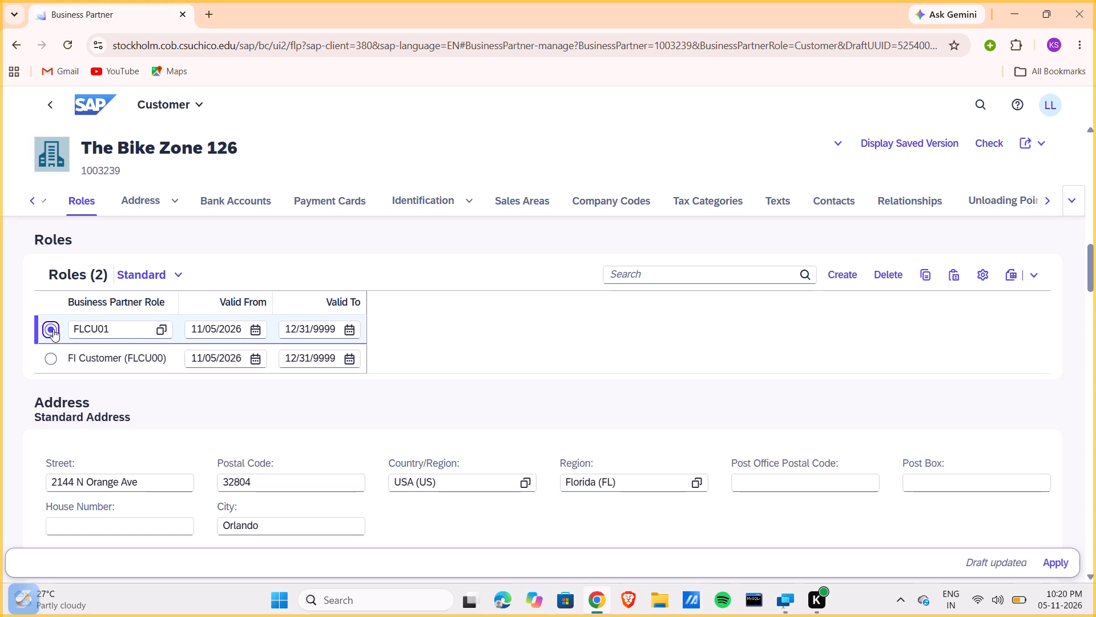
left_click(53, 330)
Leave the customer record for the home page and open Manage Business Partner Master Data under Sales and Distribution.
left_click(87, 105)
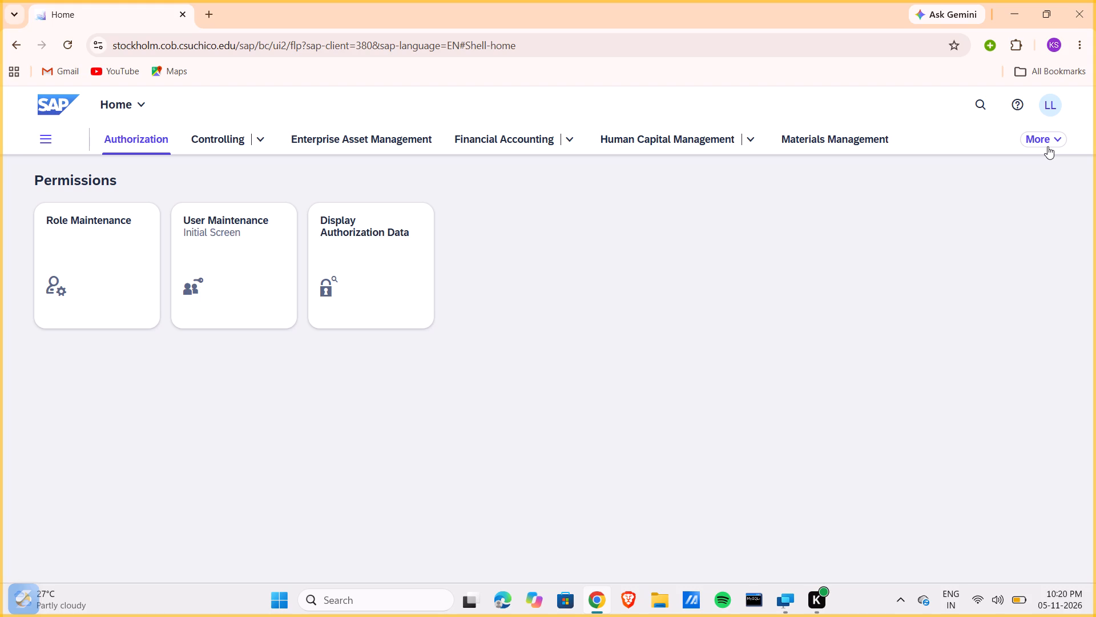
left_click(1047, 146)
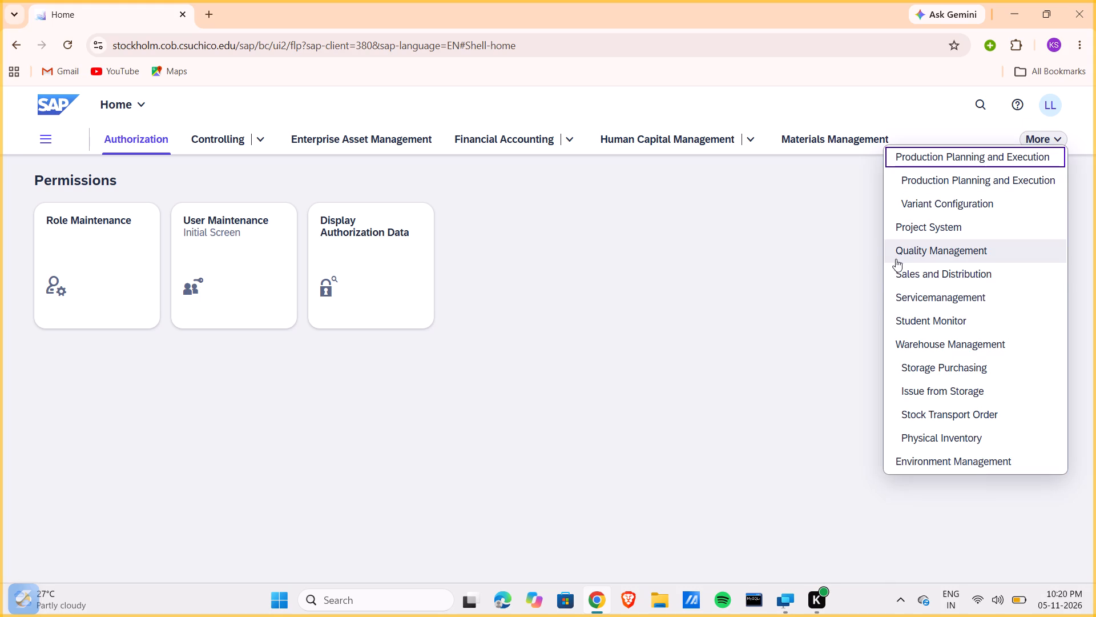
left_click(910, 267)
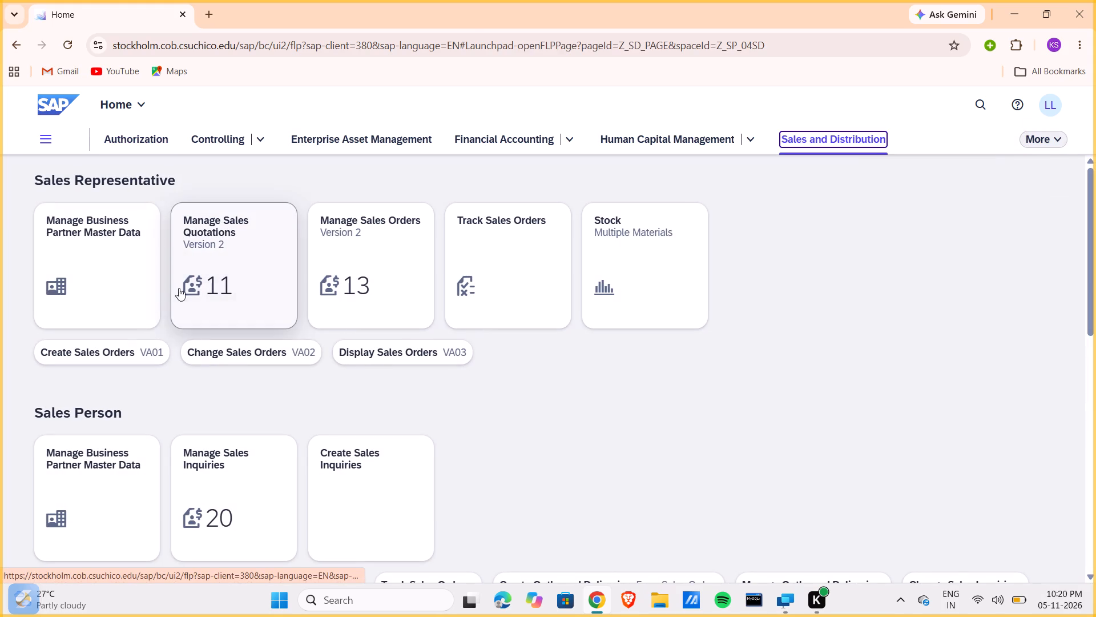
double_click(139, 290)
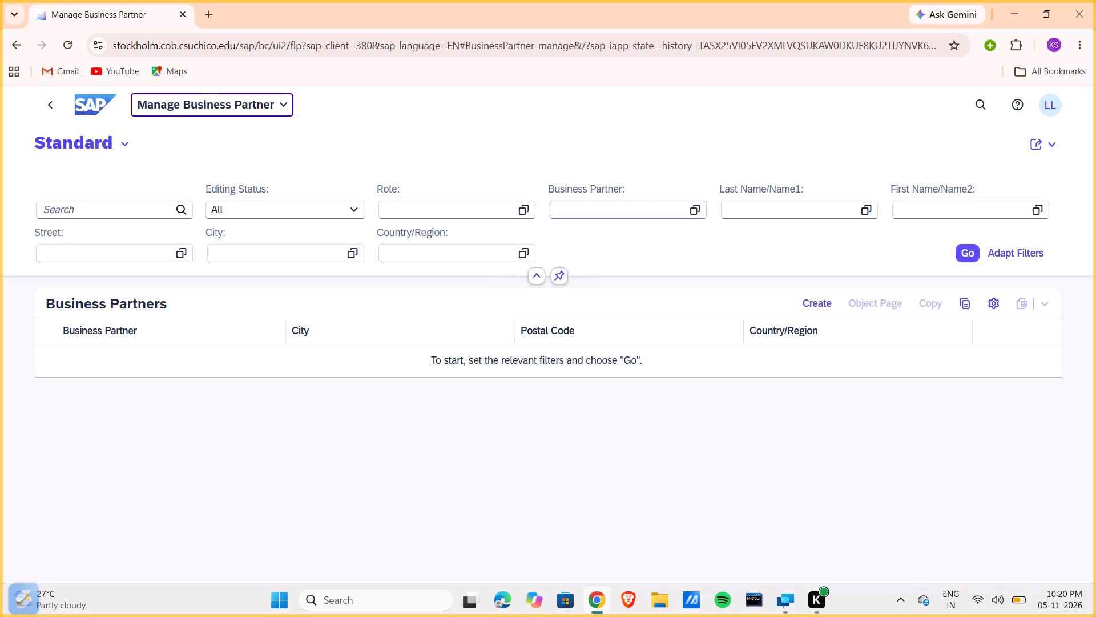
Start creating a new organization, search the BP roles for flcu001, and choose FI Customer (FLCU00).
left_click(820, 295)
left_click(820, 347)
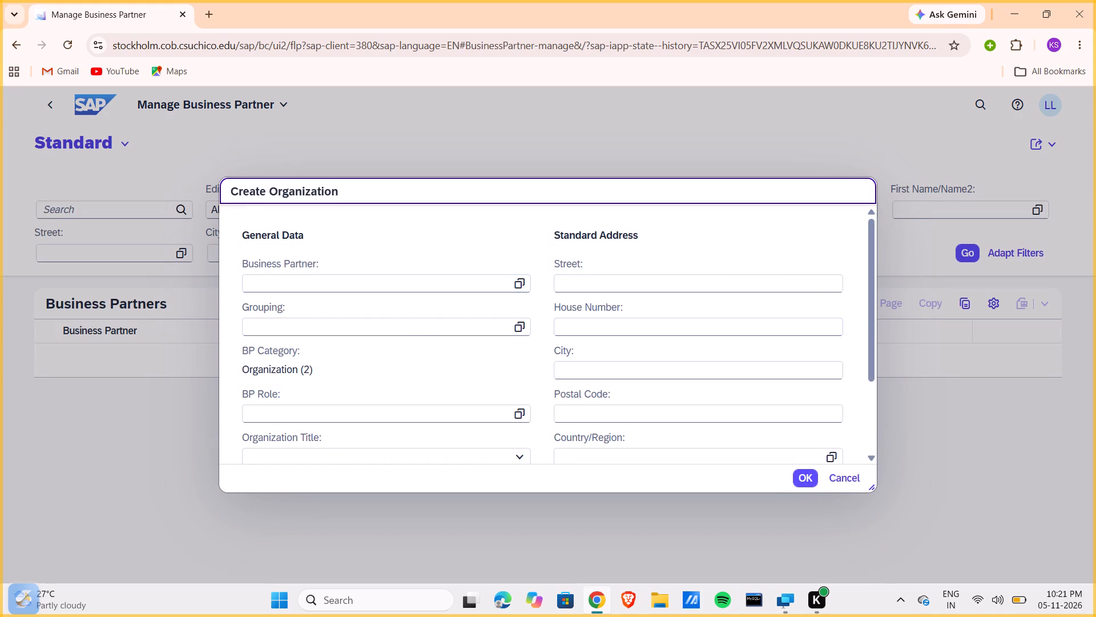
left_click(515, 410)
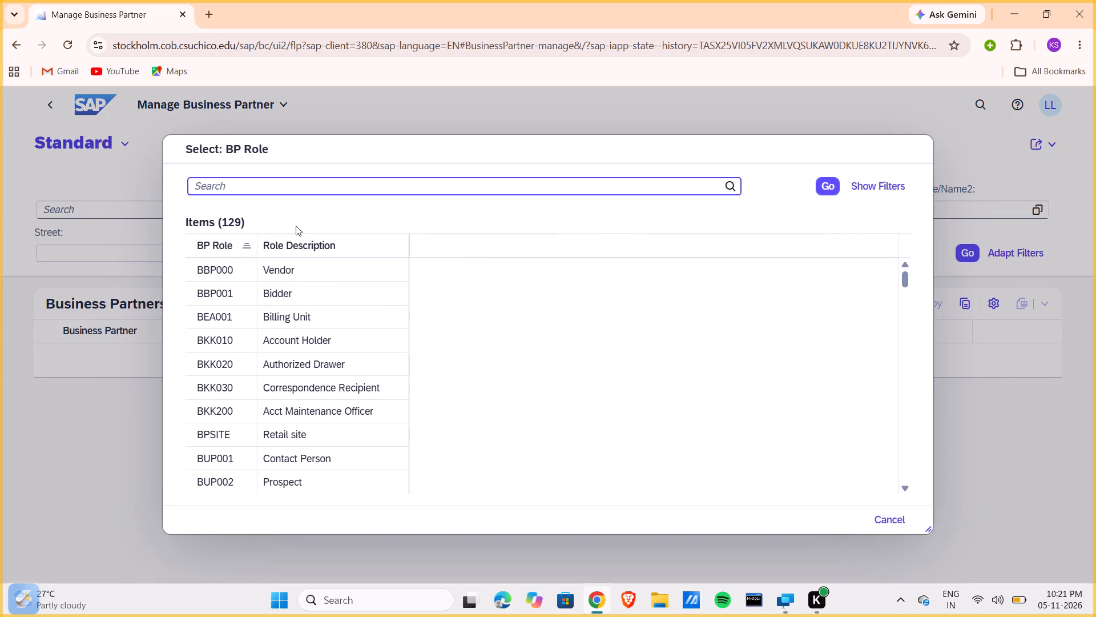
left_click(285, 187)
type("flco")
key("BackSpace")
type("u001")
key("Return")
left_click(308, 278)
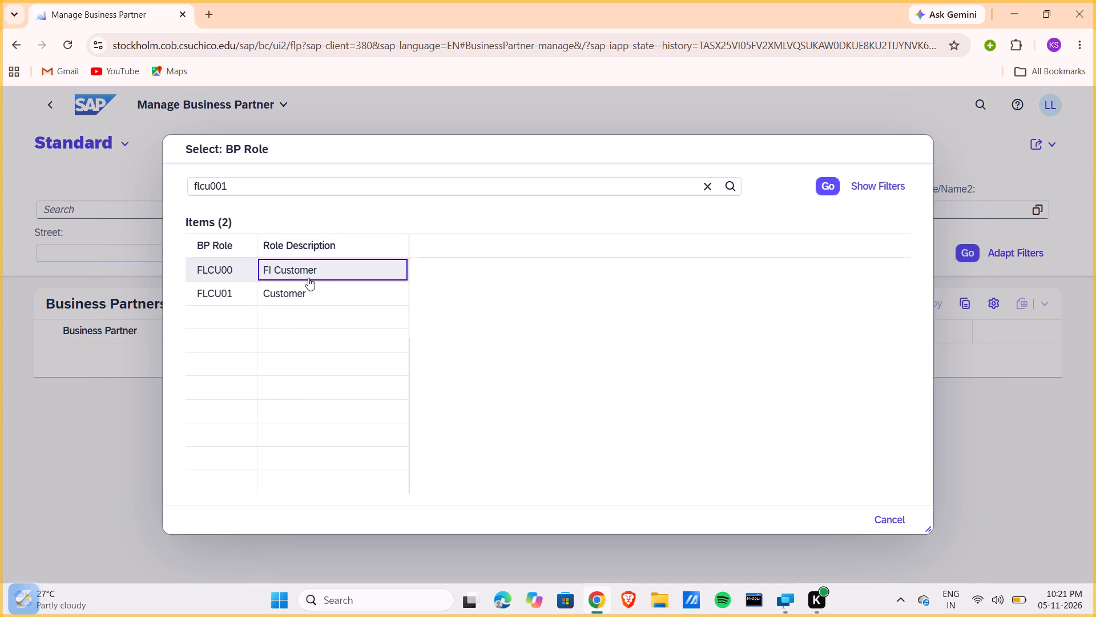
Set the organization title to Company (0003) and Name 1 to The Bike Zone 126.
scroll(393, 446, "down", 1)
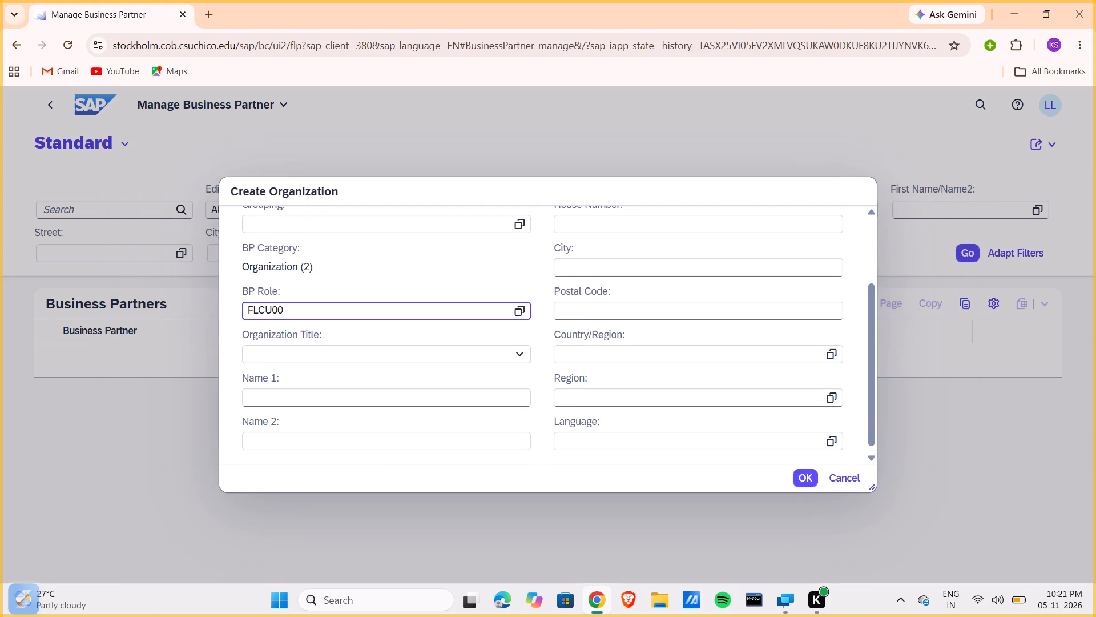
left_click(518, 349)
left_click(364, 387)
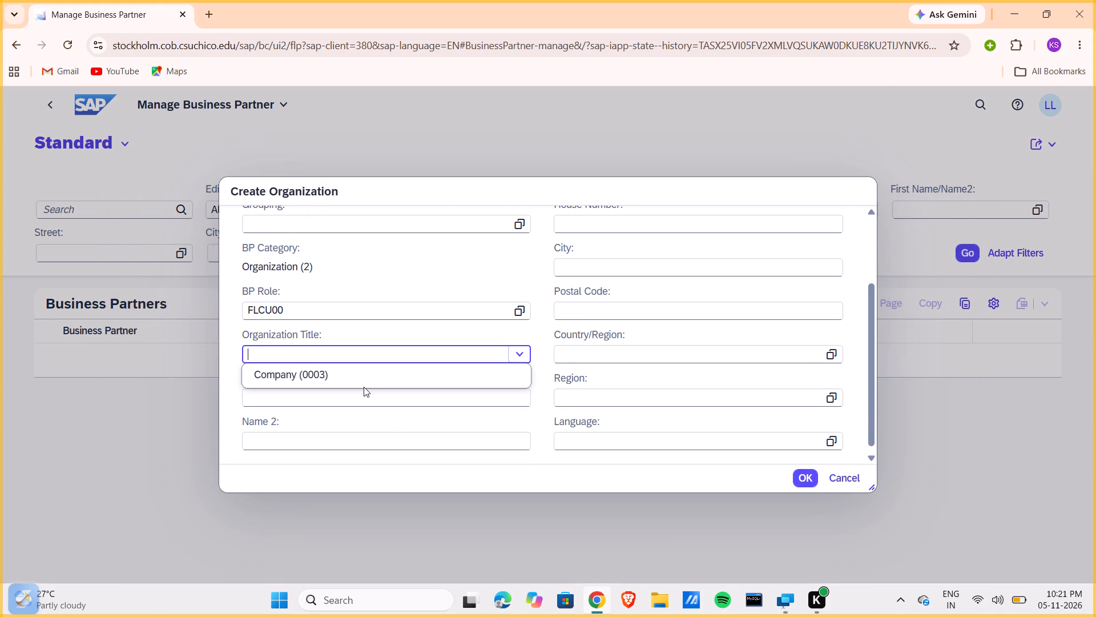
left_click(340, 371)
scroll(383, 400, "down", 1)
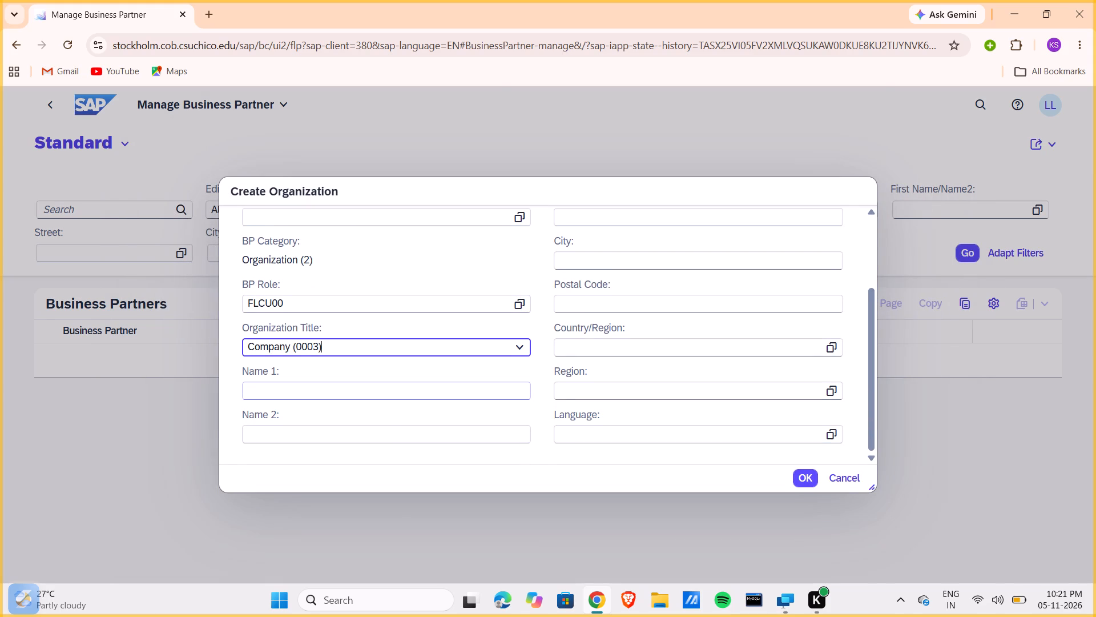
left_click(343, 395)
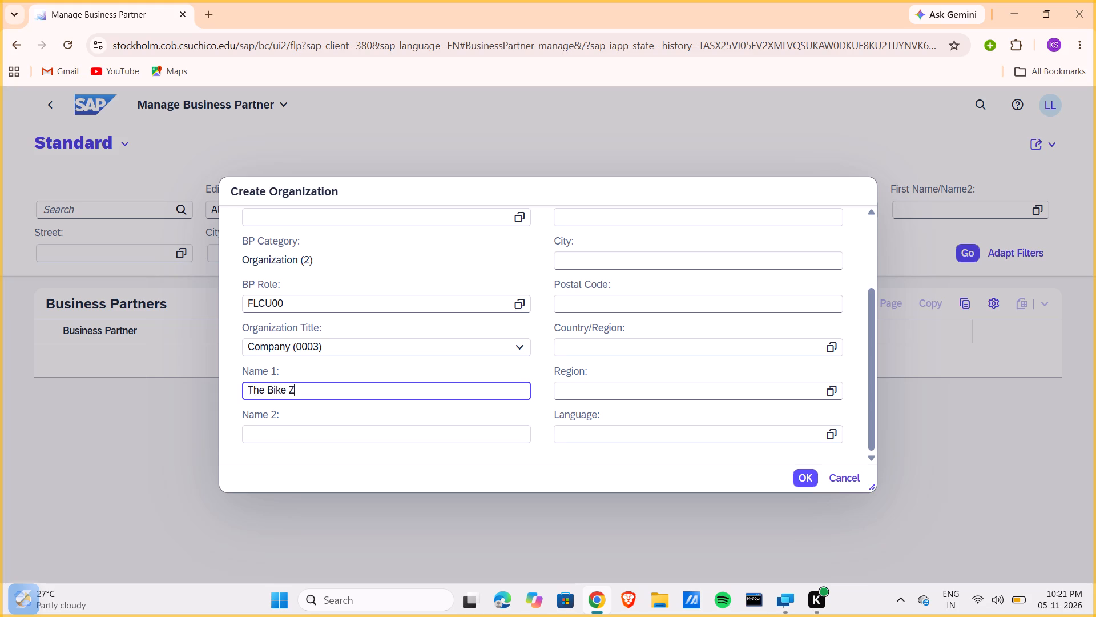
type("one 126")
Enter the customer's street address in the standard address and set the city to Orlando.
scroll(579, 366, "up", 5)
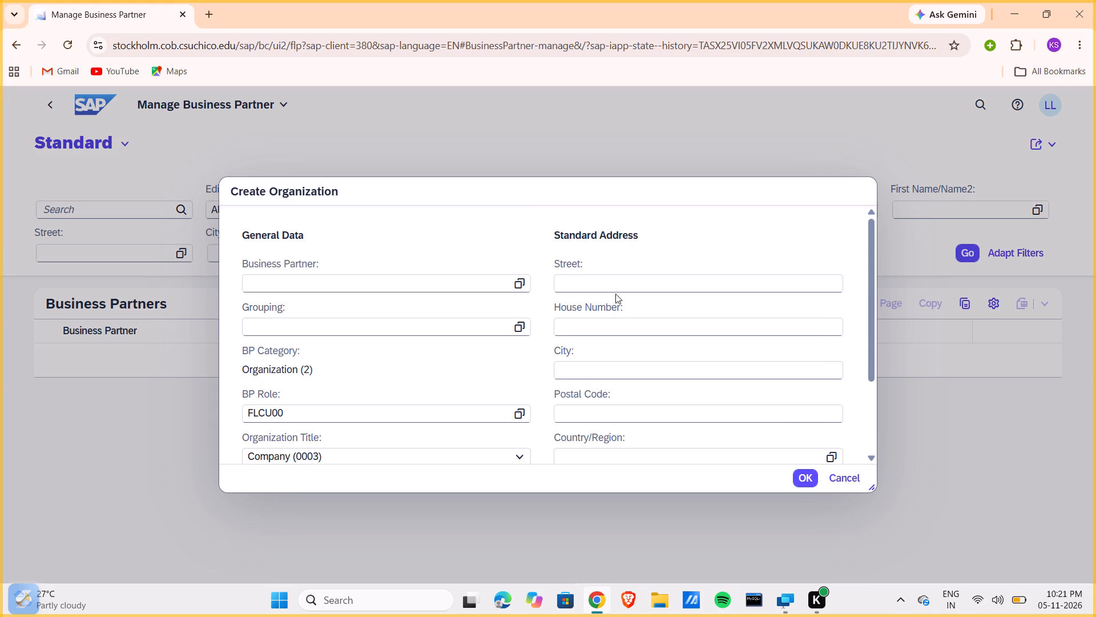
left_click(594, 284)
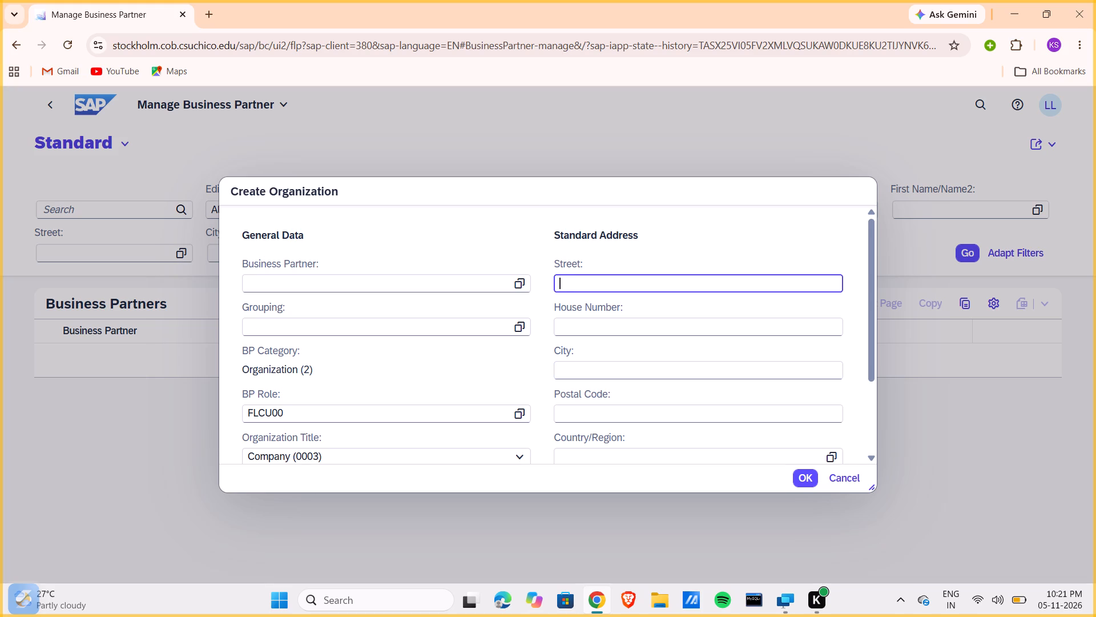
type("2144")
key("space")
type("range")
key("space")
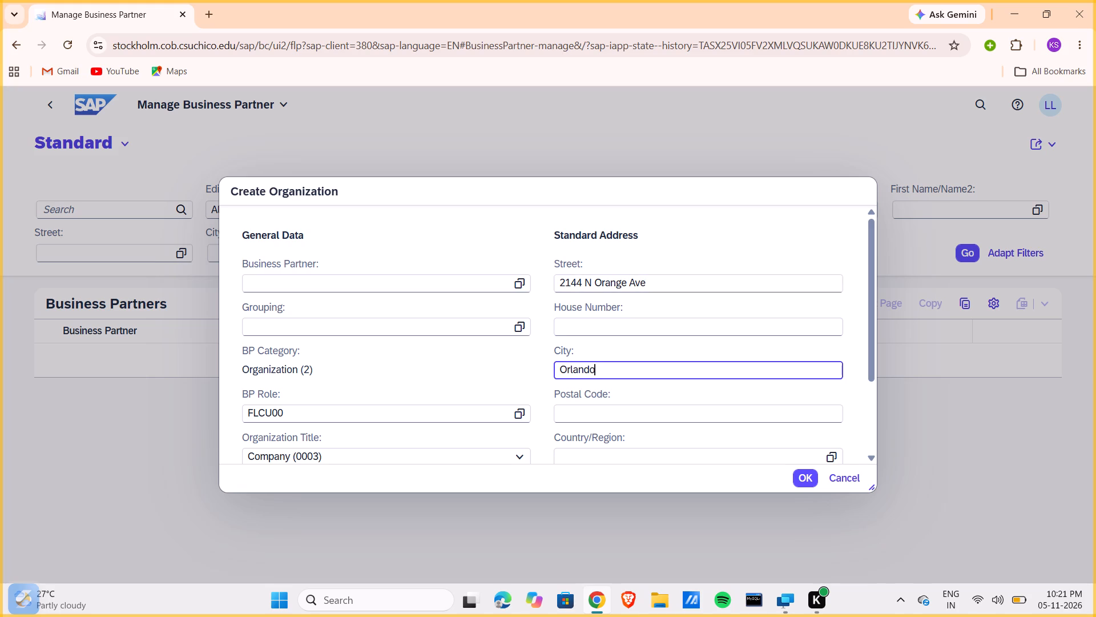
Set the standard address's postal code to 32804.
left_click(588, 415)
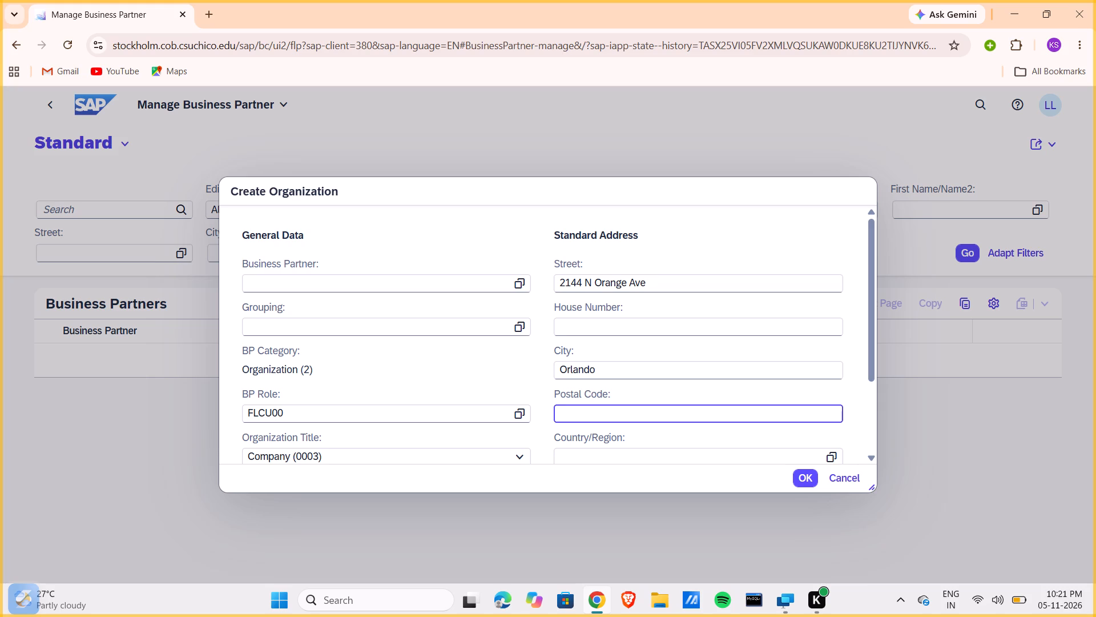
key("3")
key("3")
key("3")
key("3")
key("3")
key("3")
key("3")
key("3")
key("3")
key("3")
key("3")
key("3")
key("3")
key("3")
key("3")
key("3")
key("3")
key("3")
key("BackSpace")
key("BackSpace")
key("BackSpace")
key("BackSpace")
key("BackSpace")
key("BackSpace")
key("BackSpace")
key("BackSpace")
key("BackSpace")
key("BackSpace")
key("BackSpace")
key("BackSpace")
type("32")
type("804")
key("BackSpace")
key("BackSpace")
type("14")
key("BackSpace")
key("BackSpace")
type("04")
Set the standard address's country to US, region to FL and language to EN, and confirm the new organization's initial data.
scroll(709, 458, "down", 2)
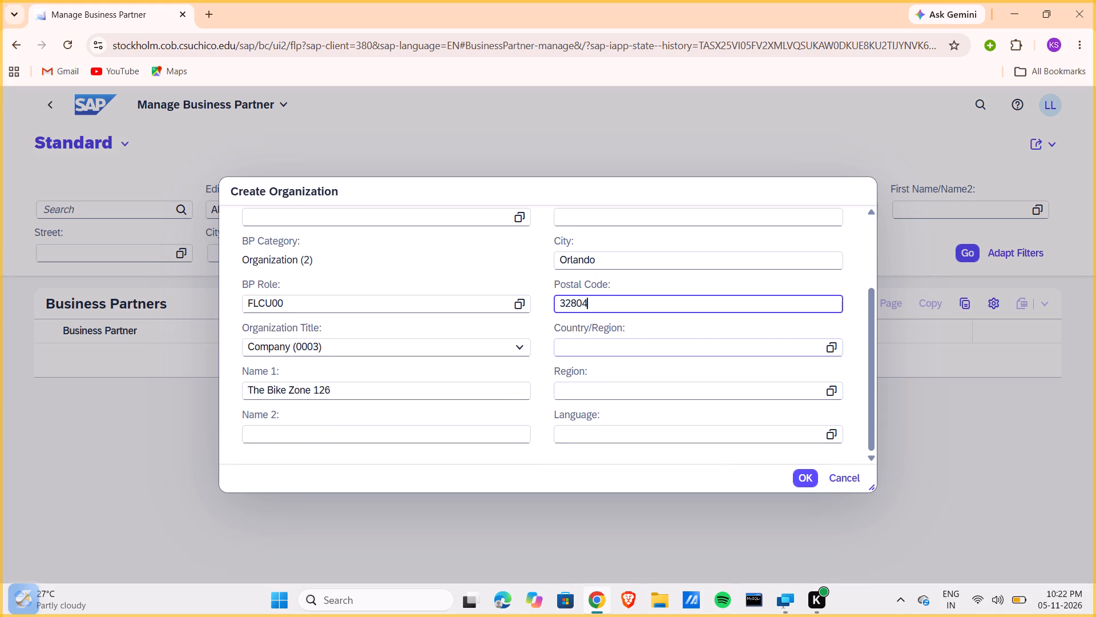
left_click(607, 344)
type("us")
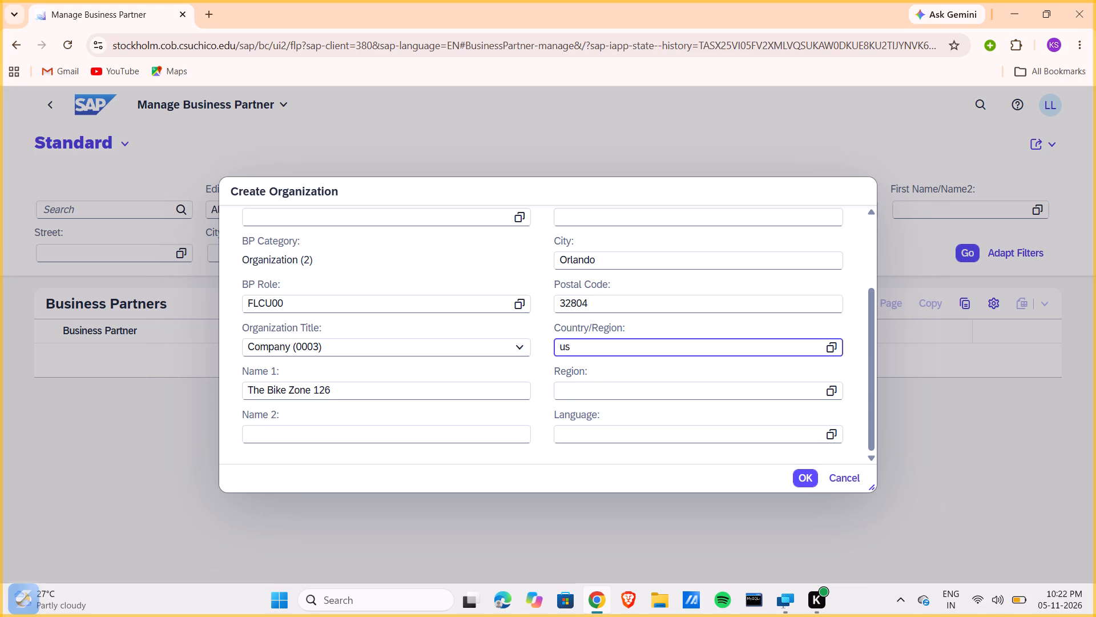
left_click(639, 392)
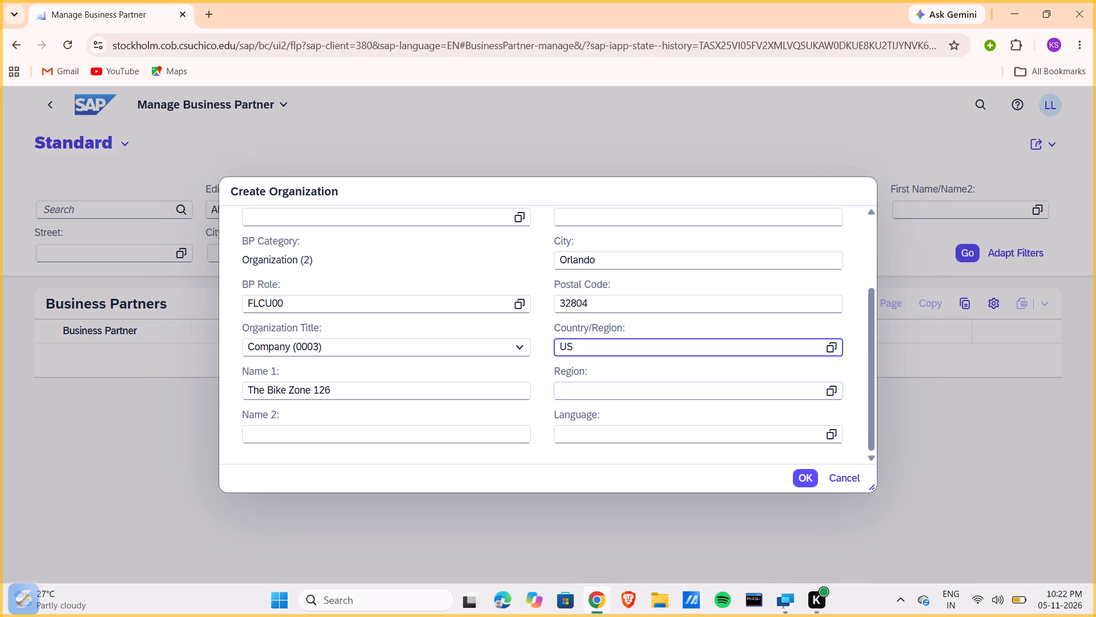
left_click(603, 393)
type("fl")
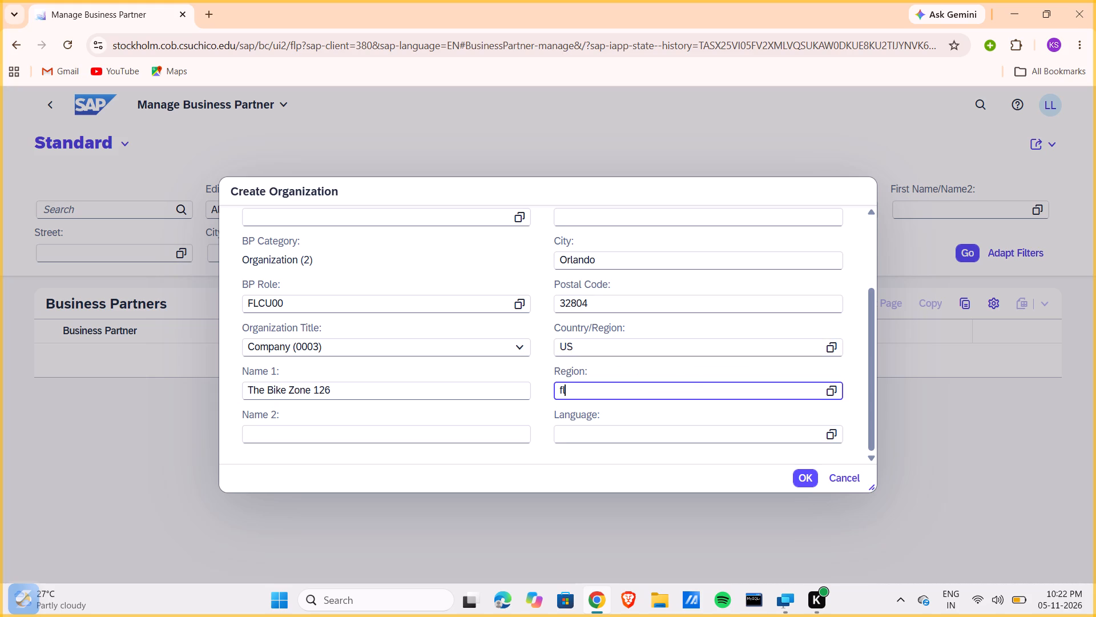
left_click(596, 429)
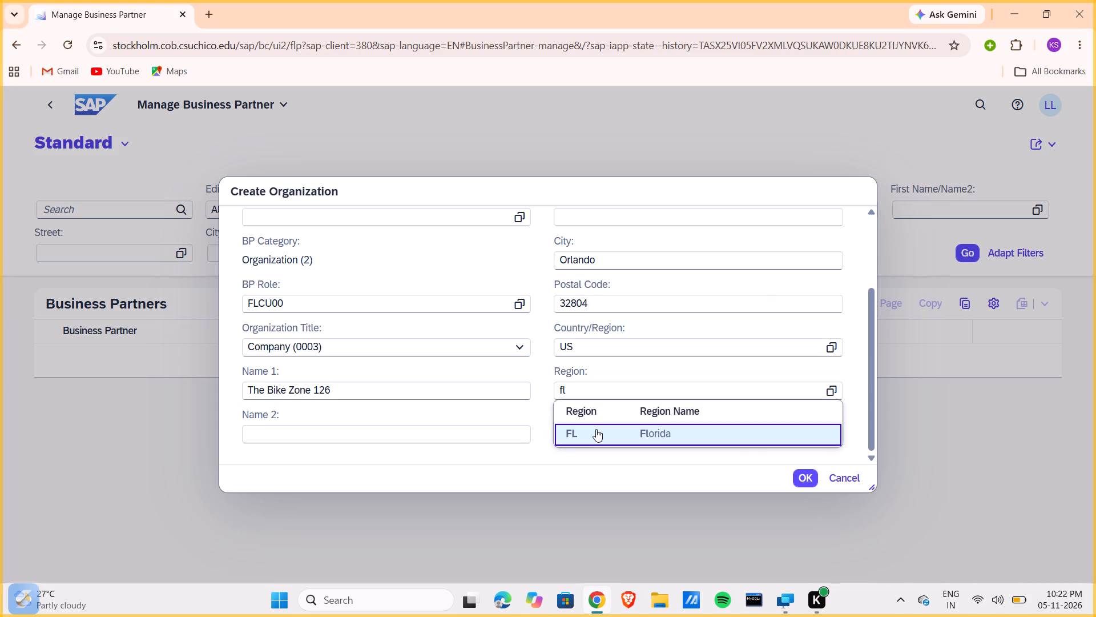
left_click(574, 431)
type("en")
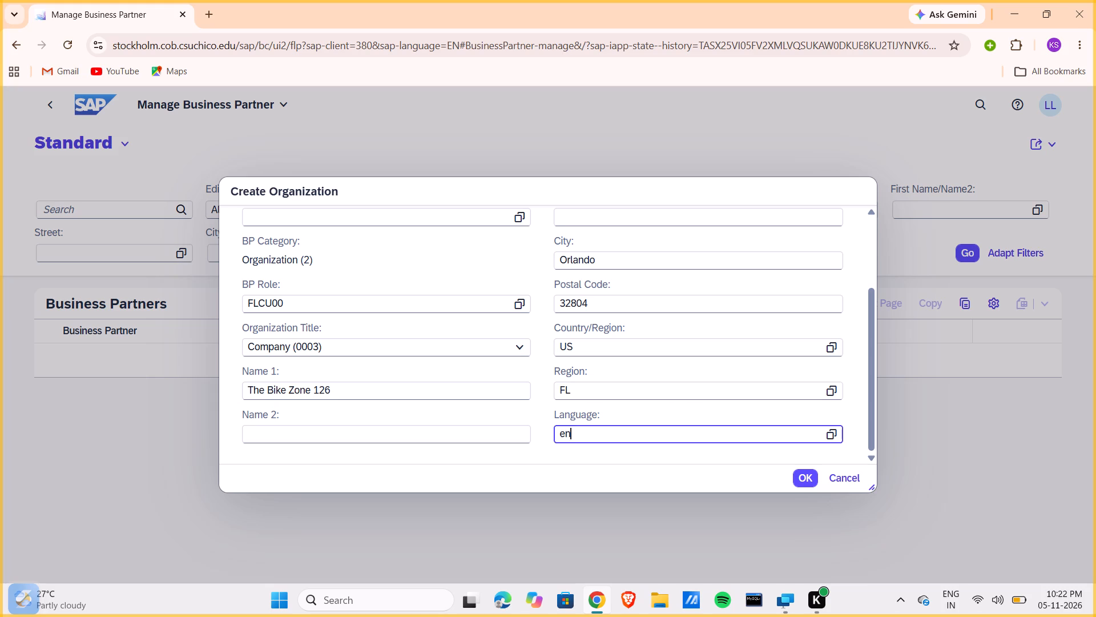
left_click(586, 476)
left_click(804, 478)
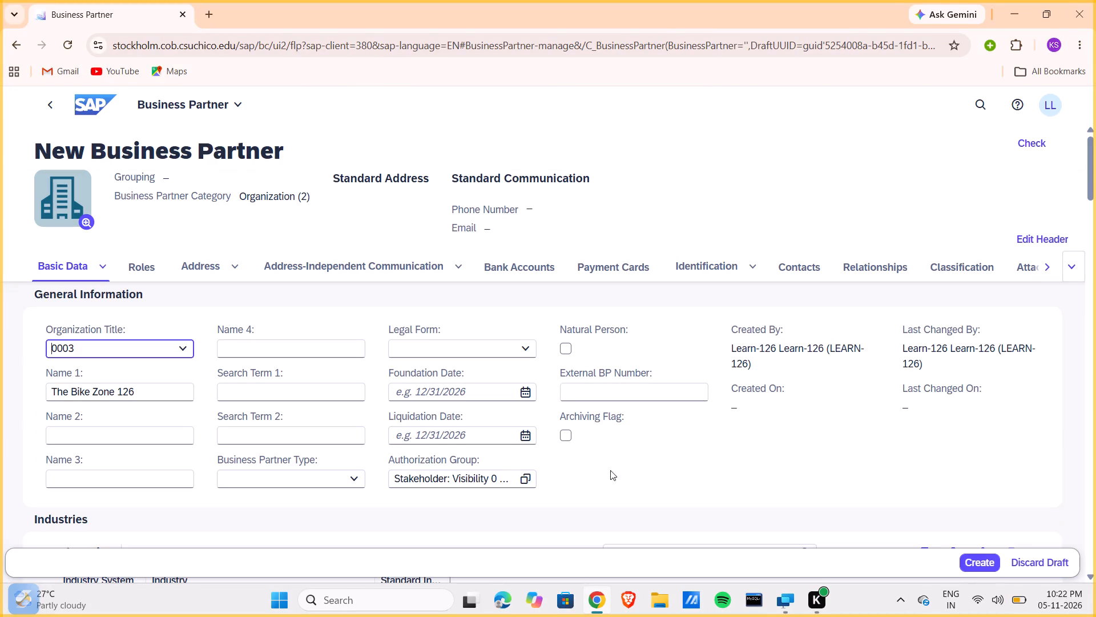
Set Search Term 1 to 126 in the new business partner's general information.
left_click(274, 399)
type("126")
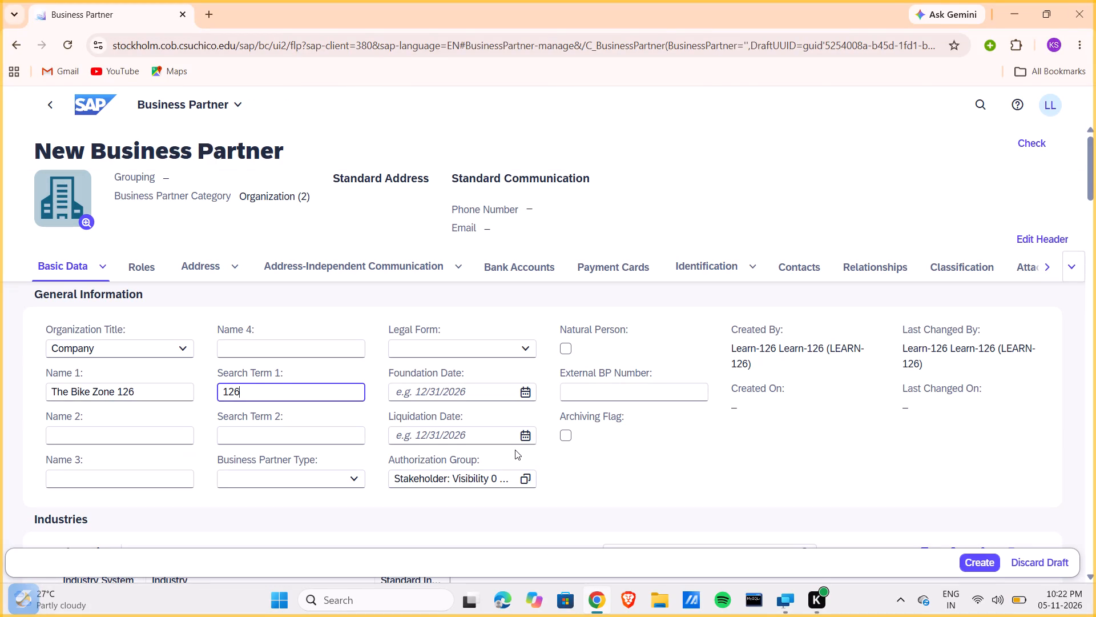
left_click(149, 269)
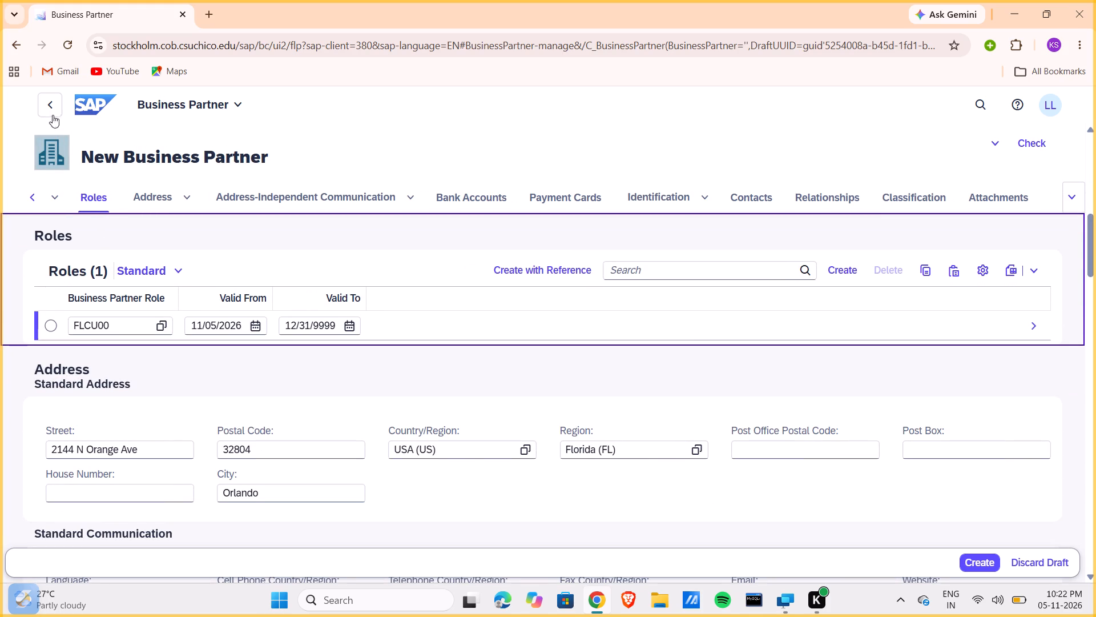
scroll(170, 286, "up", 9)
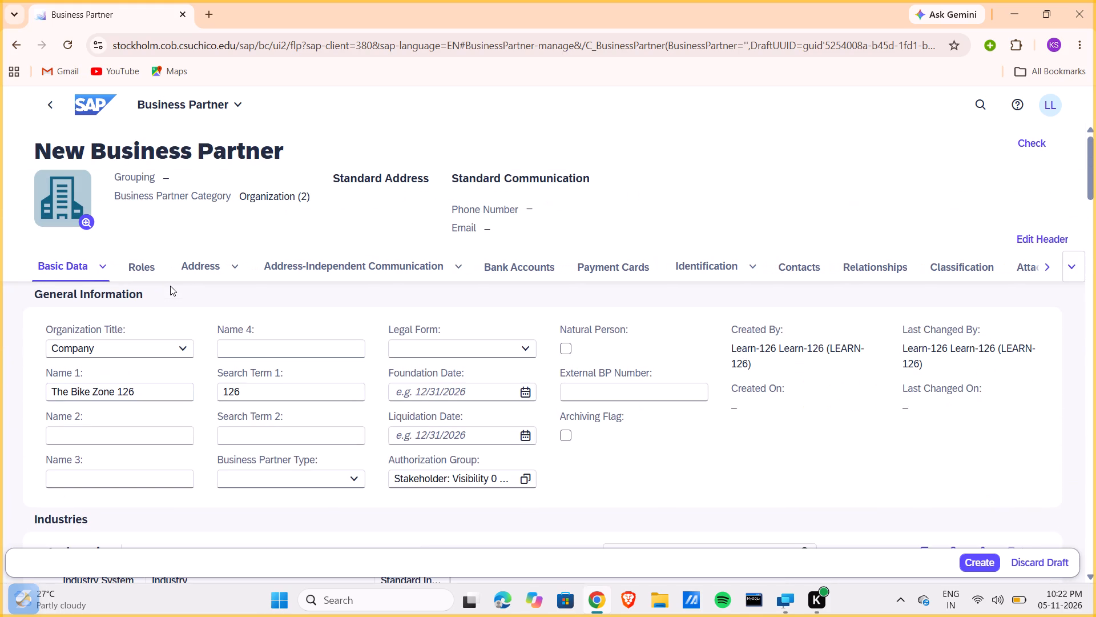
left_click(213, 269)
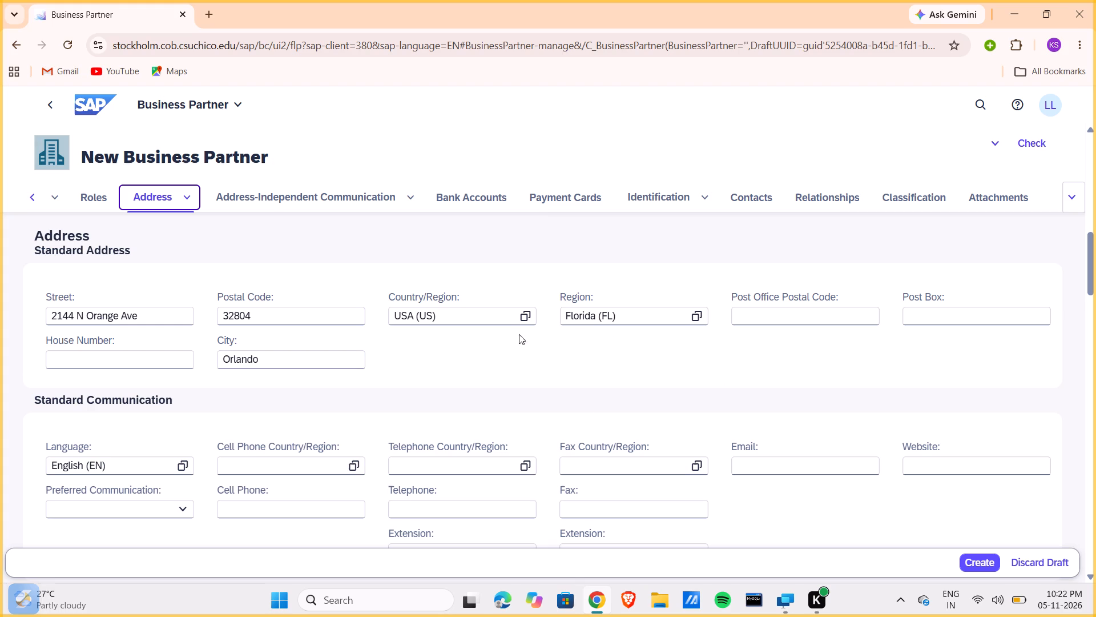
scroll(460, 396, "down", 4)
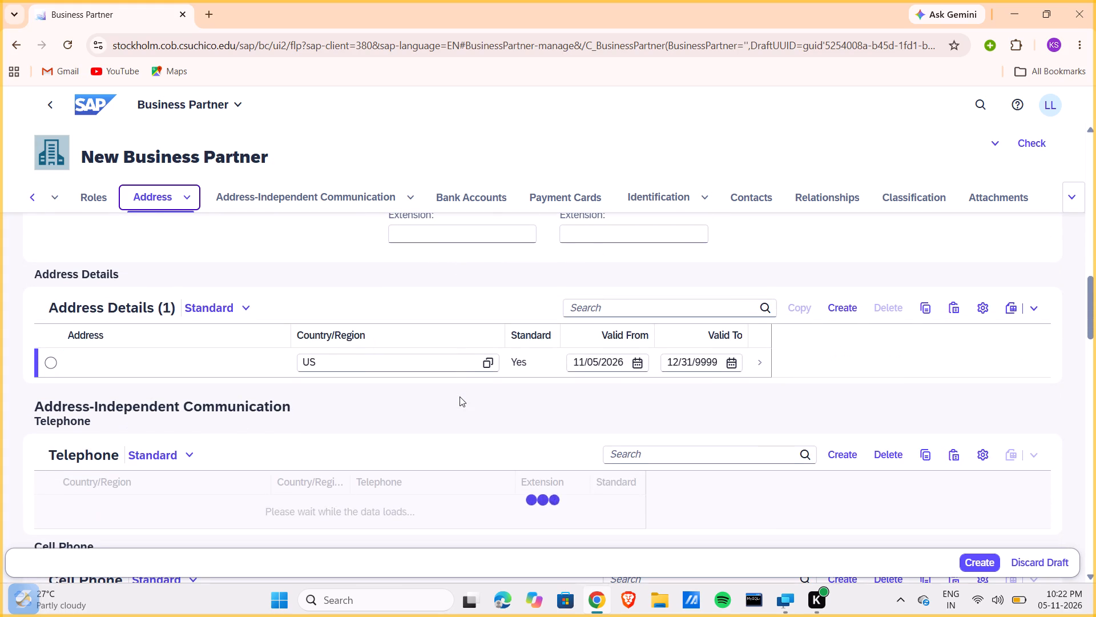
left_click(756, 363)
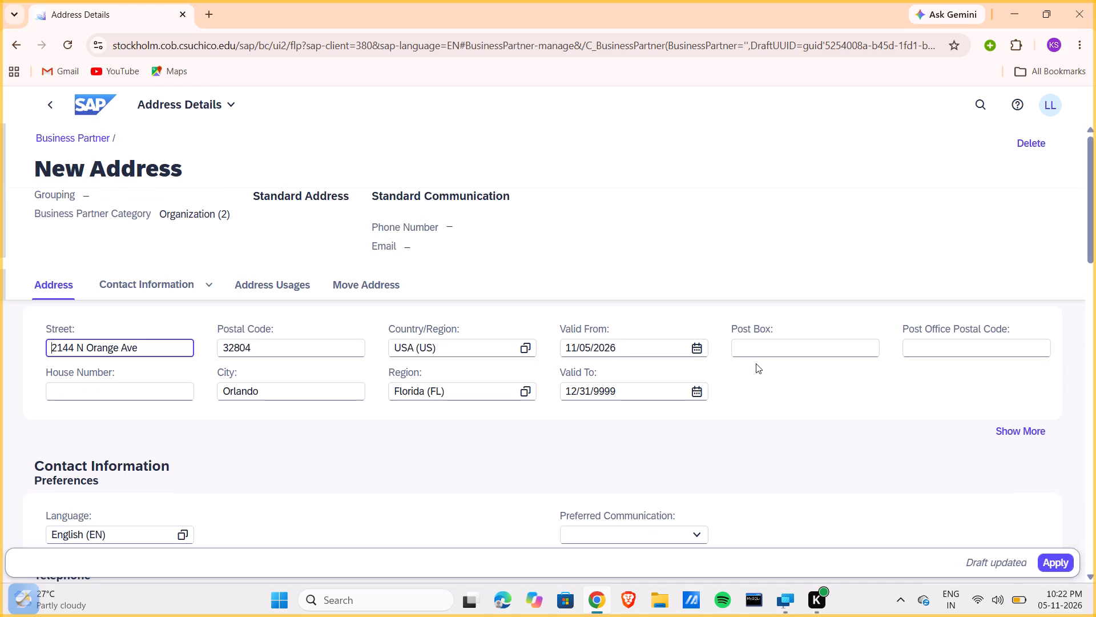
left_click(753, 400)
left_click(1024, 434)
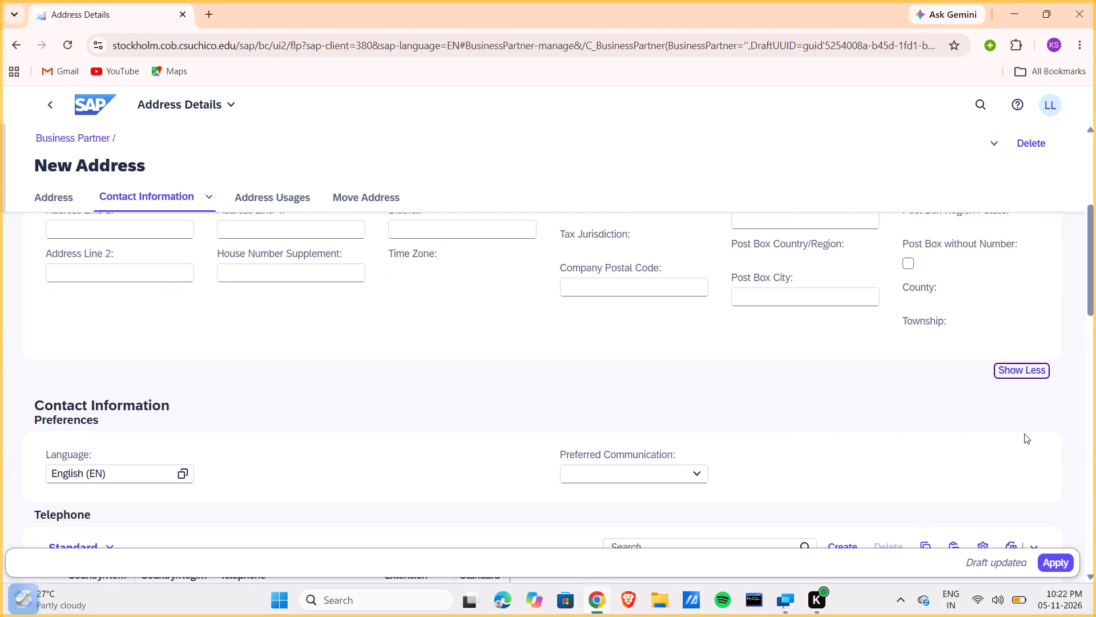
scroll(521, 301, "up", 2)
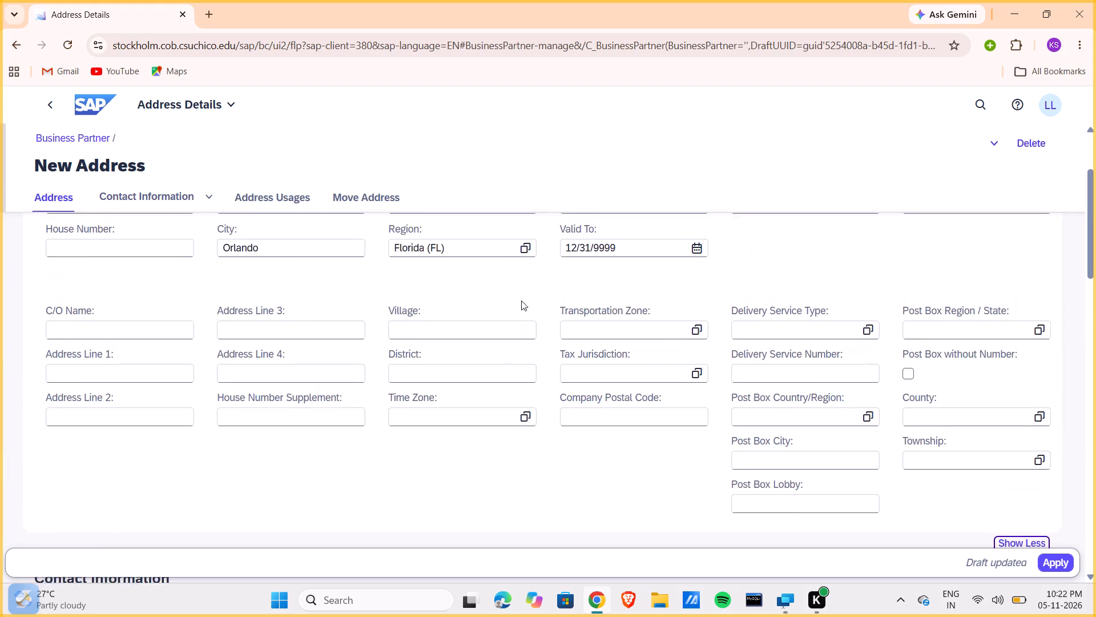
scroll(521, 301, "up", 2)
left_click(698, 474)
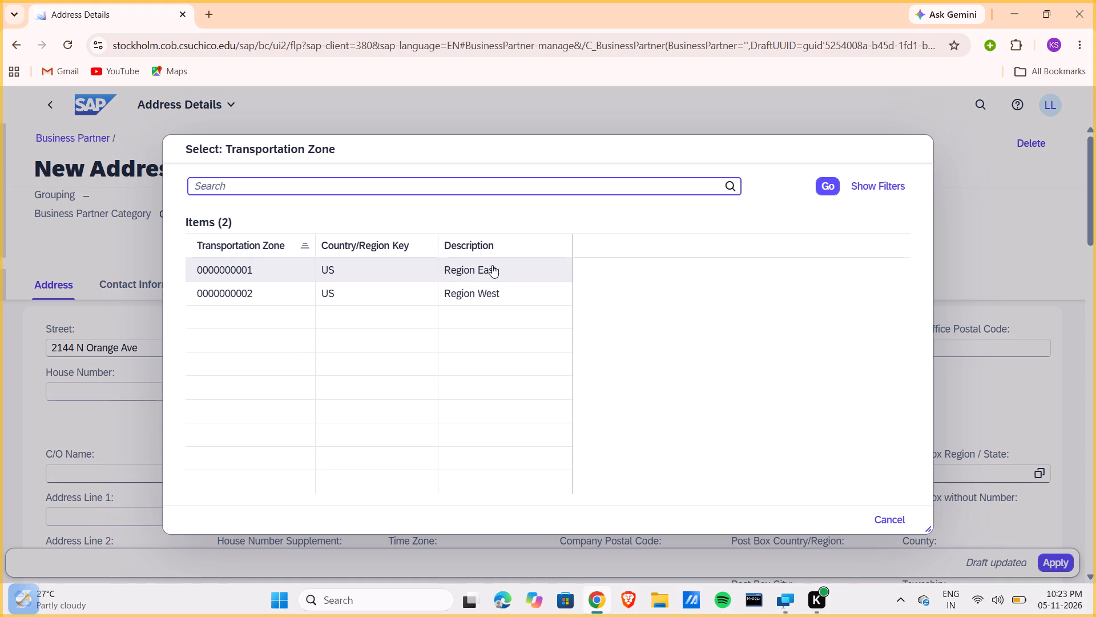
left_click(492, 265)
scroll(632, 412, "down", 1)
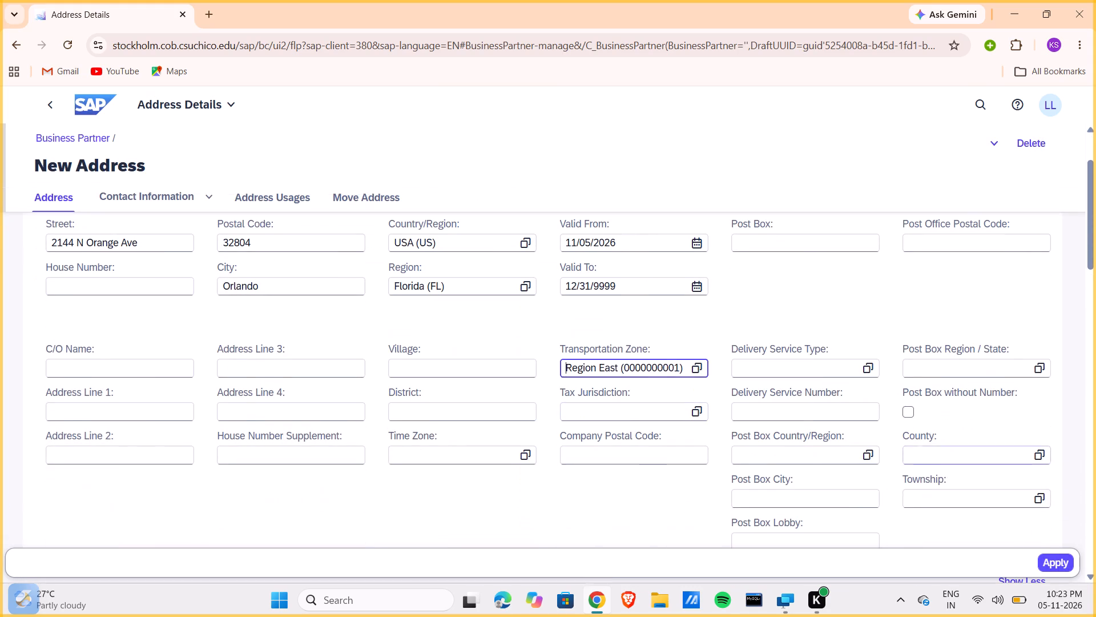
left_click(1062, 558)
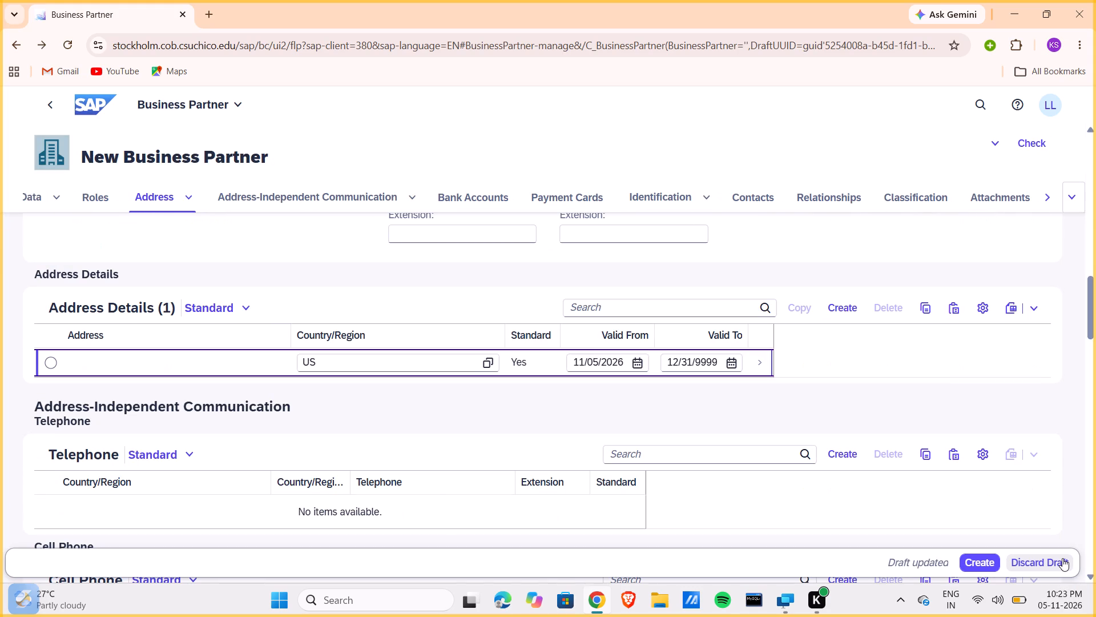
Create the new business partner from the completed draft.
left_click(974, 564)
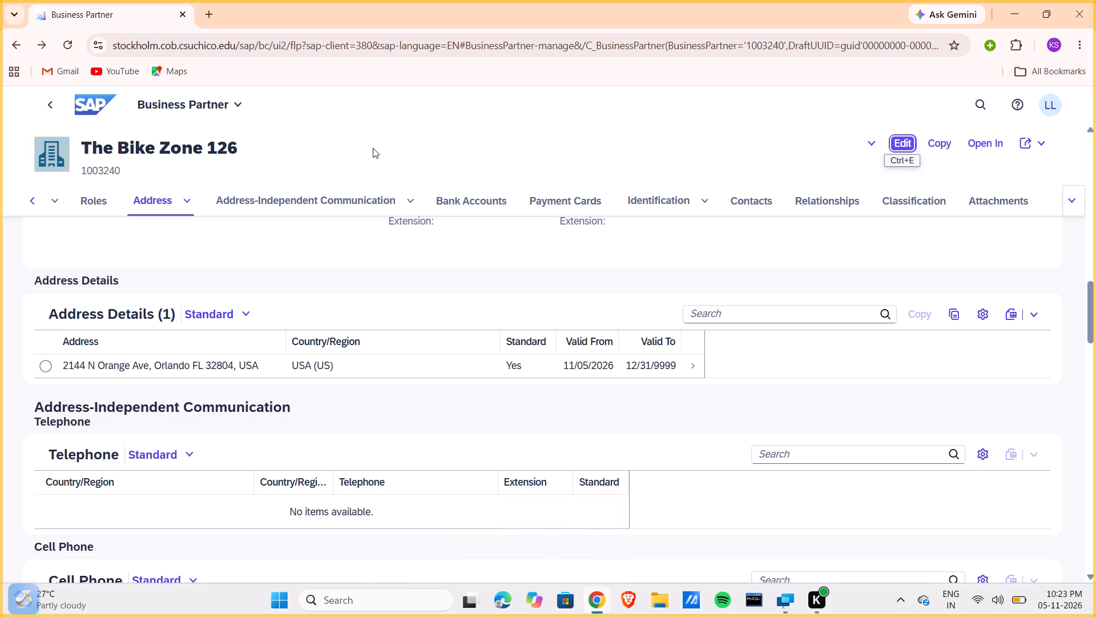
Return to the home page and open Manage Business Partner Master Data for the Sales Representative in Sales and Distribution.
left_click(99, 103)
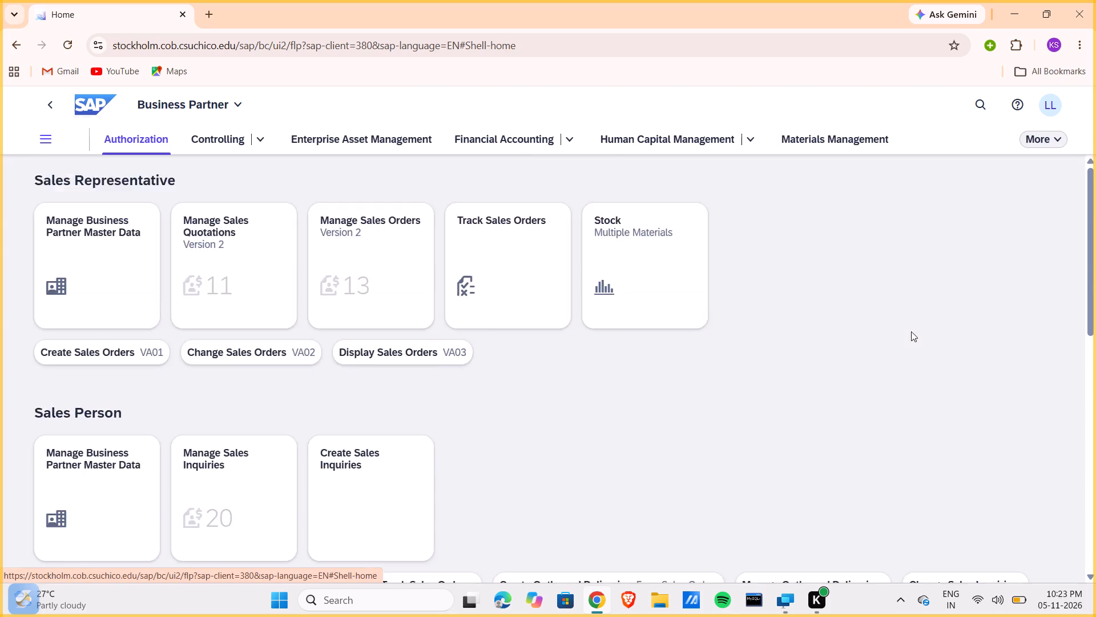
left_click(1042, 140)
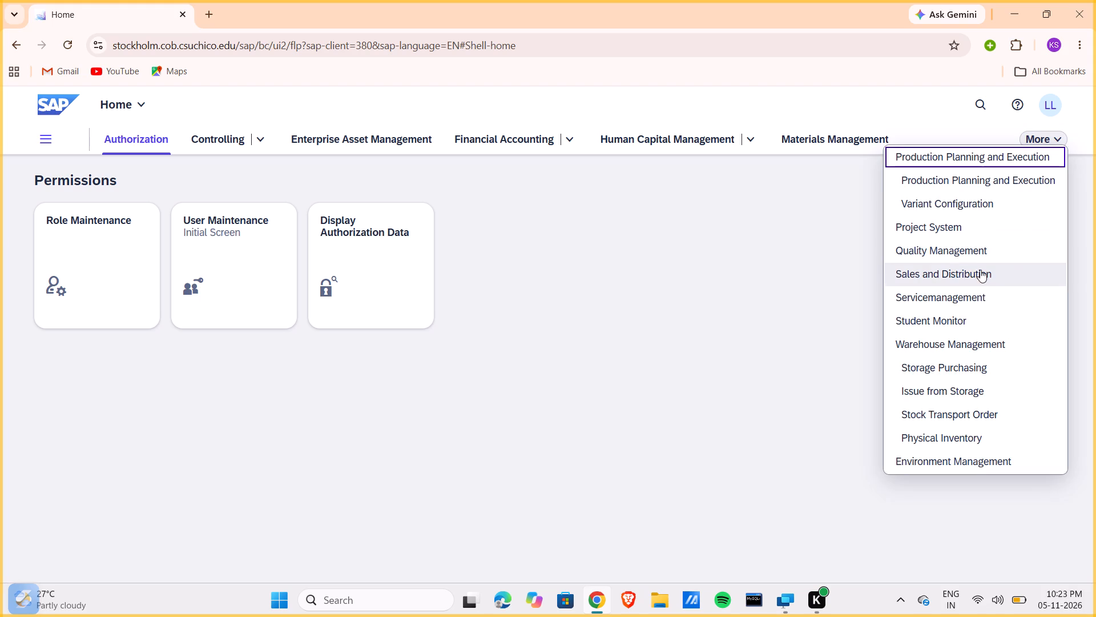
left_click(953, 277)
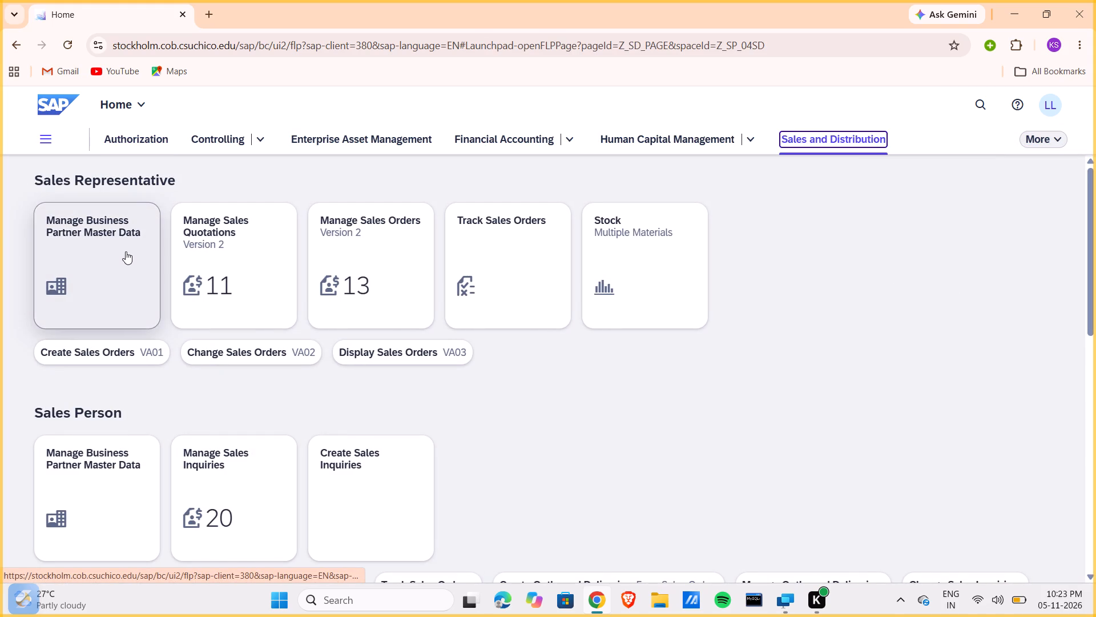
double_click(126, 251)
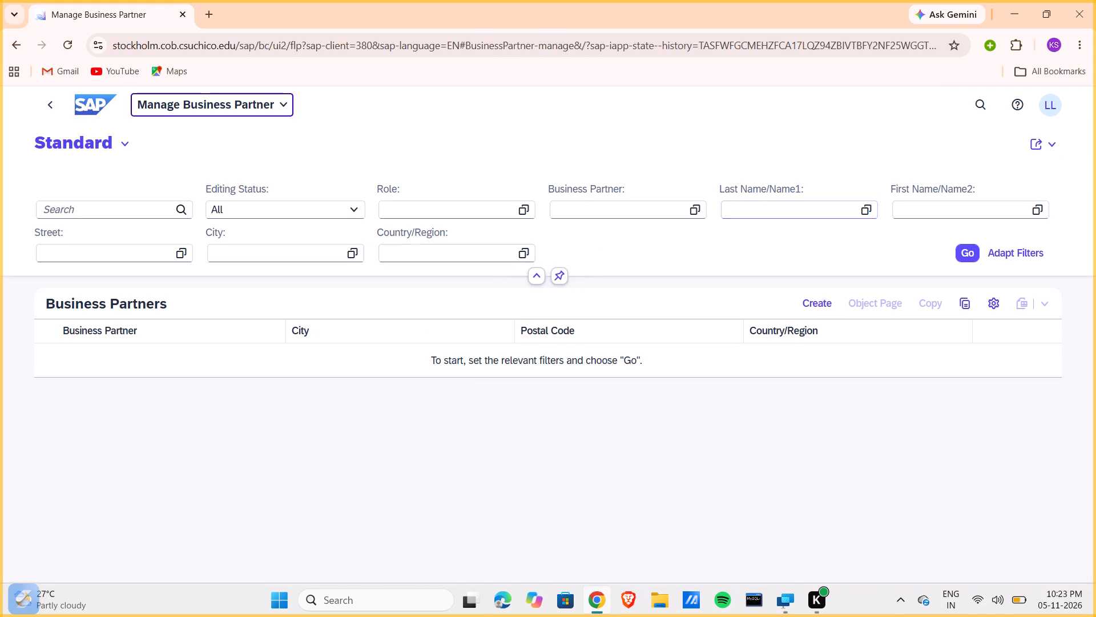
Filter the business partners by Name1 The Bike Zone 126 and open the record numbered 1003240.
left_click(757, 216)
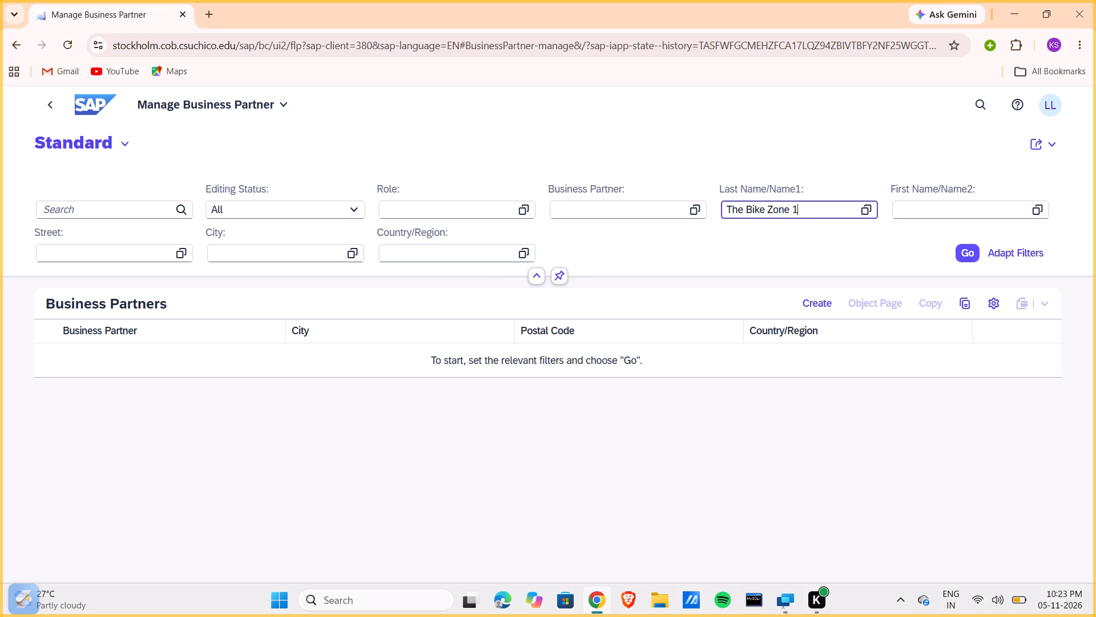
left_click(966, 250)
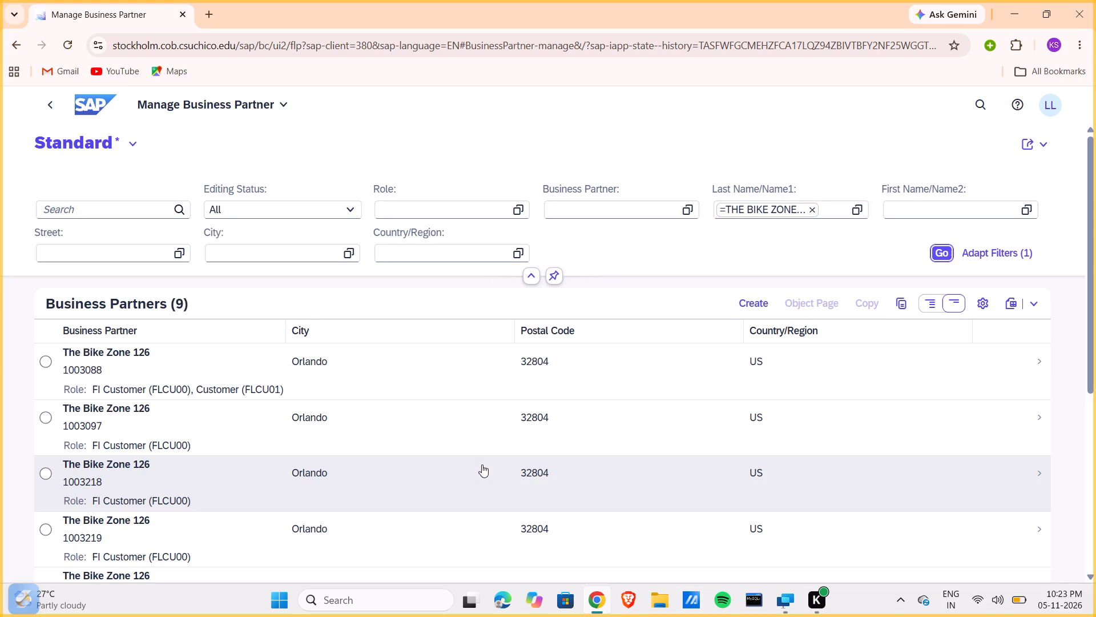
scroll(325, 443, "down", 9)
double_click(72, 535)
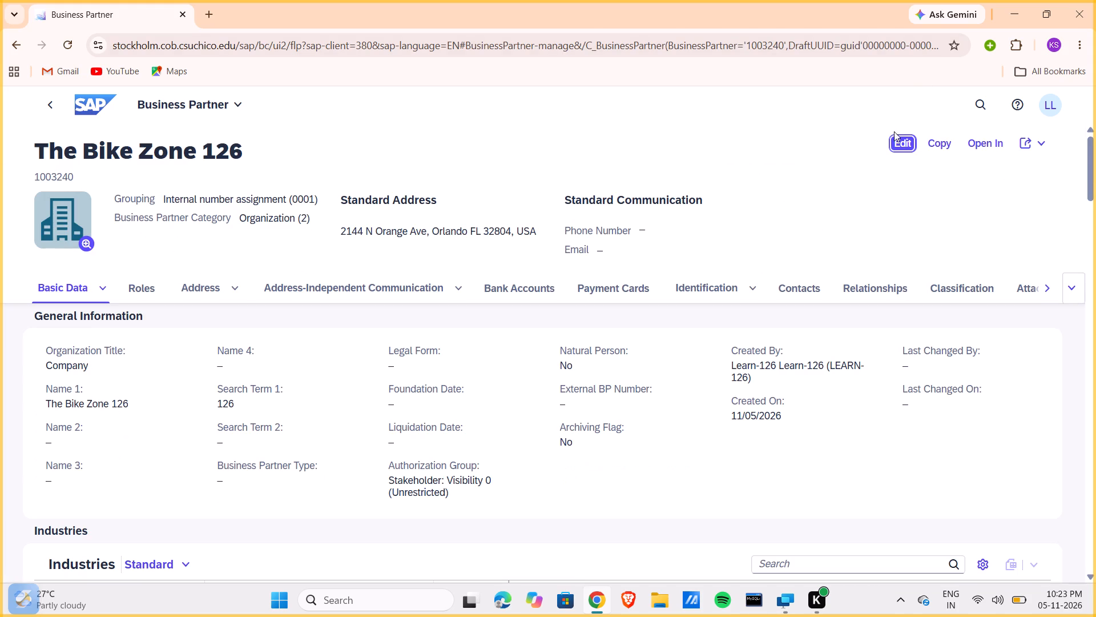
Switch The Bike Zone 126 to editing and open the details of its FI Customer (FLCU00) role.
left_click(898, 139)
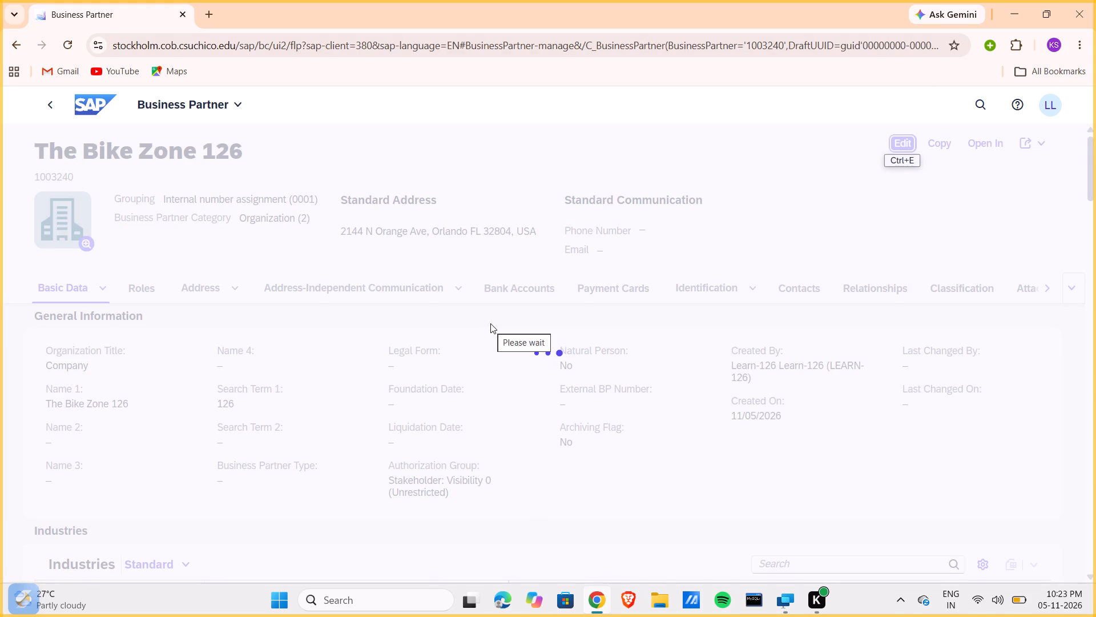
left_click(135, 289)
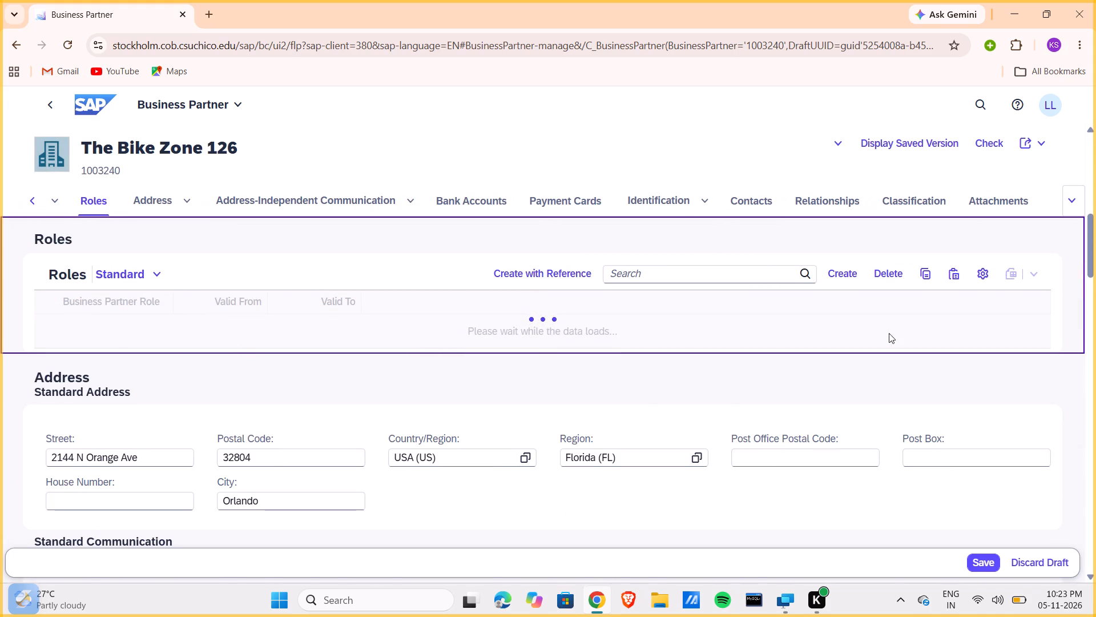
left_click(1027, 328)
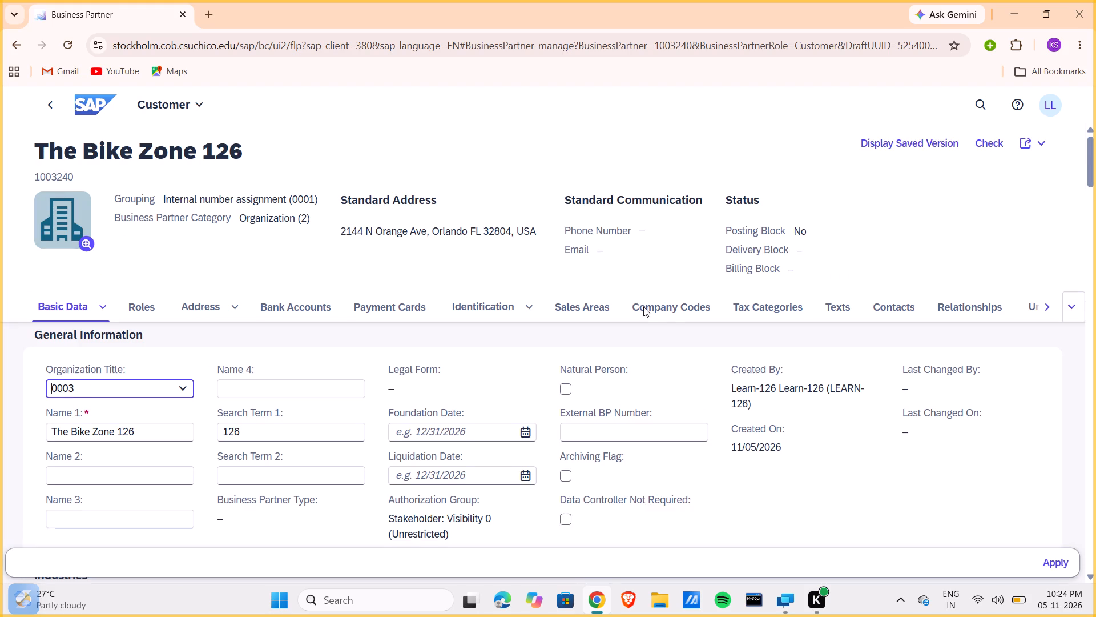
Add a new company code entry to The Bike Zone 126 for Global Bike Inc. (US00).
left_click(674, 300)
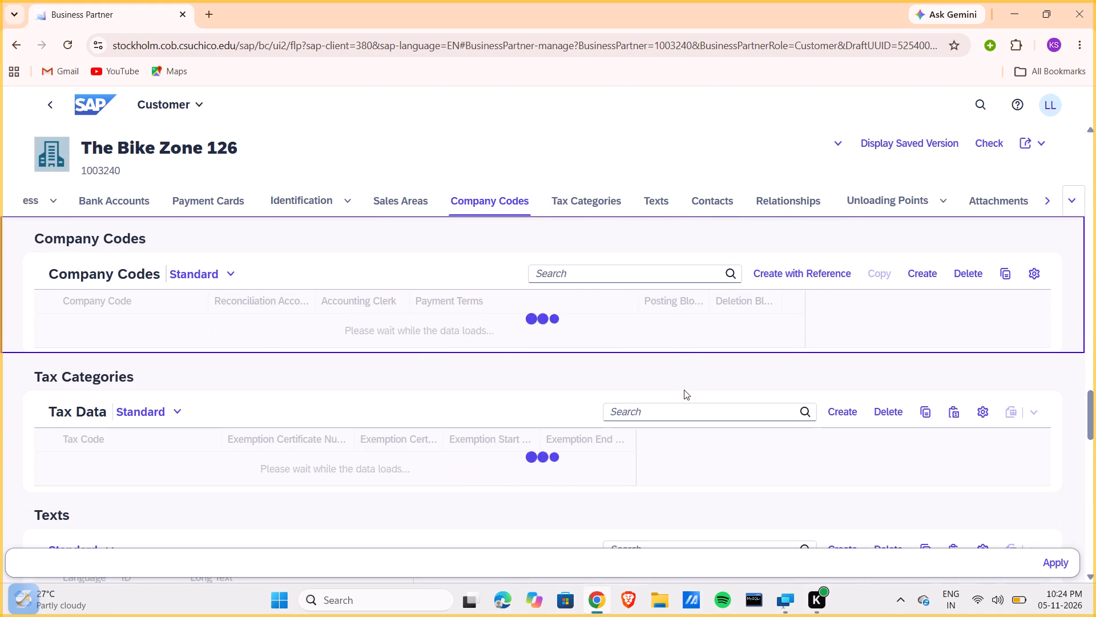
left_click(934, 274)
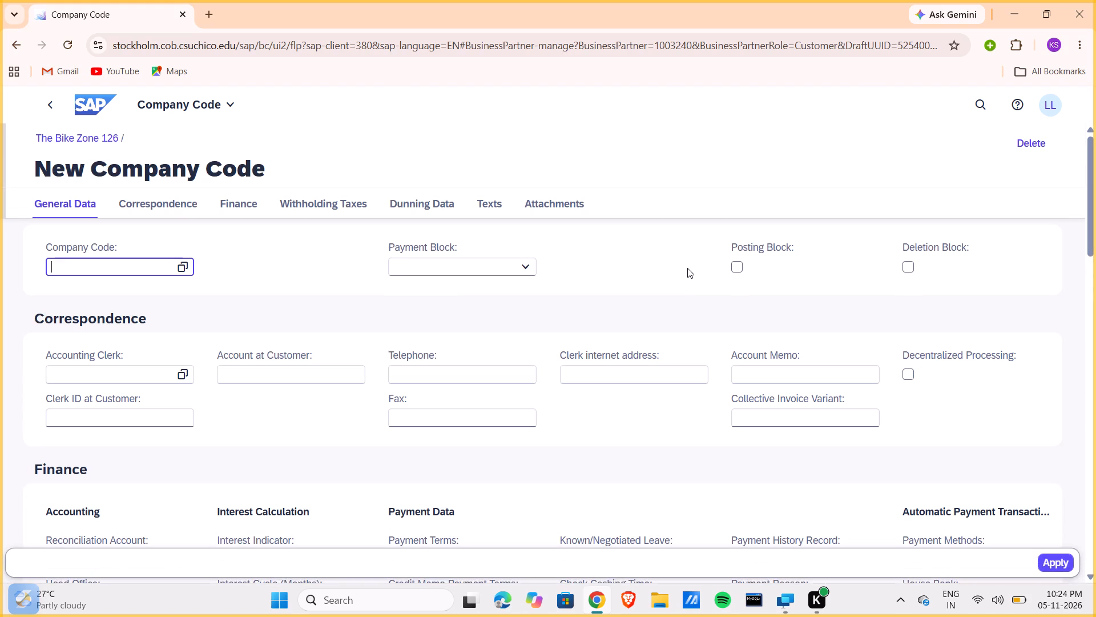
left_click(180, 267)
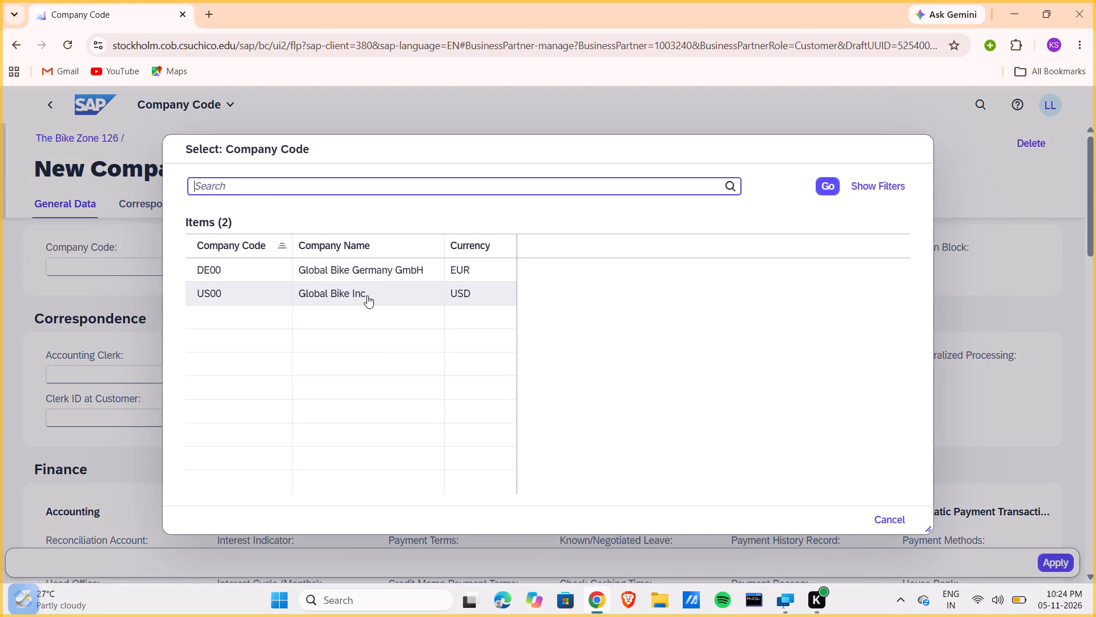
left_click(367, 295)
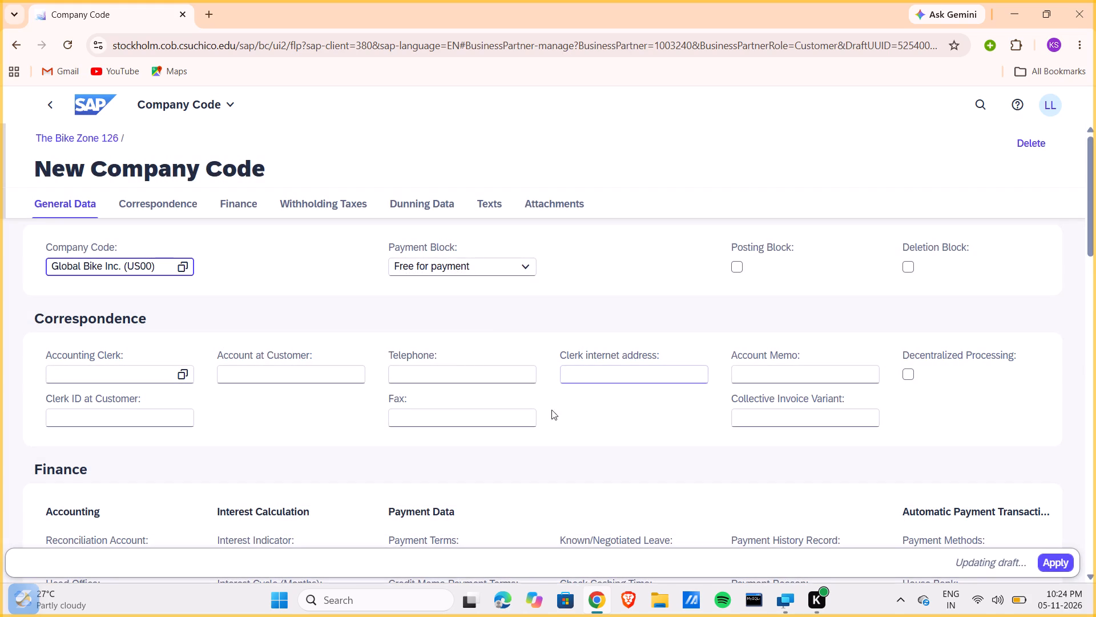
Set reconciliation account 1200000 (Trade receivables), sort key 001 (Posting date) and payment terms 0001 (Payable immediately), and apply the company code data.
scroll(543, 416, "down", 3)
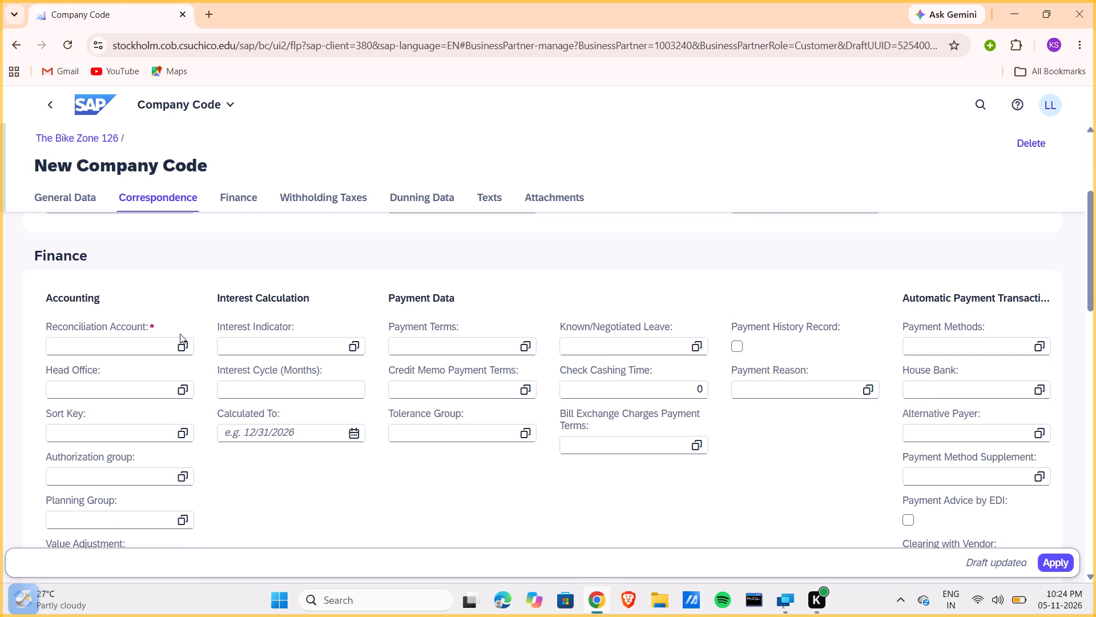
left_click(185, 344)
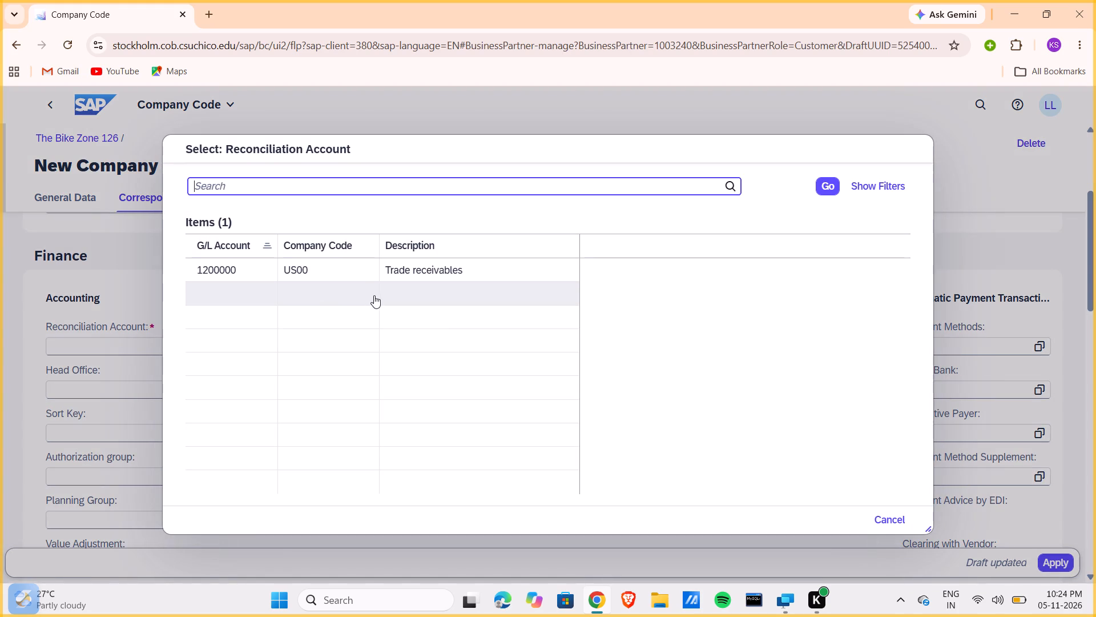
left_click(358, 263)
scroll(147, 427, "down", 1)
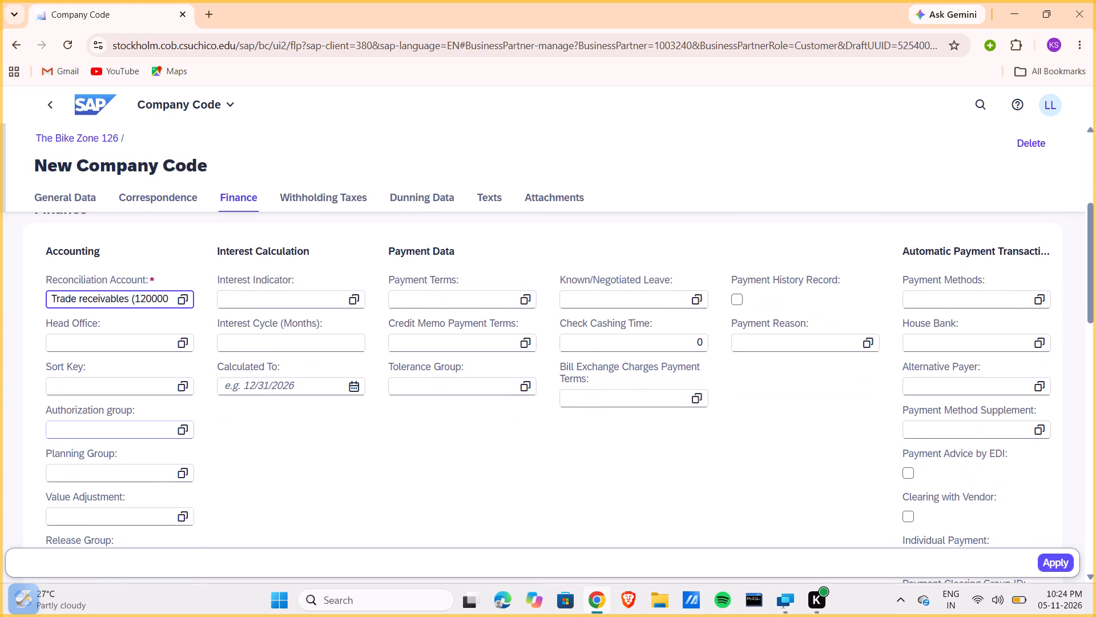
left_click(184, 389)
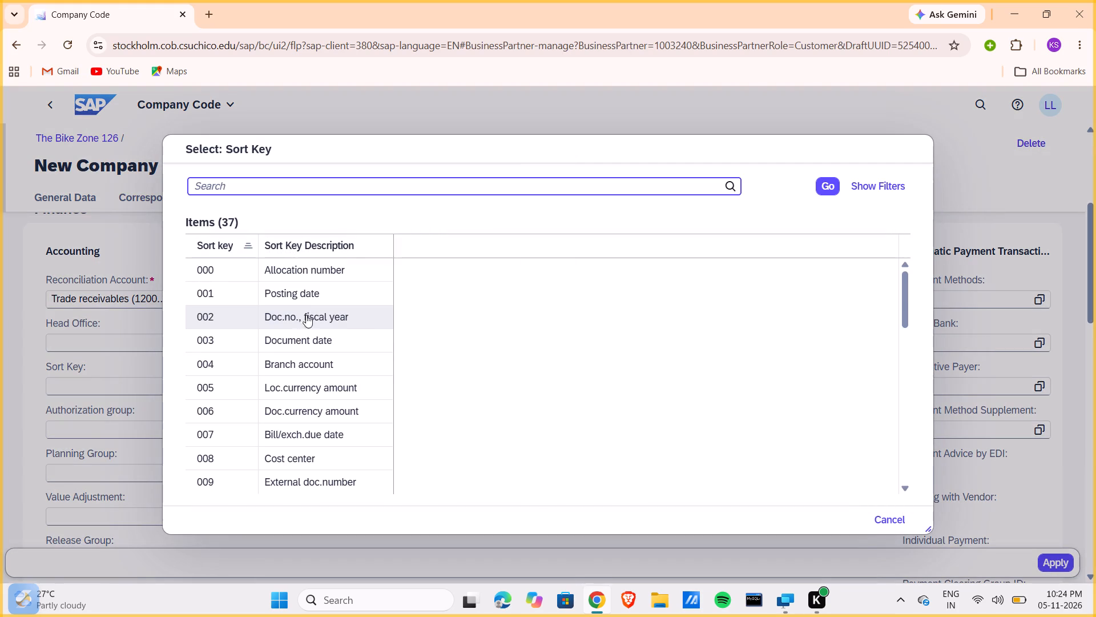
left_click(303, 287)
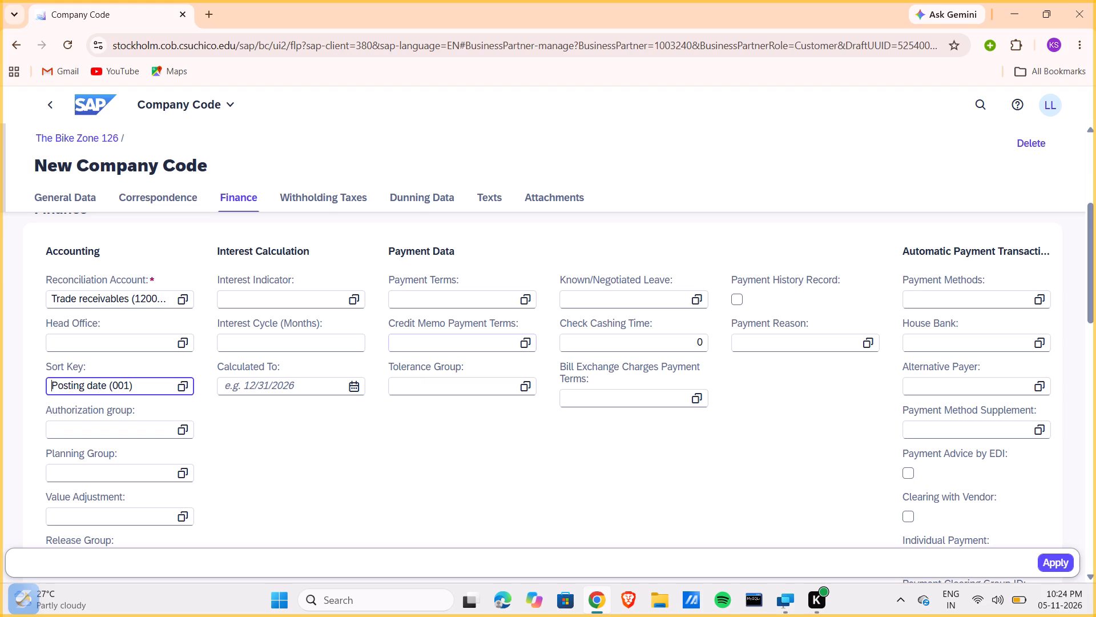
left_click(523, 299)
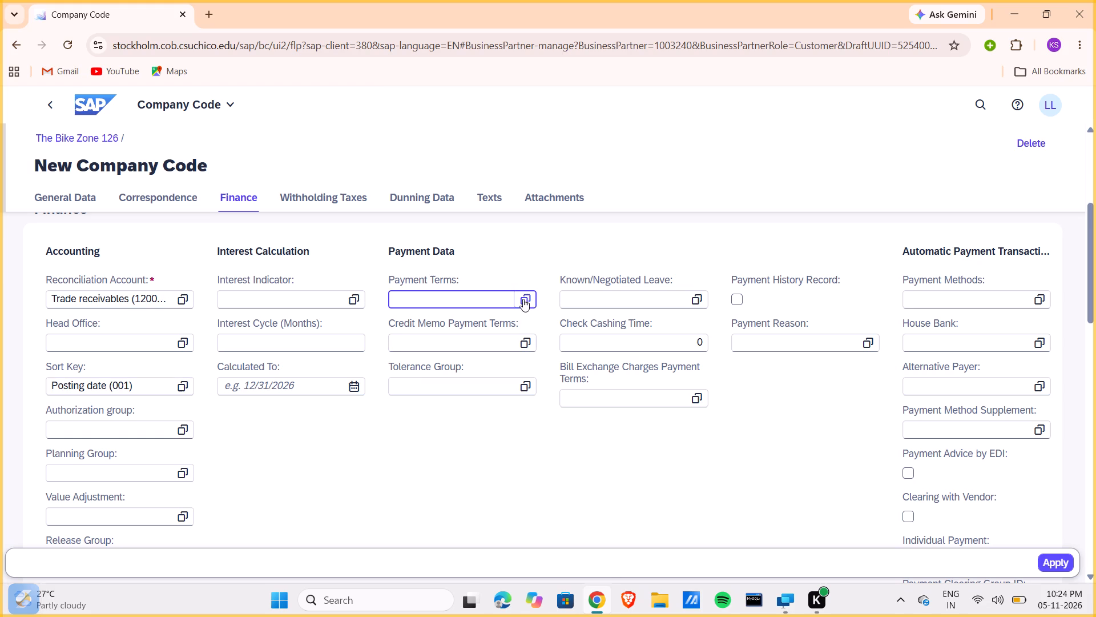
left_click(397, 266)
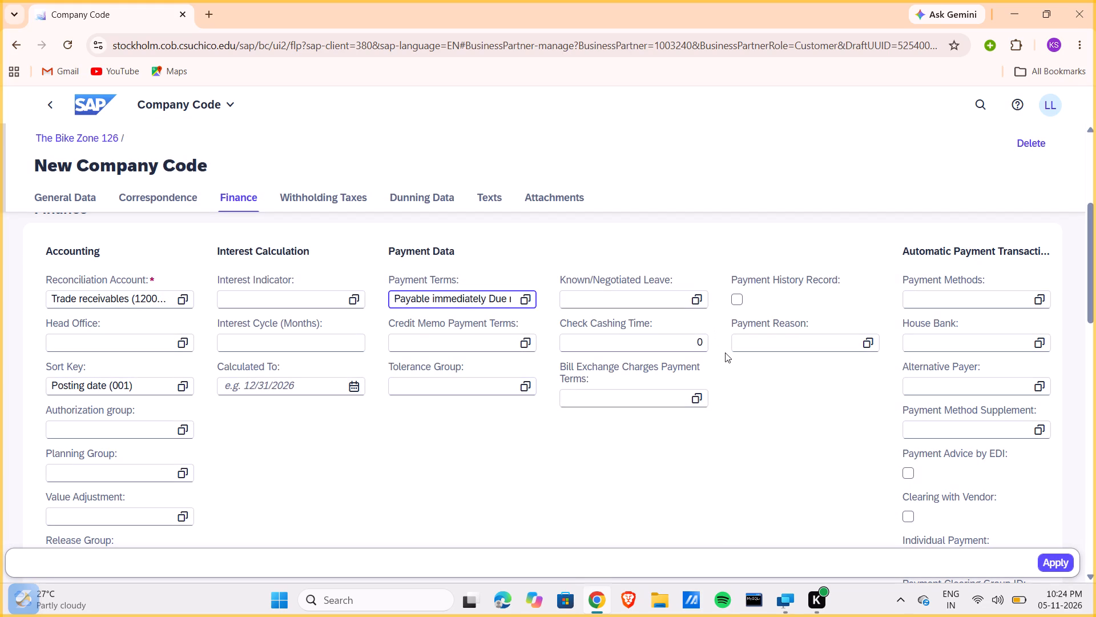
left_click(1055, 564)
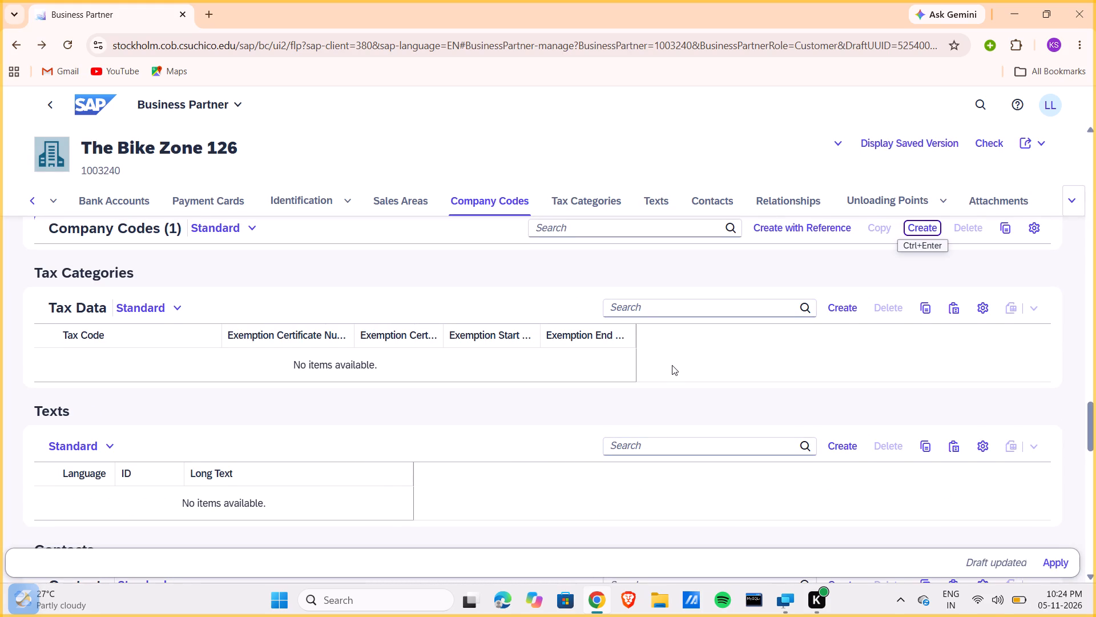
Apply the customer role changes and save the business partner record.
left_click(1069, 563)
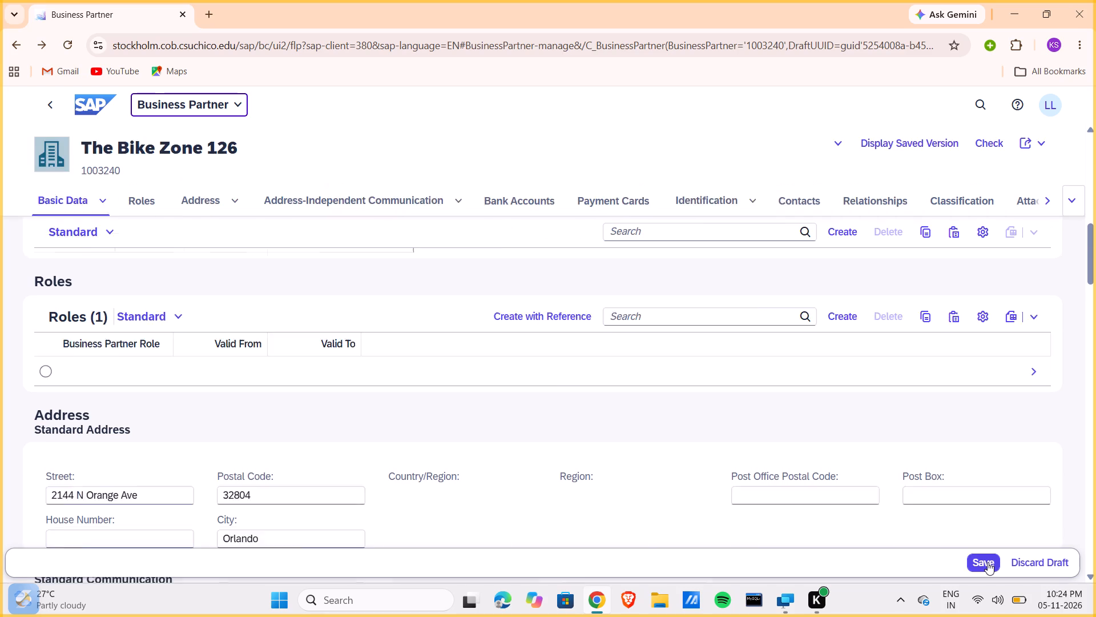
left_click(988, 562)
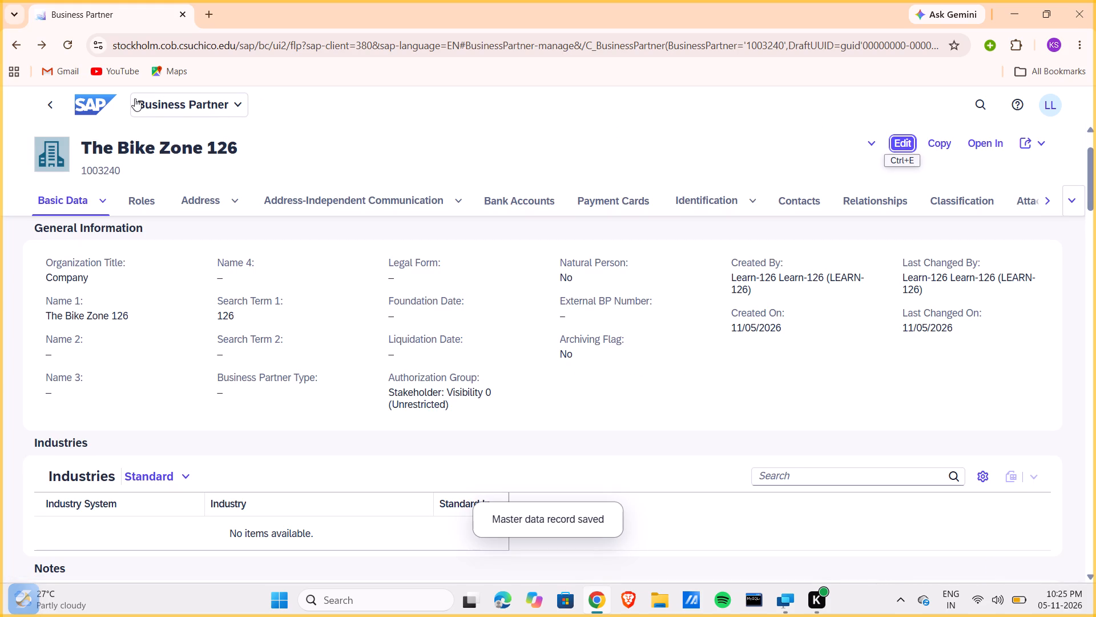
Return to the home page and open Manage Business Partner Master Data for the Sales Representative in Sales and Distribution.
left_click(93, 101)
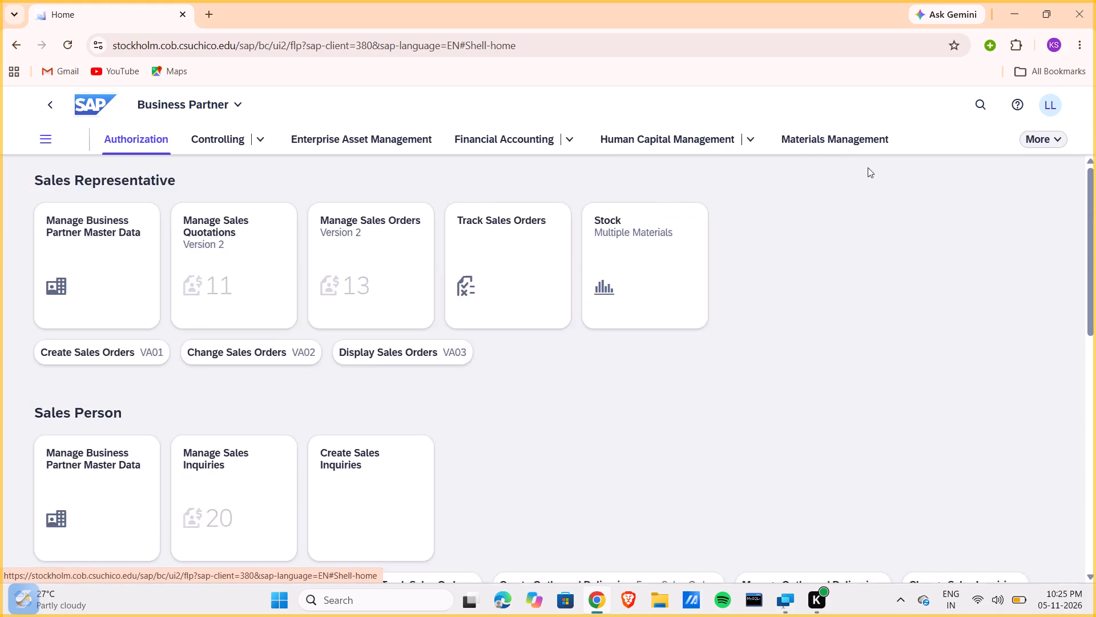
left_click(1038, 135)
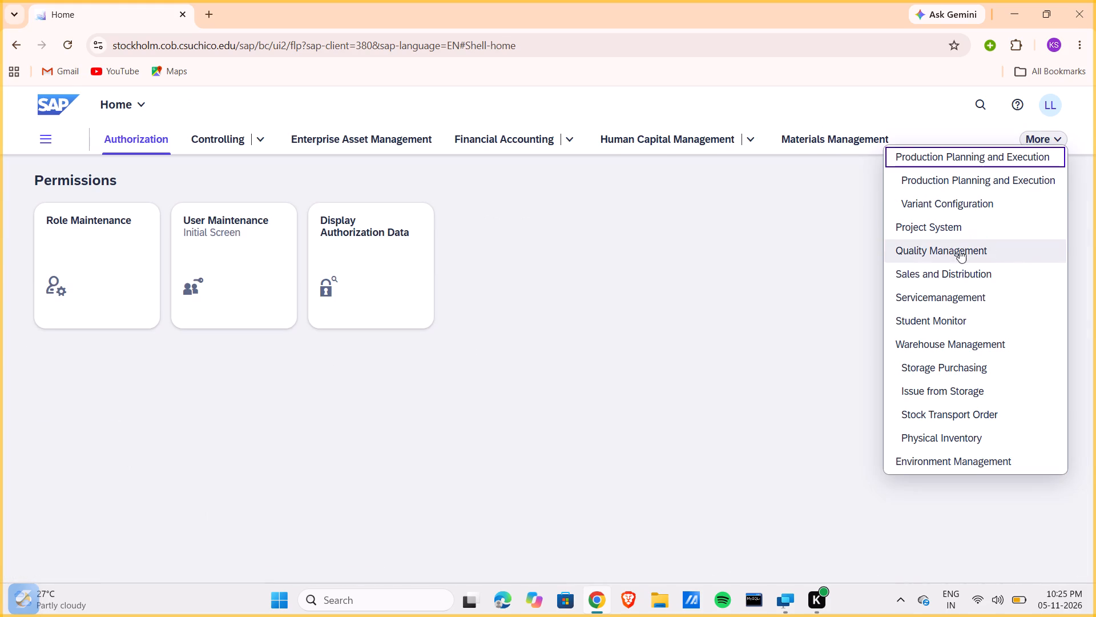
left_click(940, 272)
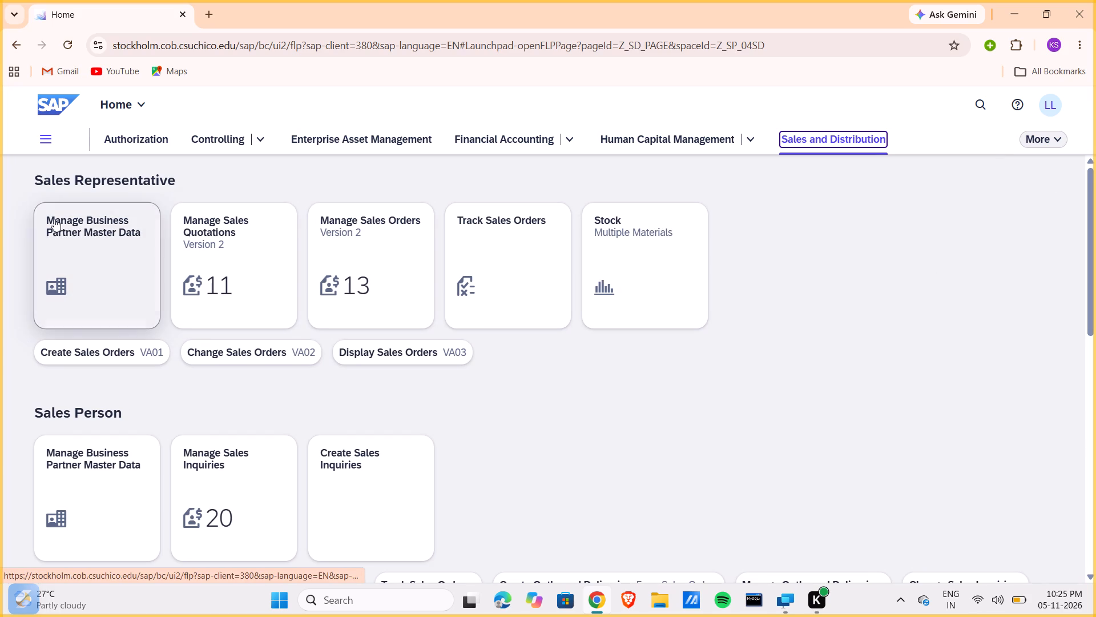
double_click(54, 218)
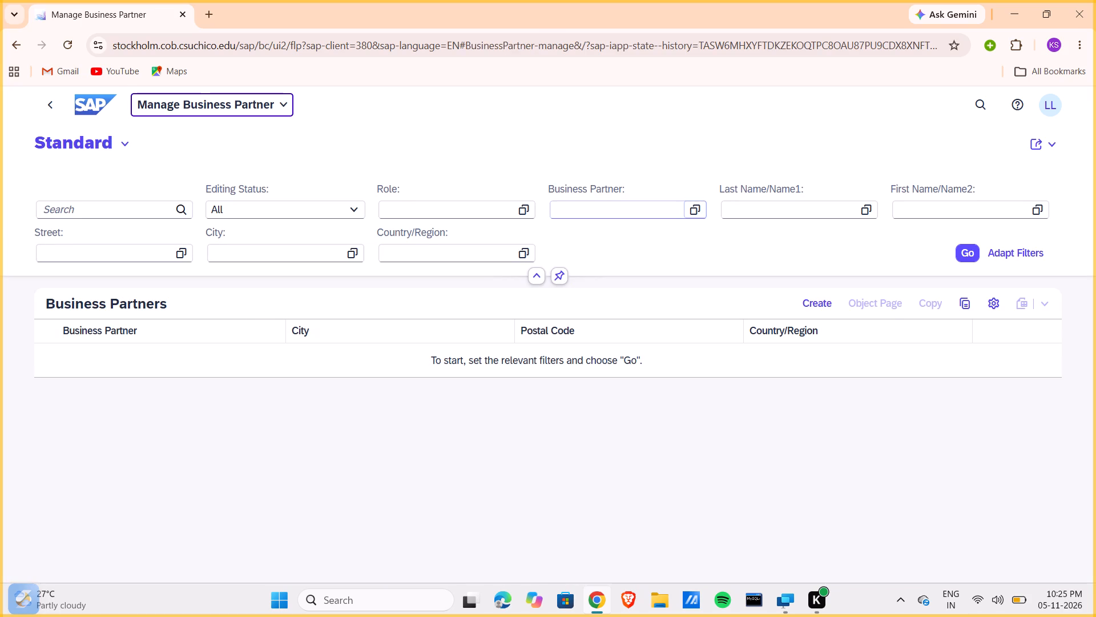
Filter the business partners by Name1 The Bike Zone 126 and open the record numbered 1003240.
left_click(744, 213)
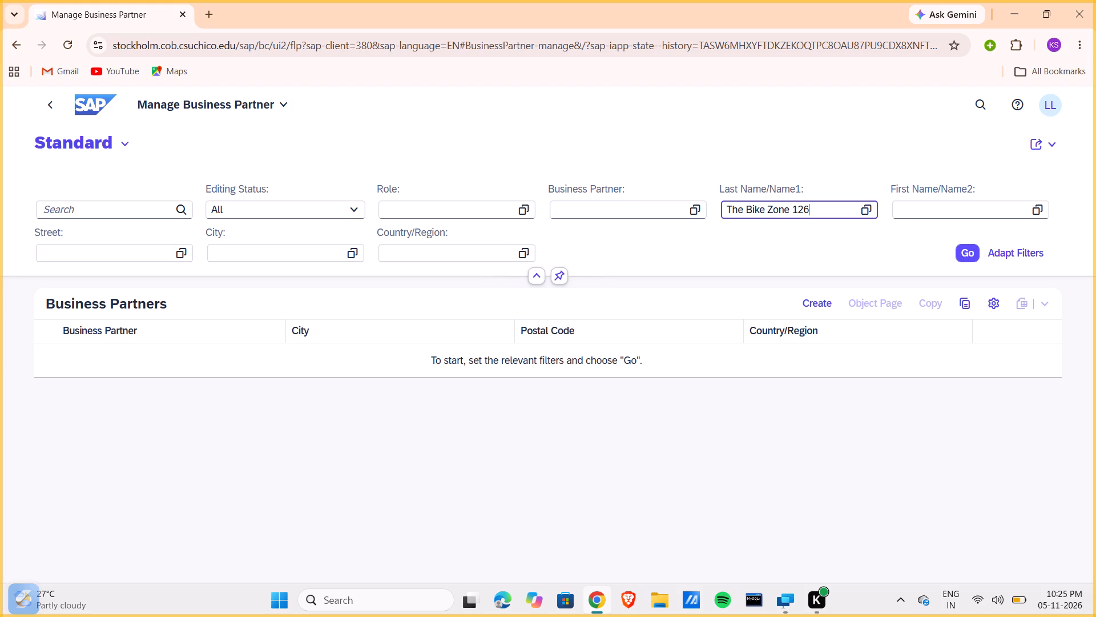
left_click(963, 254)
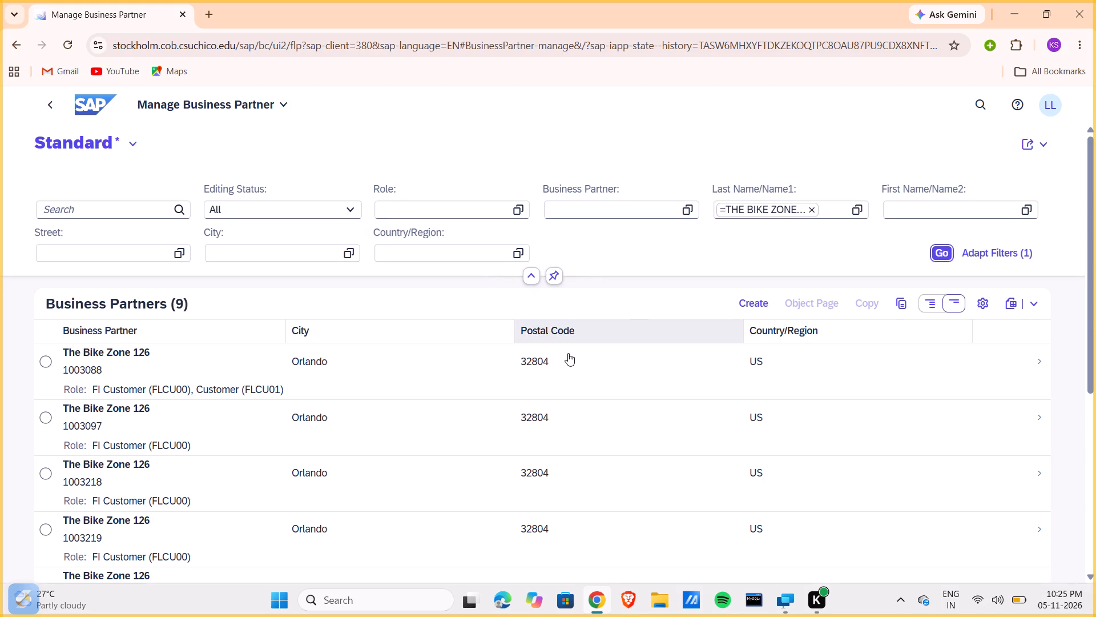
scroll(568, 353, "down", 8)
double_click(103, 524)
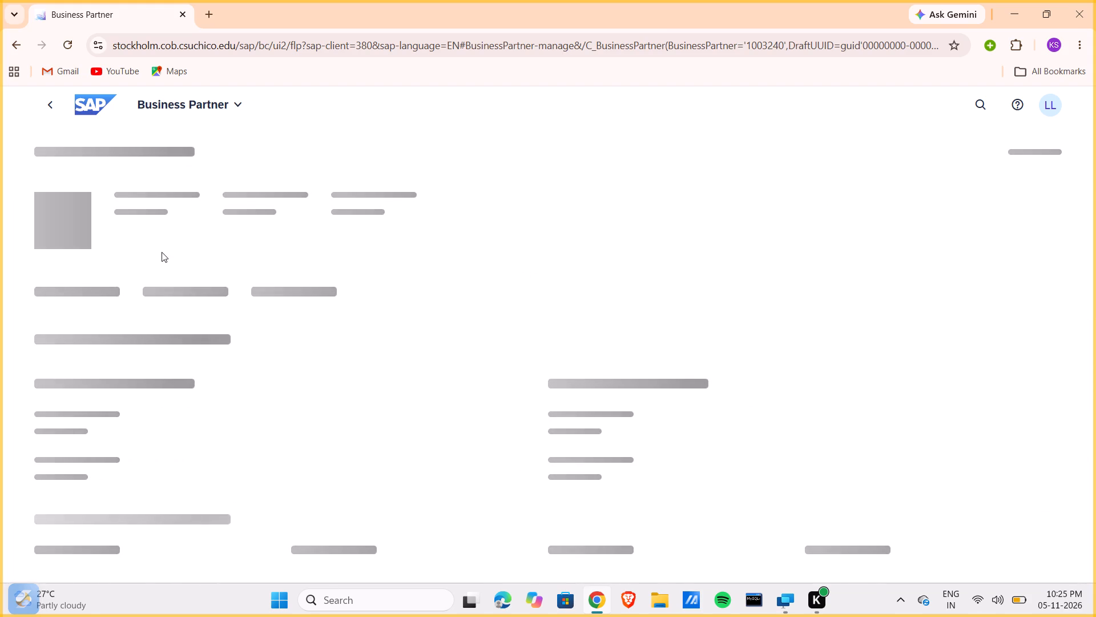
Switch The Bike Zone 126 to editing and add the Customer (FLCU01) business partner role.
left_click(917, 141)
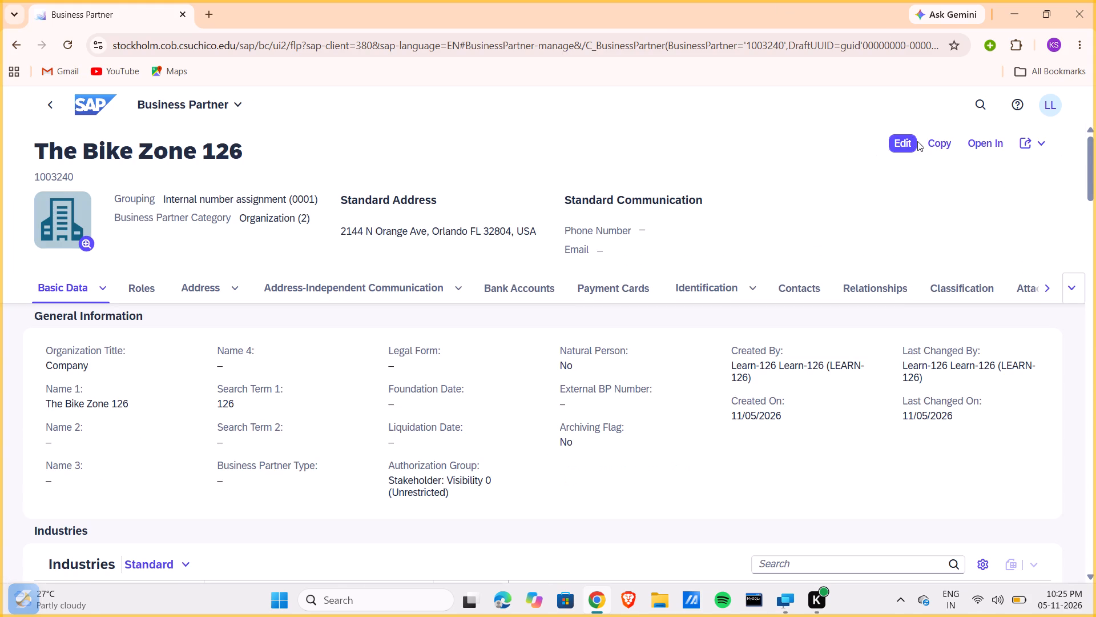
left_click(902, 144)
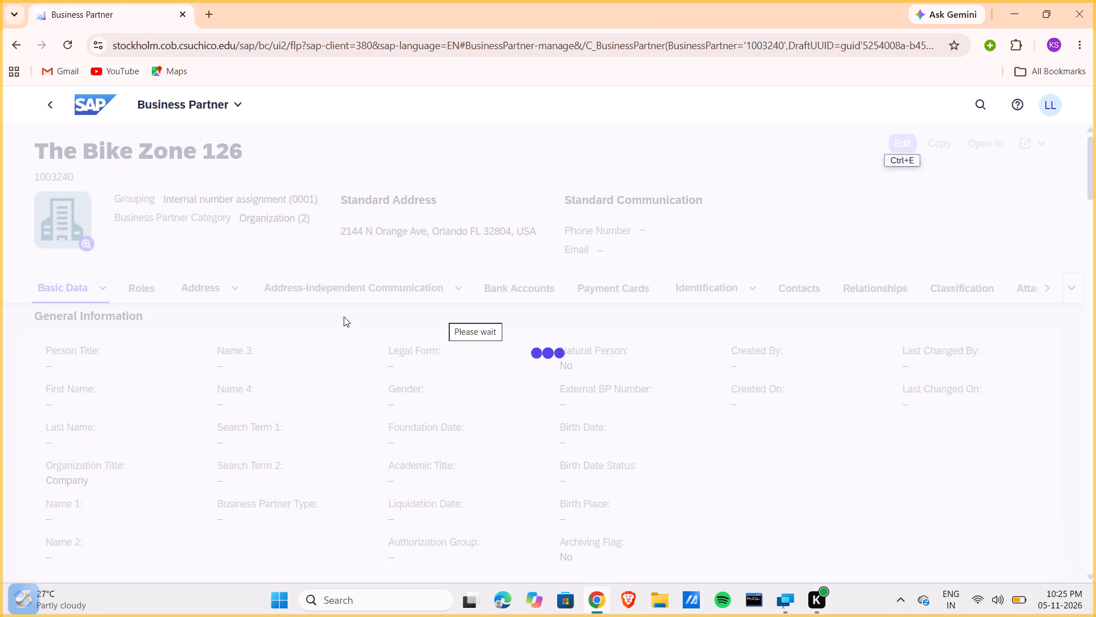
left_click(141, 289)
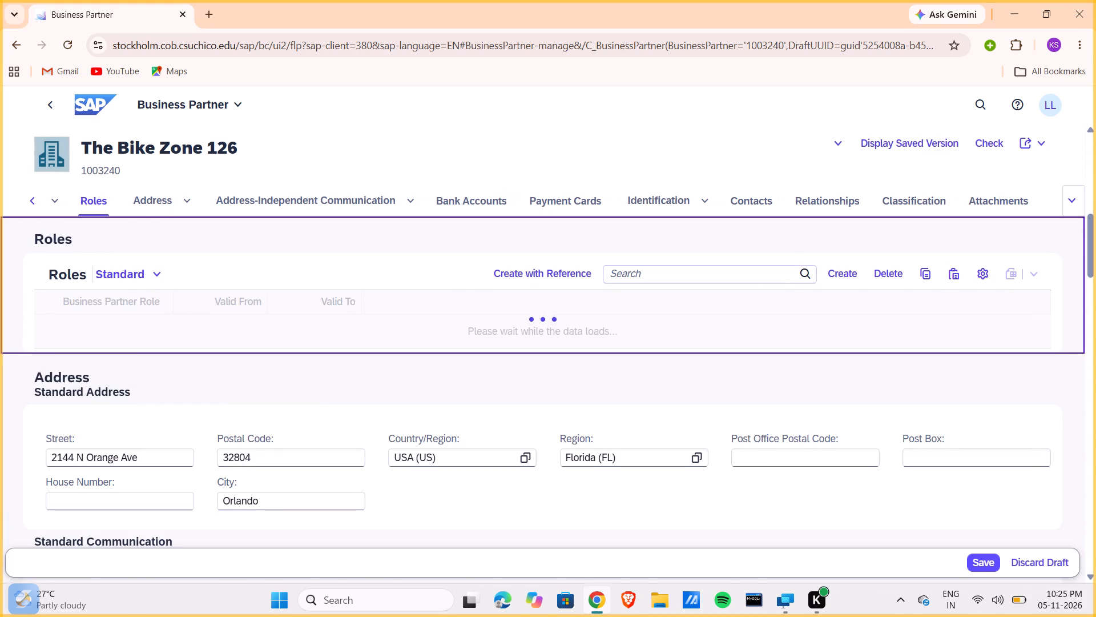
left_click(834, 277)
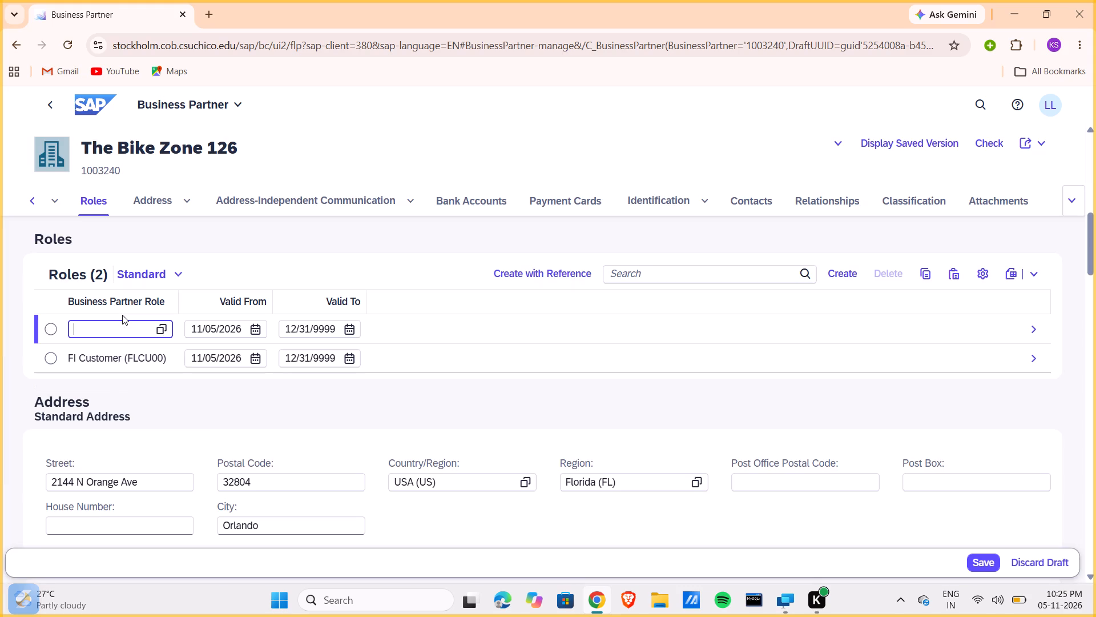
left_click(99, 332)
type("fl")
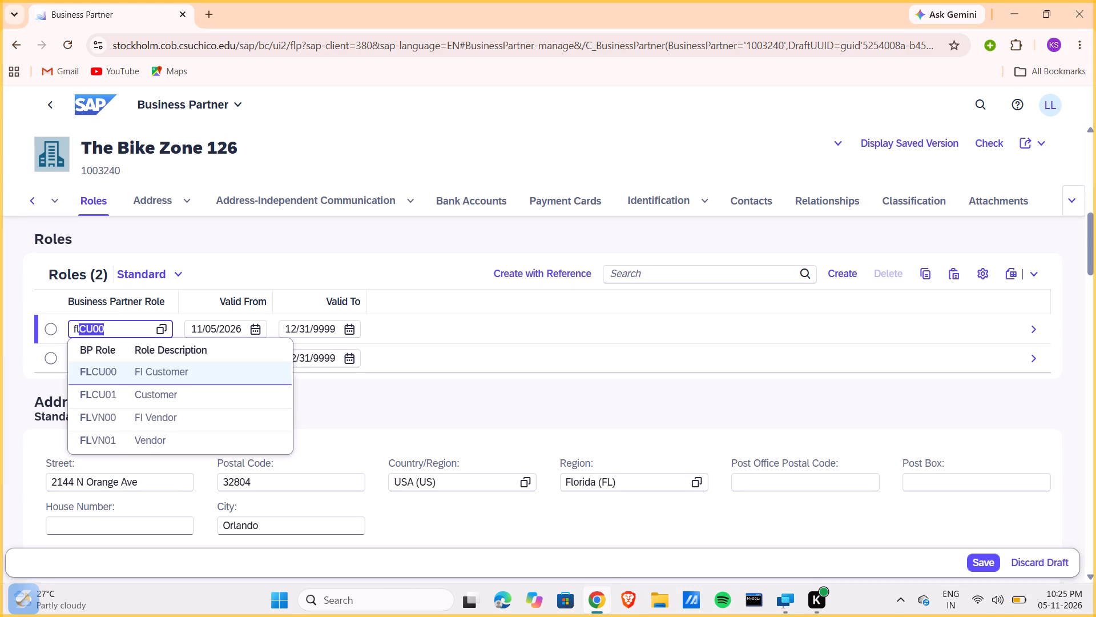
left_click(135, 396)
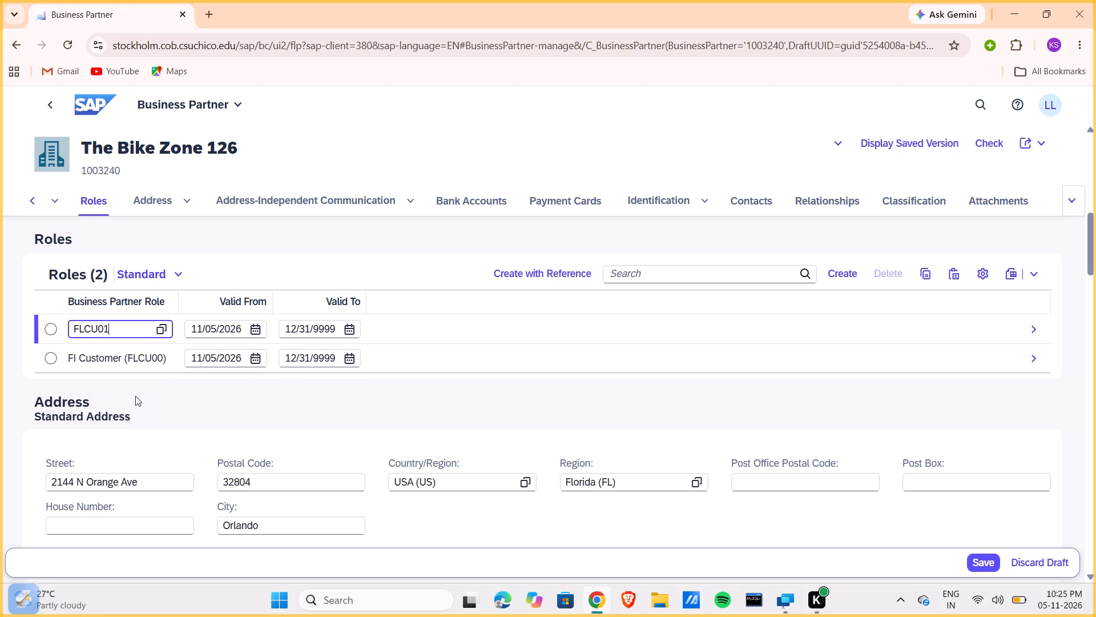
In the FLCU01 role details, add a sales area for US East (UE00), Wholesale (WH) and Bicycles (BI).
left_click(1039, 335)
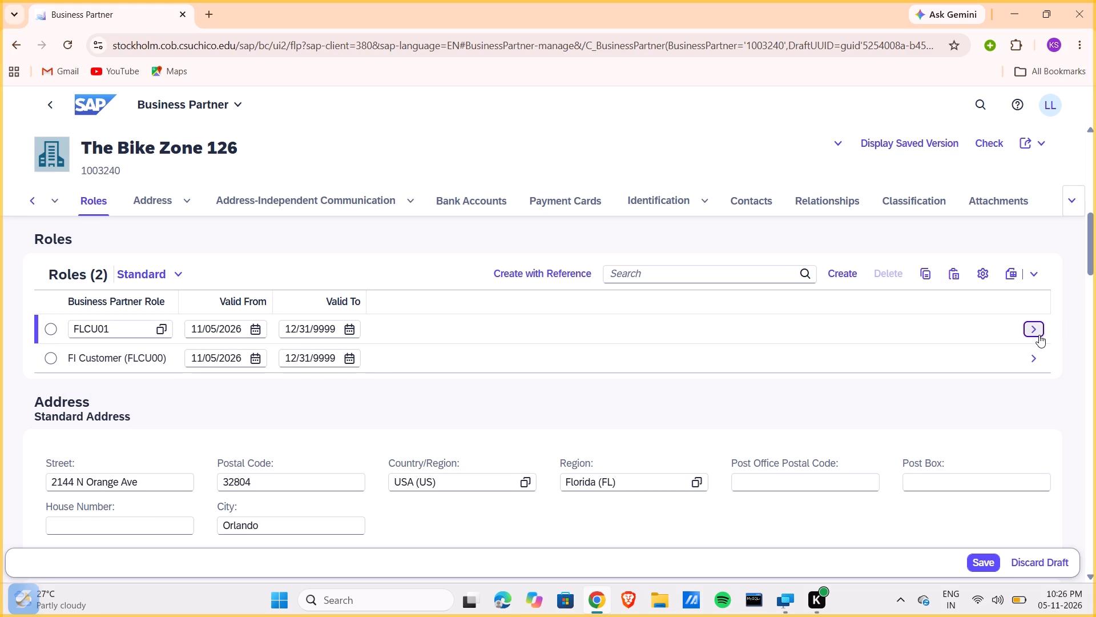
left_click(605, 156)
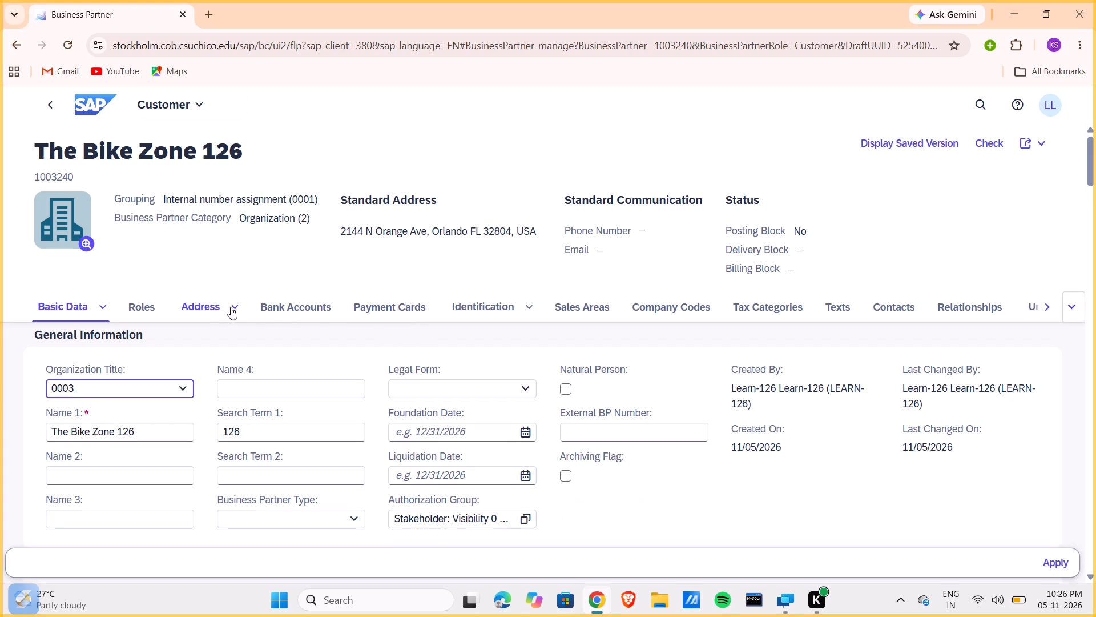
left_click(574, 306)
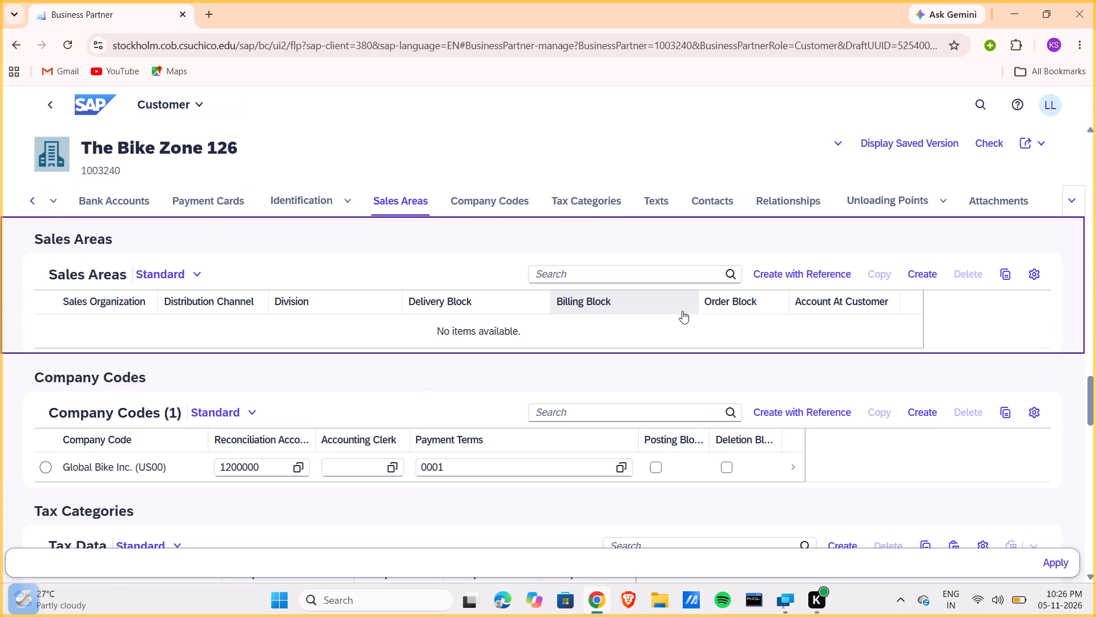
left_click(917, 279)
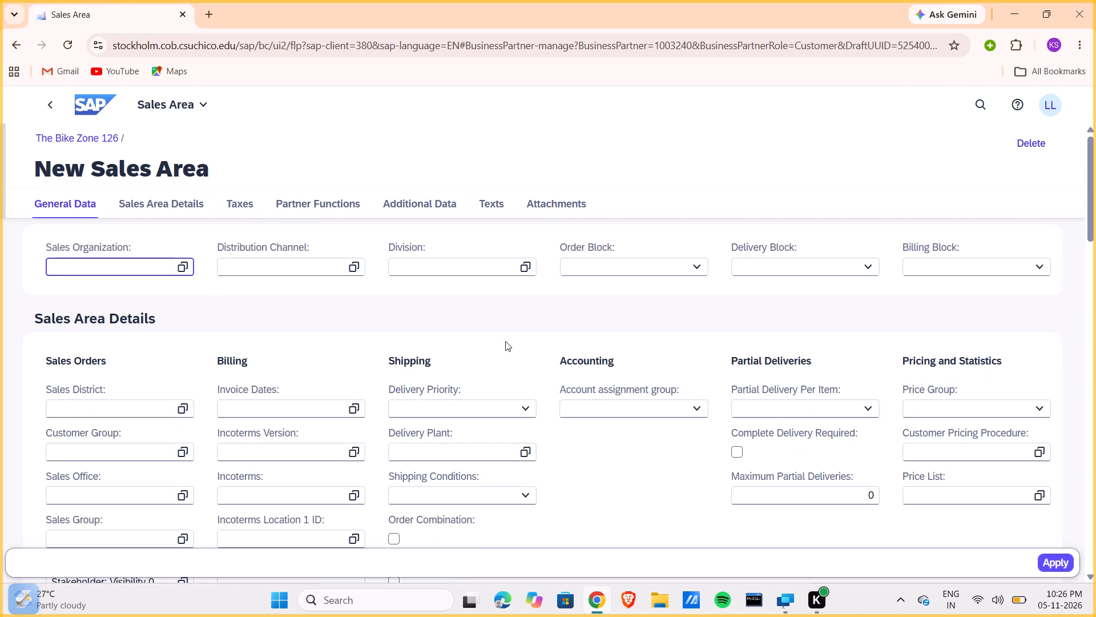
left_click(187, 260)
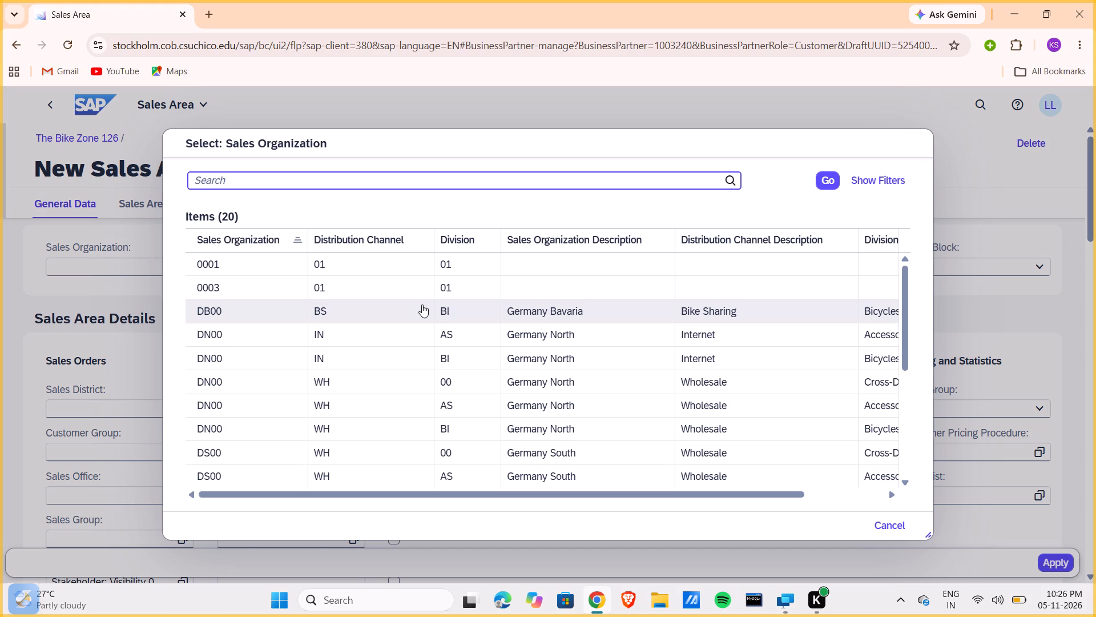
left_click(262, 175)
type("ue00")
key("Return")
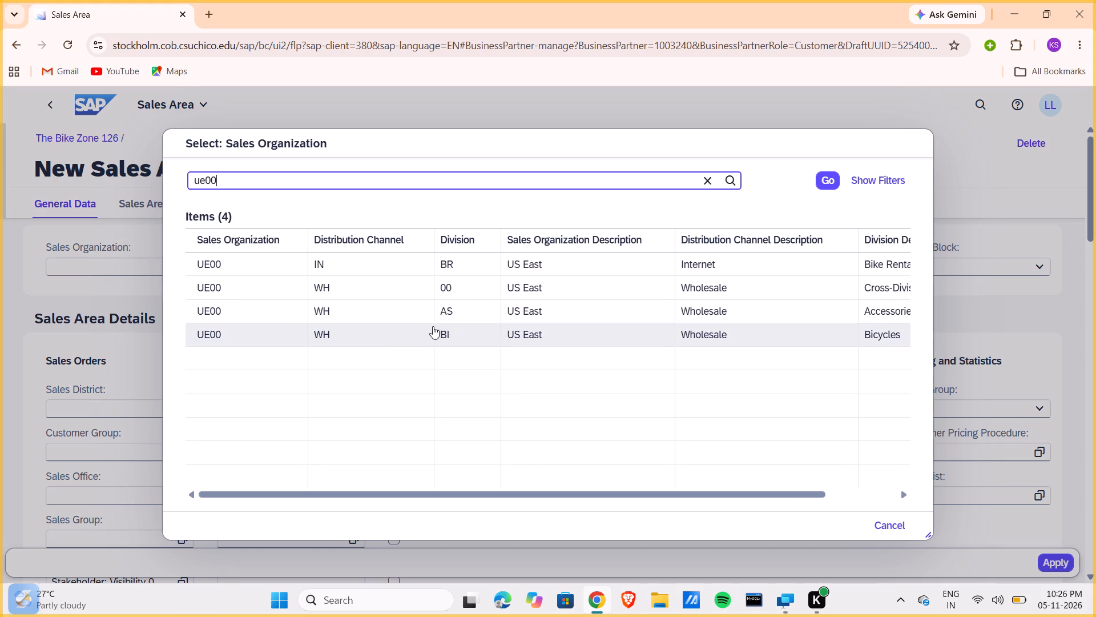
left_click(554, 339)
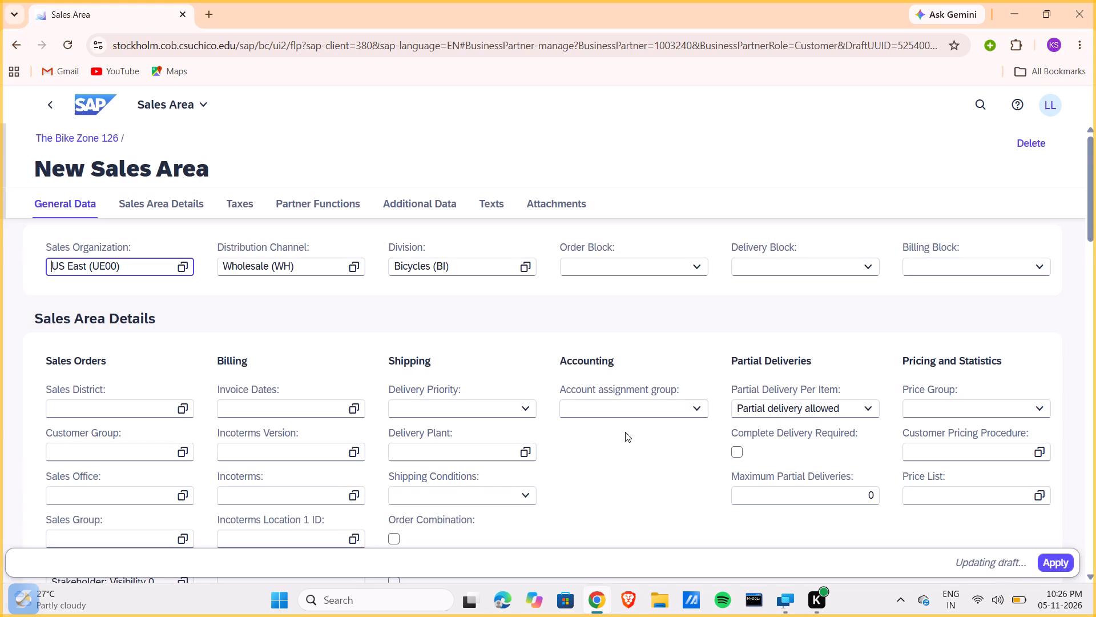
Set the sales area's sales district to Pacific NorthwestUSA (US0001) and its currency to USD.
scroll(403, 398, "down", 1)
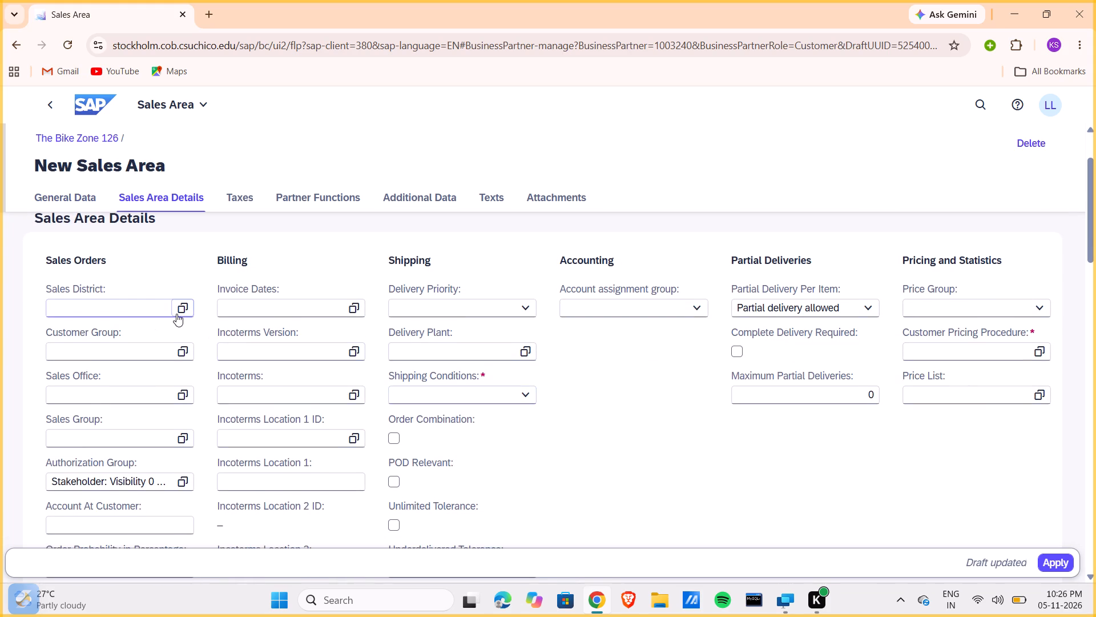
left_click(176, 314)
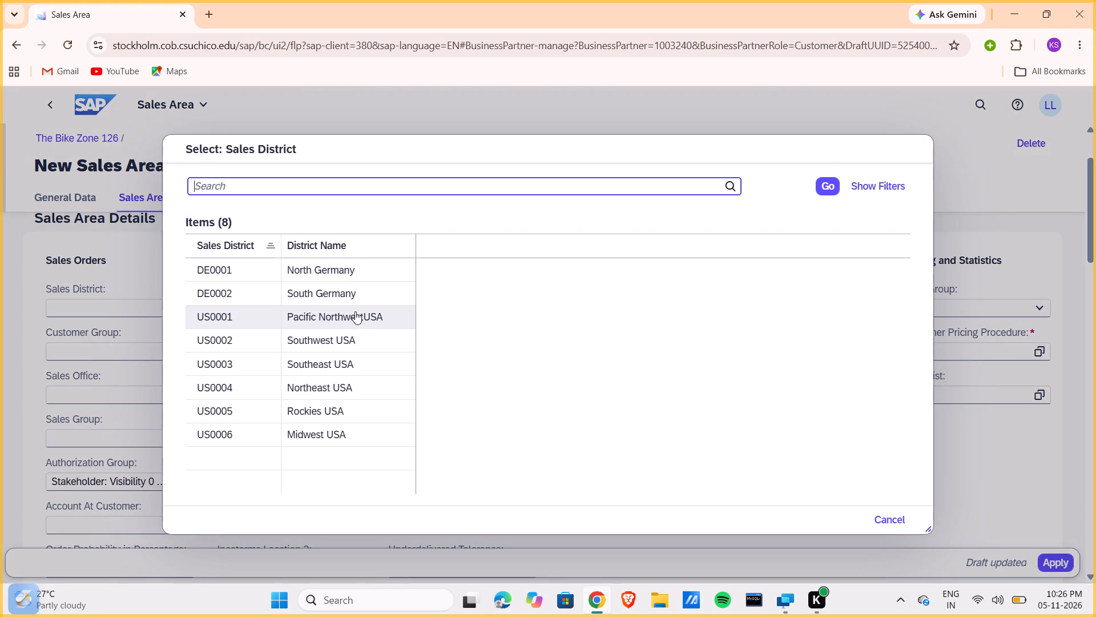
left_click(354, 316)
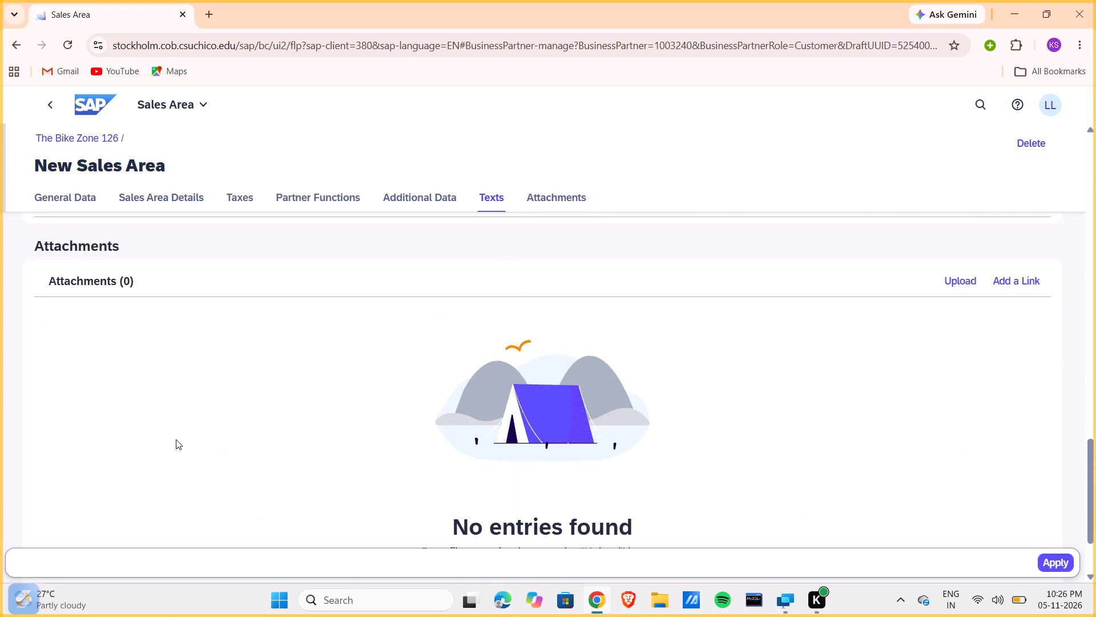
scroll(176, 439, "up", 7)
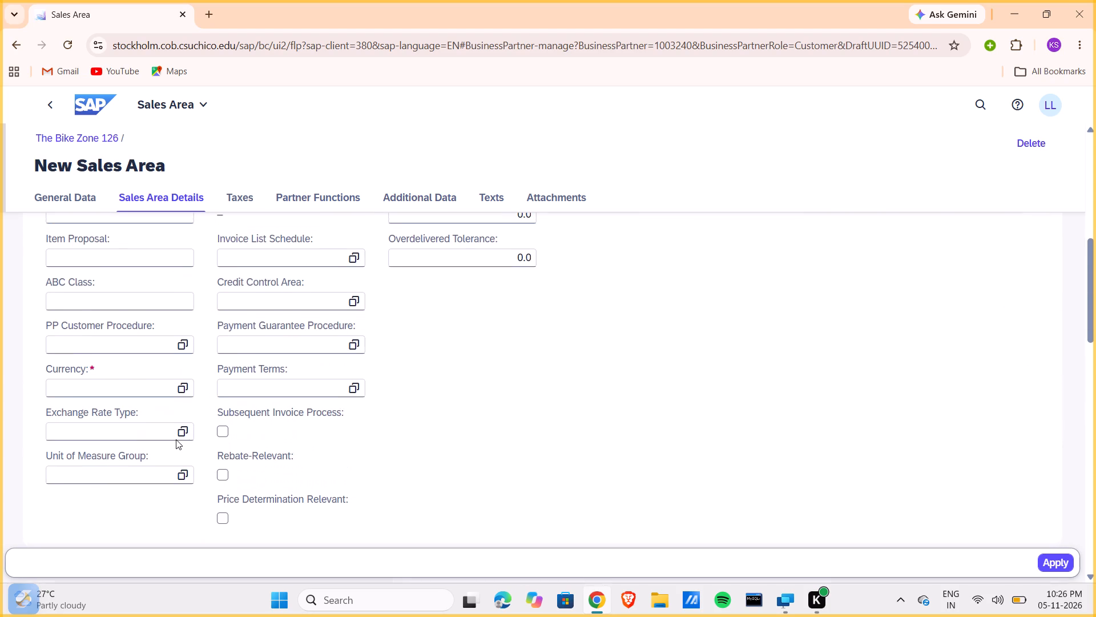
scroll(176, 439, "up", 1)
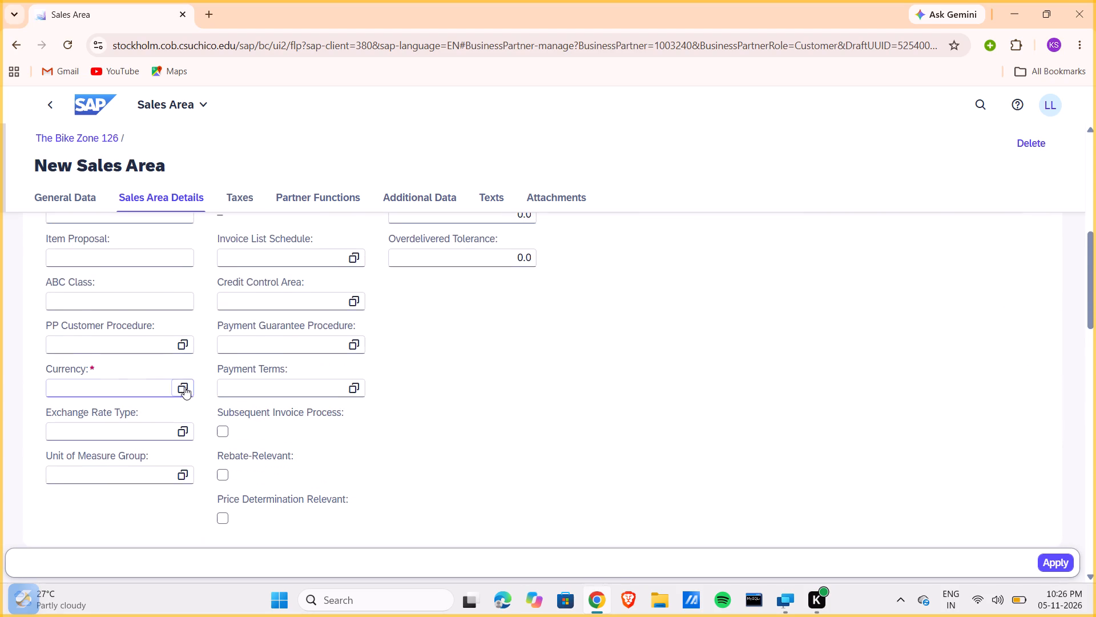
left_click(182, 388)
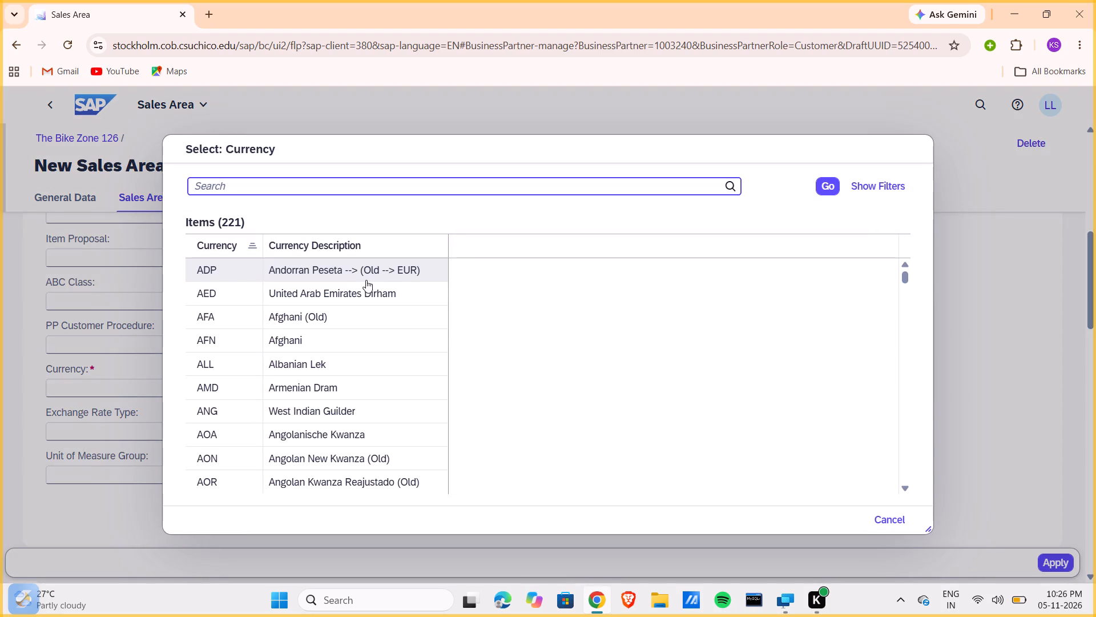
left_click(300, 185)
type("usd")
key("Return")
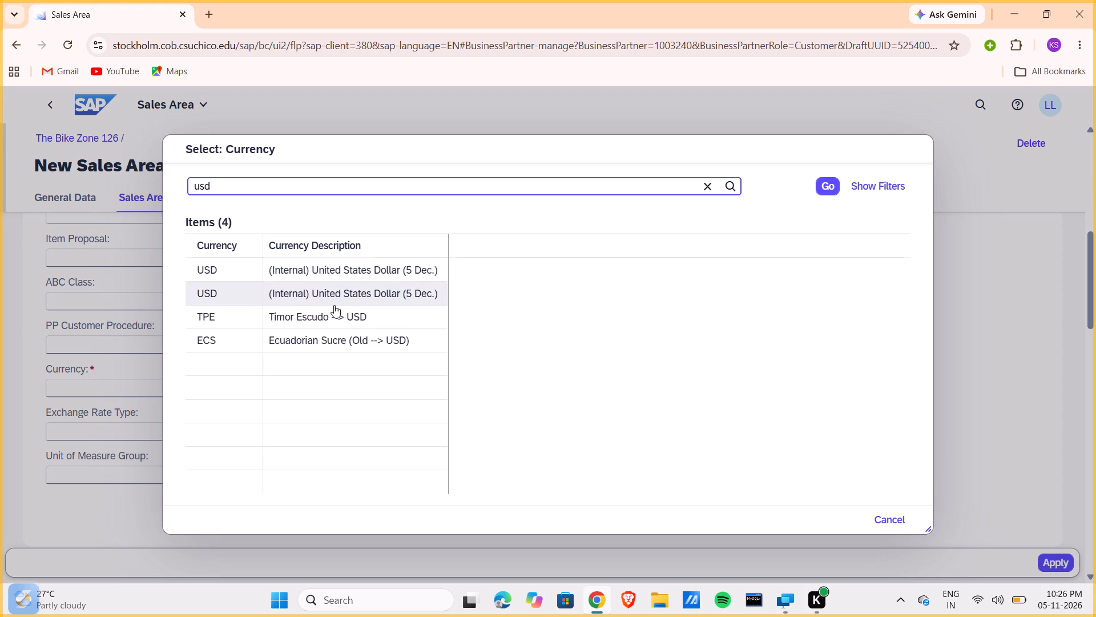
left_click(351, 265)
Set the billing Incoterms to Free on board (FOB) with Miami as Incoterms Location 1.
scroll(482, 458, "up", 2)
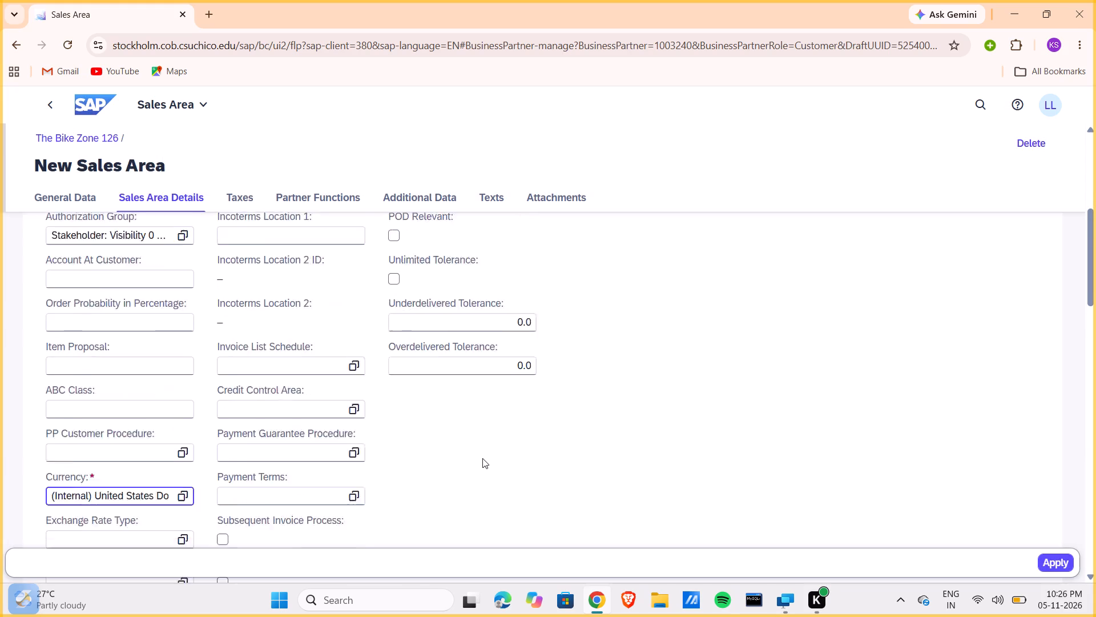
scroll(482, 458, "up", 3)
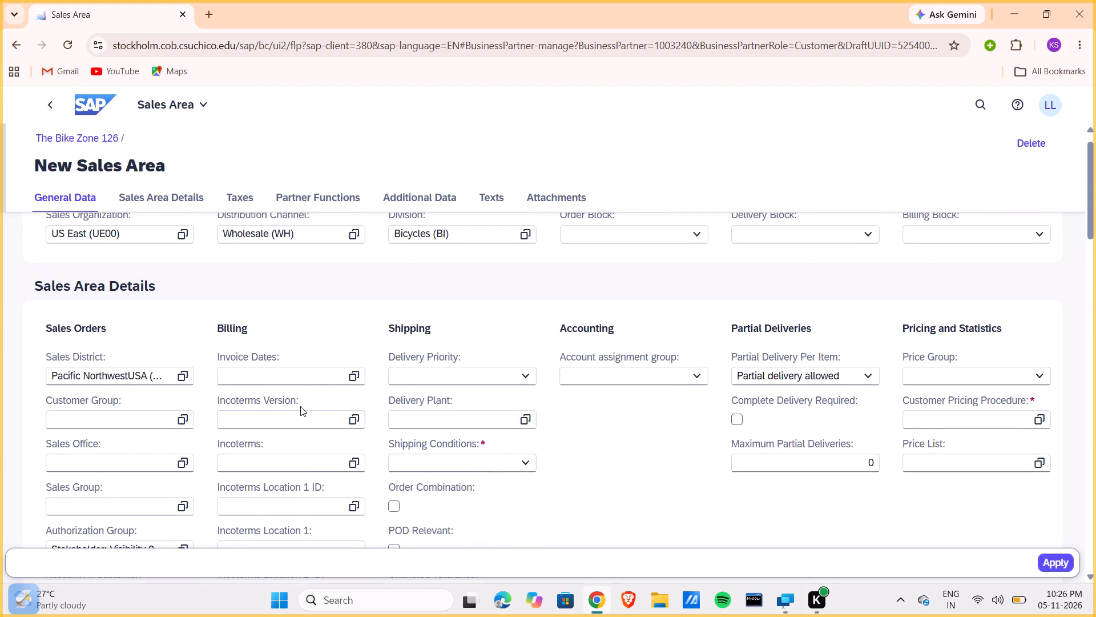
scroll(340, 398, "down", 1)
left_click(356, 398)
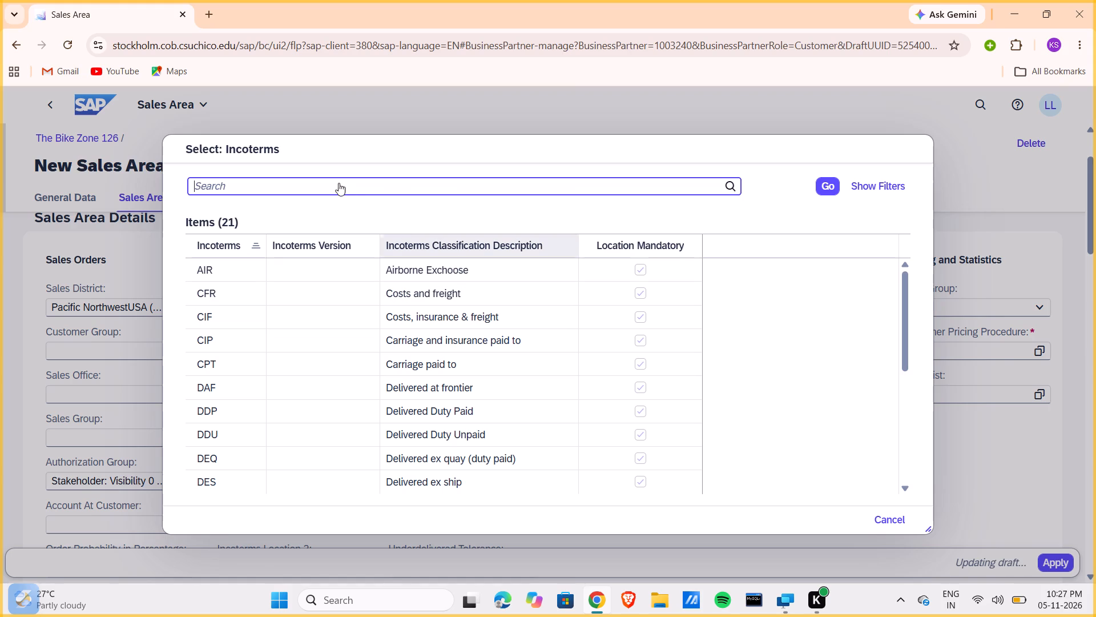
left_click(321, 186)
scroll(381, 306, "down", 8)
scroll(545, 340, "down", 7)
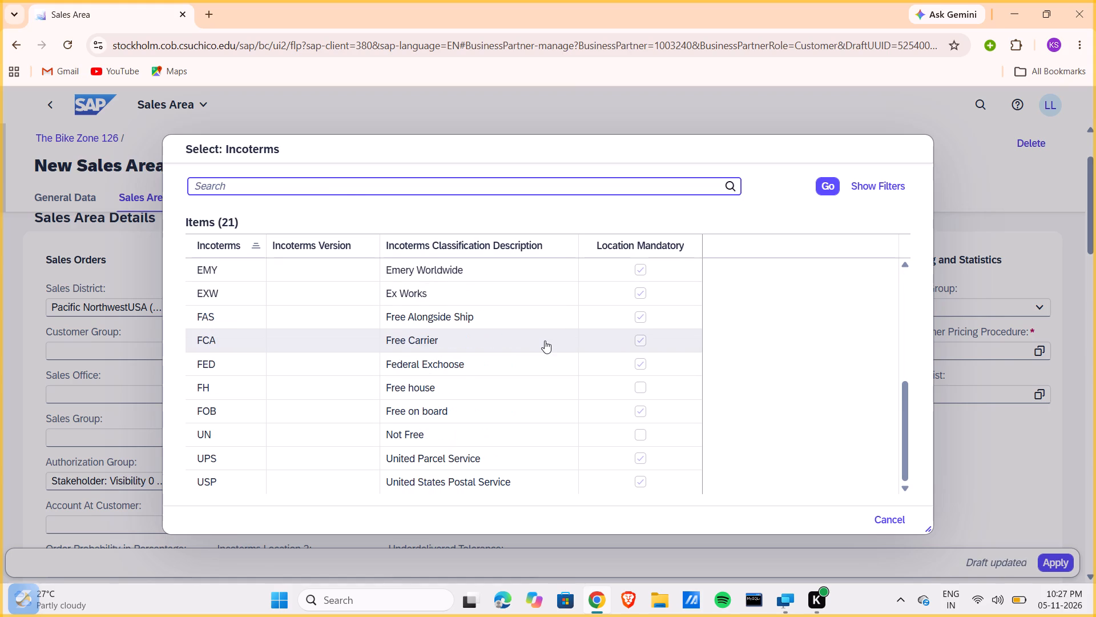
left_click(437, 416)
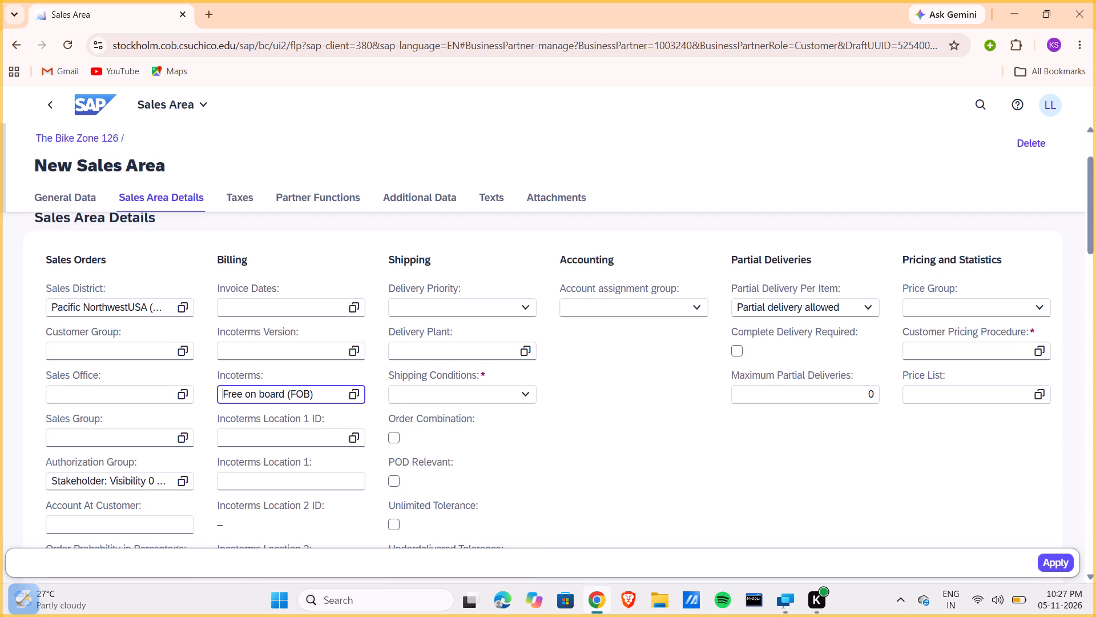
scroll(308, 415, "down", 1)
left_click(272, 371)
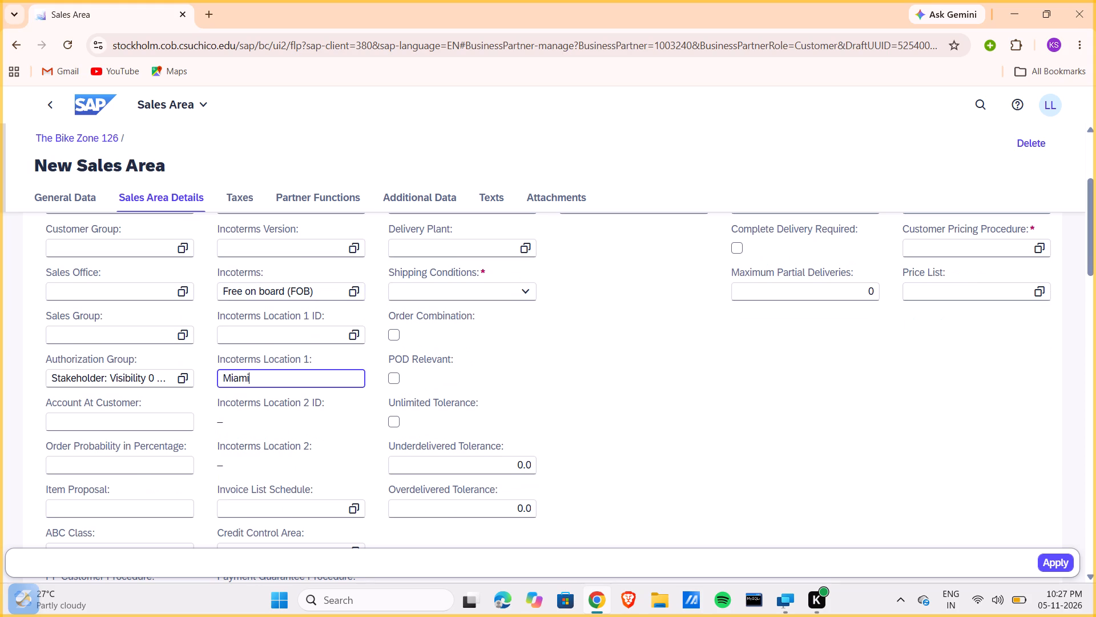
Fill the shipping data with delivery plant DC Miami (MI00), delivery priority Normal item and shipping conditions Standard.
scroll(411, 420, "up", 2)
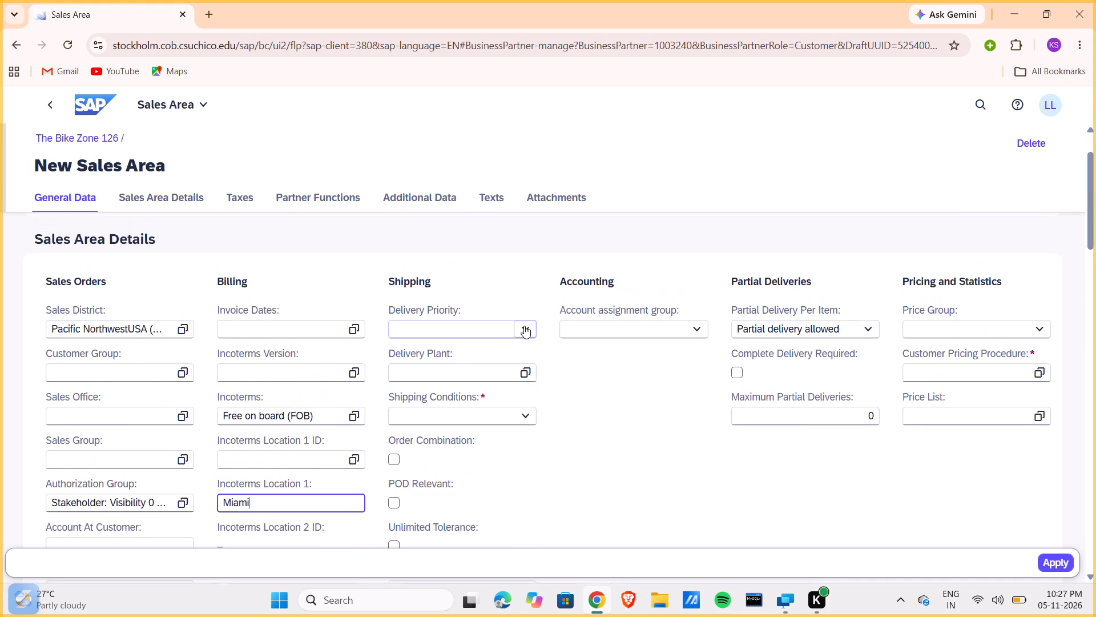
left_click(524, 326)
left_click_drag(590, 412, 539, 392)
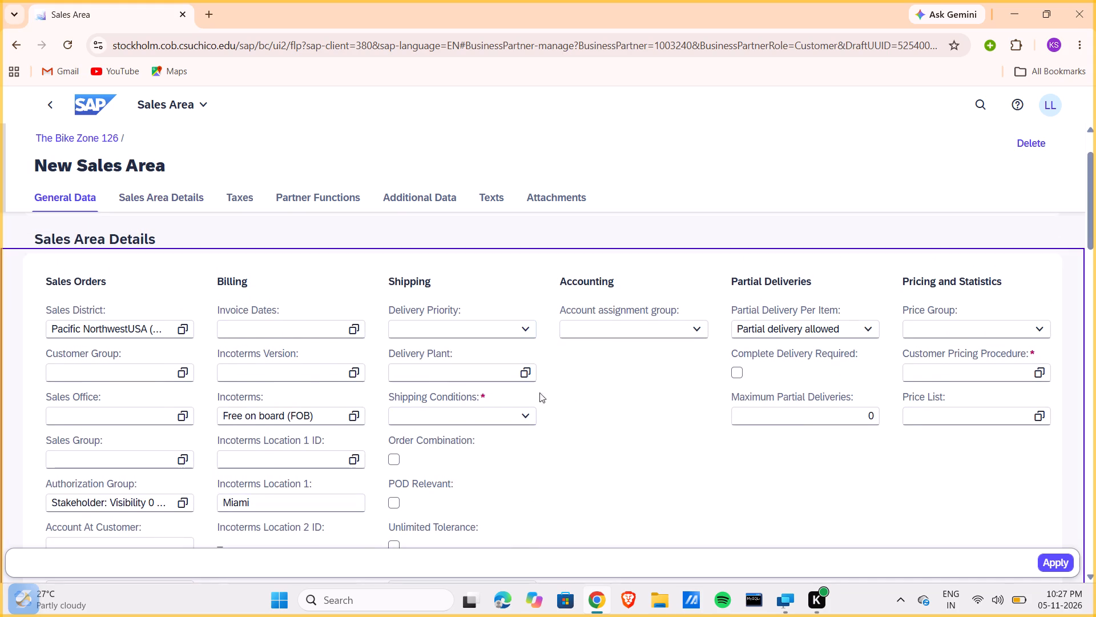
left_click_drag(539, 392, 525, 368)
left_click(525, 368)
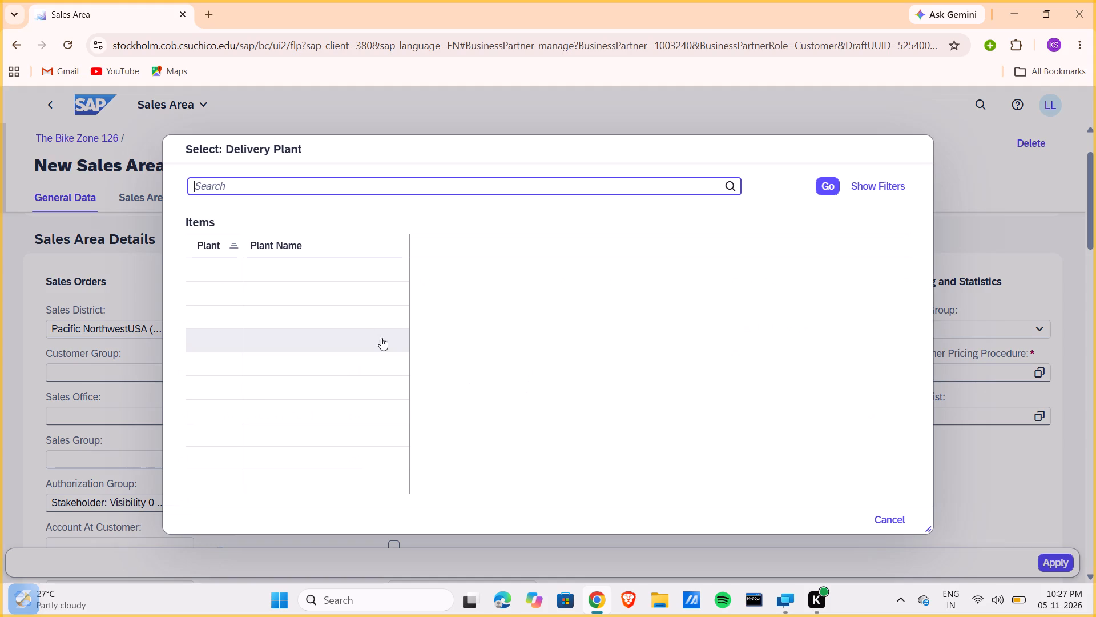
left_click(321, 296)
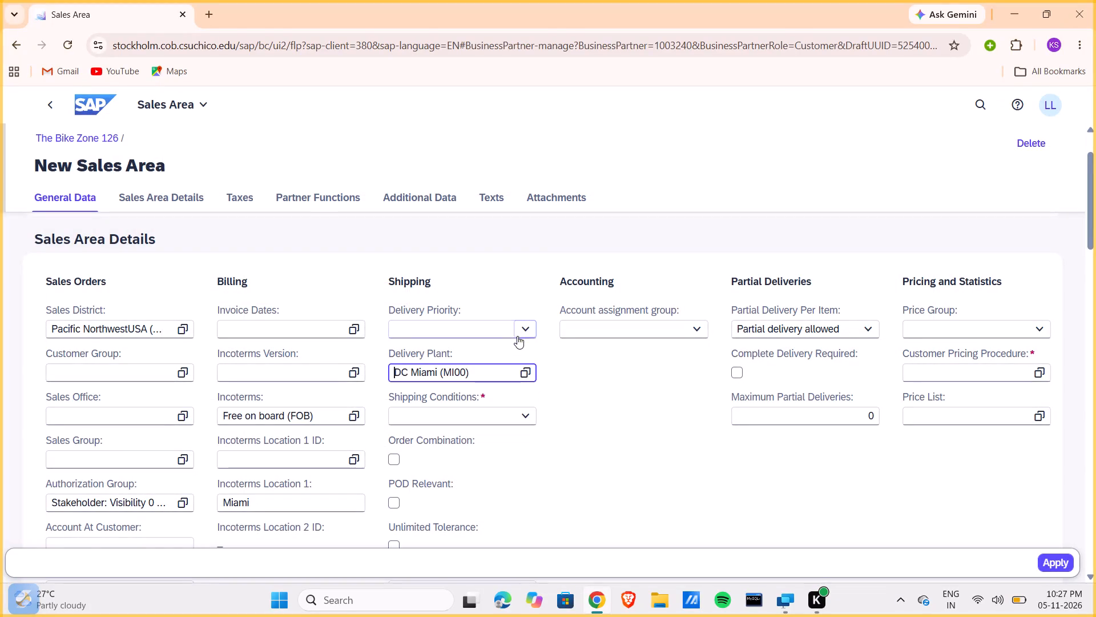
left_click(515, 330)
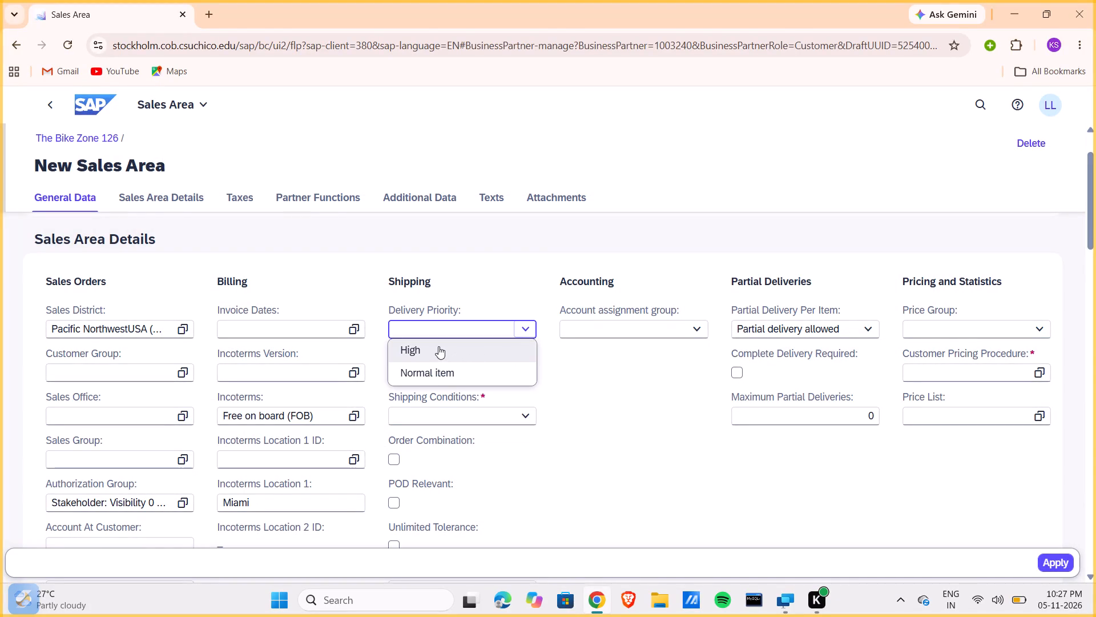
left_click(451, 374)
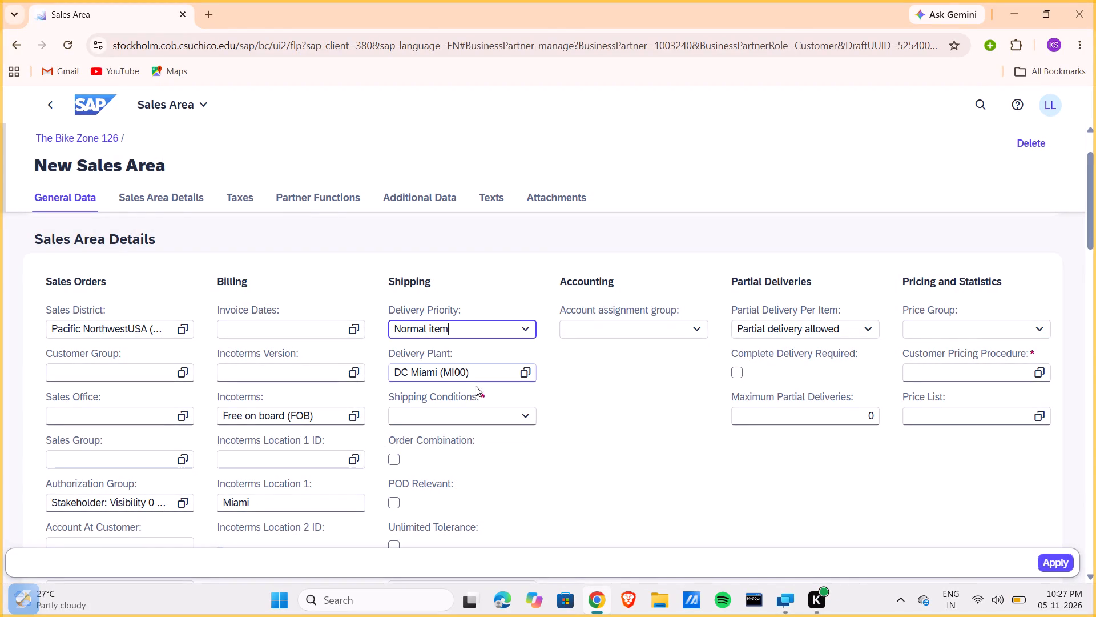
left_click(524, 419)
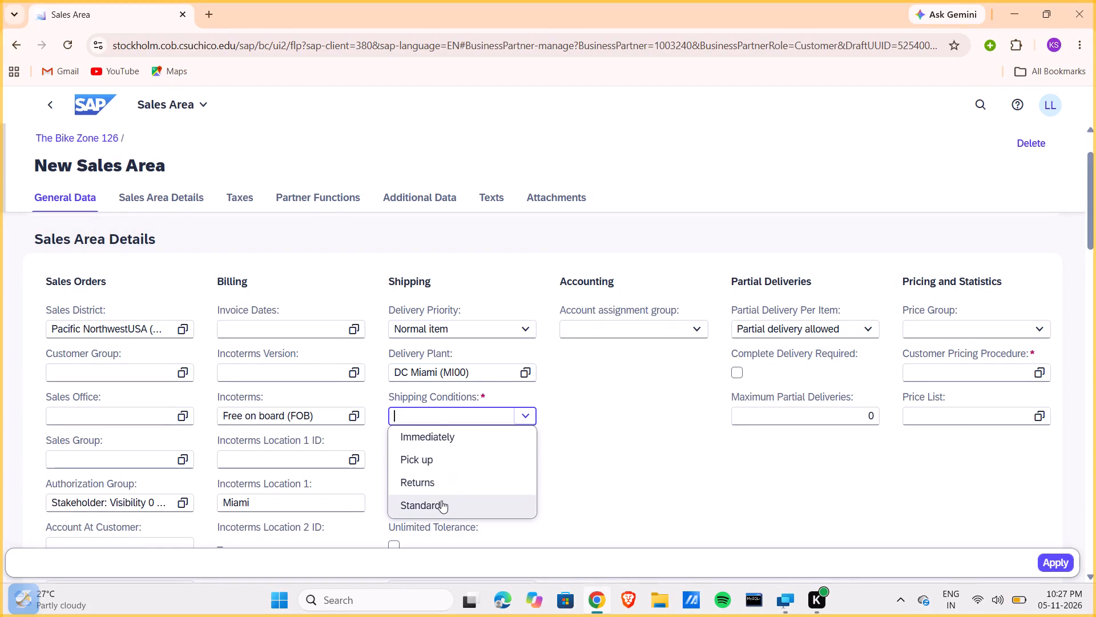
left_click(441, 500)
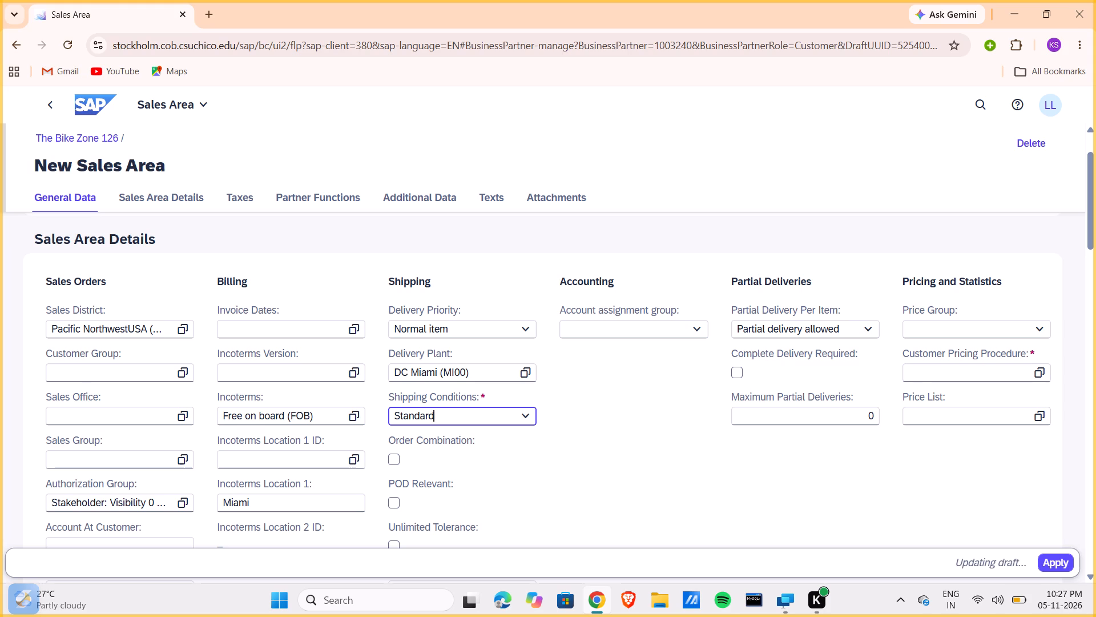
Set the price group to Bulk buyer and the customer pricing procedure to Standard (1).
left_click(1049, 326)
left_click(965, 354)
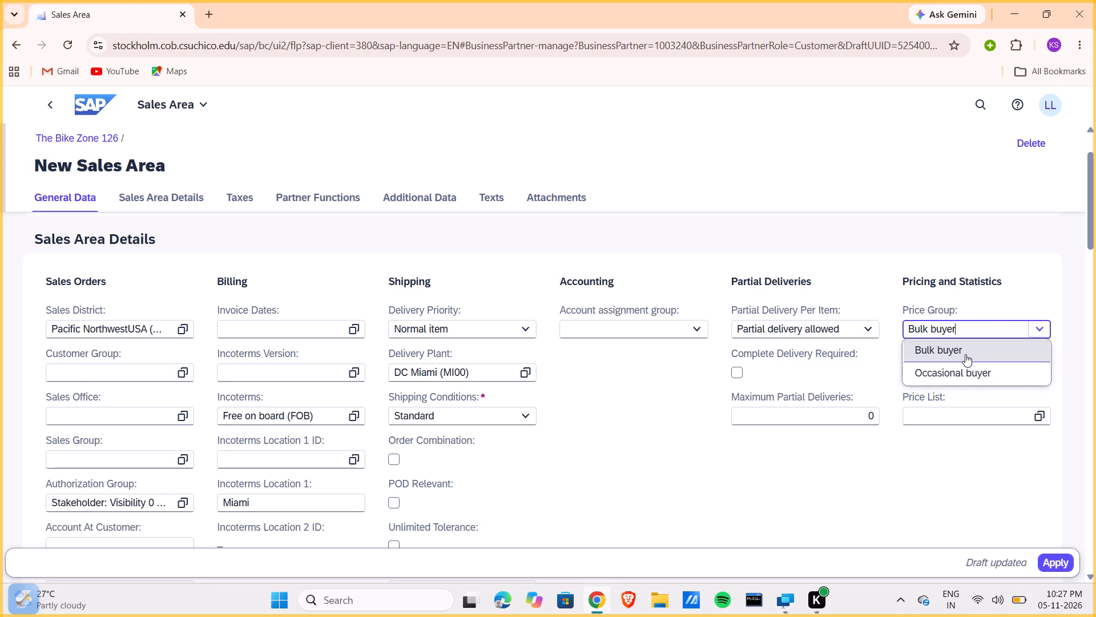
left_click(1038, 376)
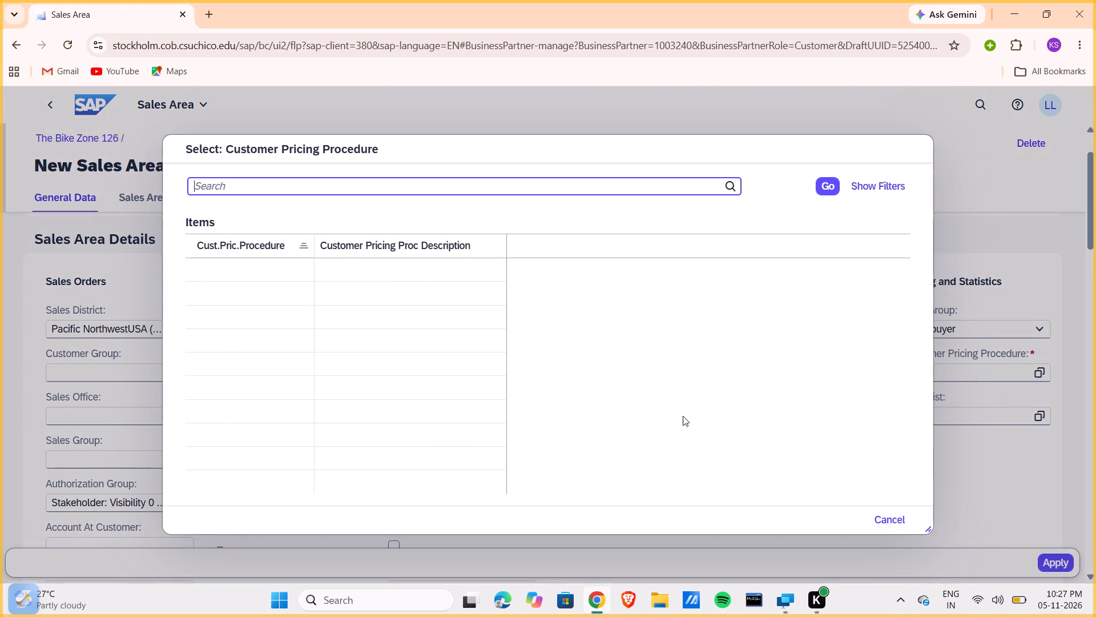
left_click(353, 318)
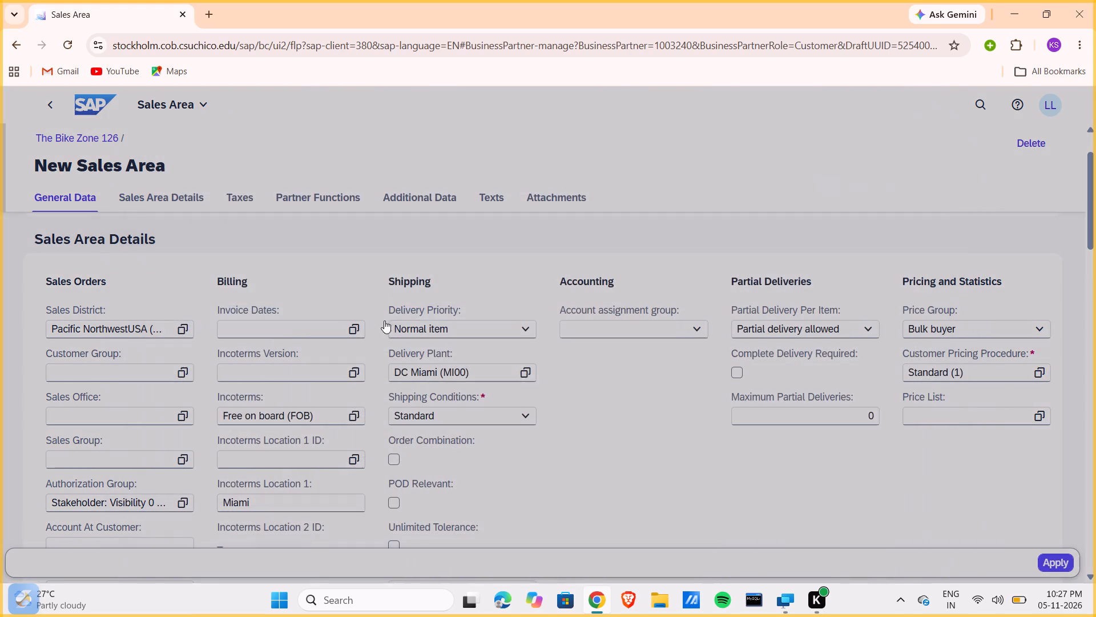
Set the account assignment group to Domestic Revenues.
scroll(635, 463, "down", 2)
scroll(635, 463, "up", 1)
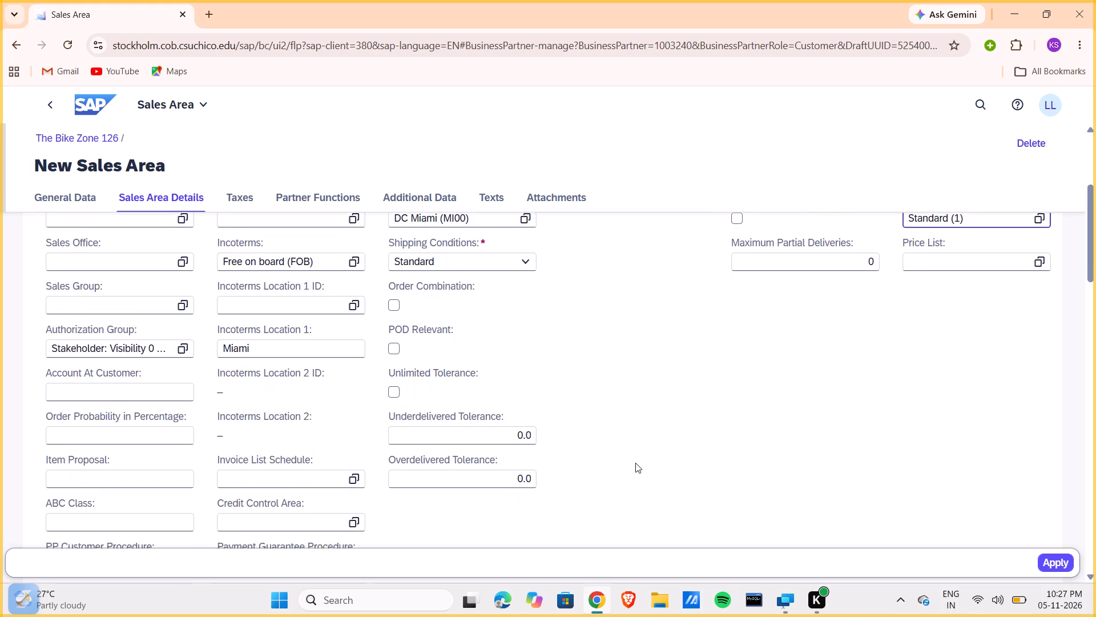
scroll(635, 463, "up", 1)
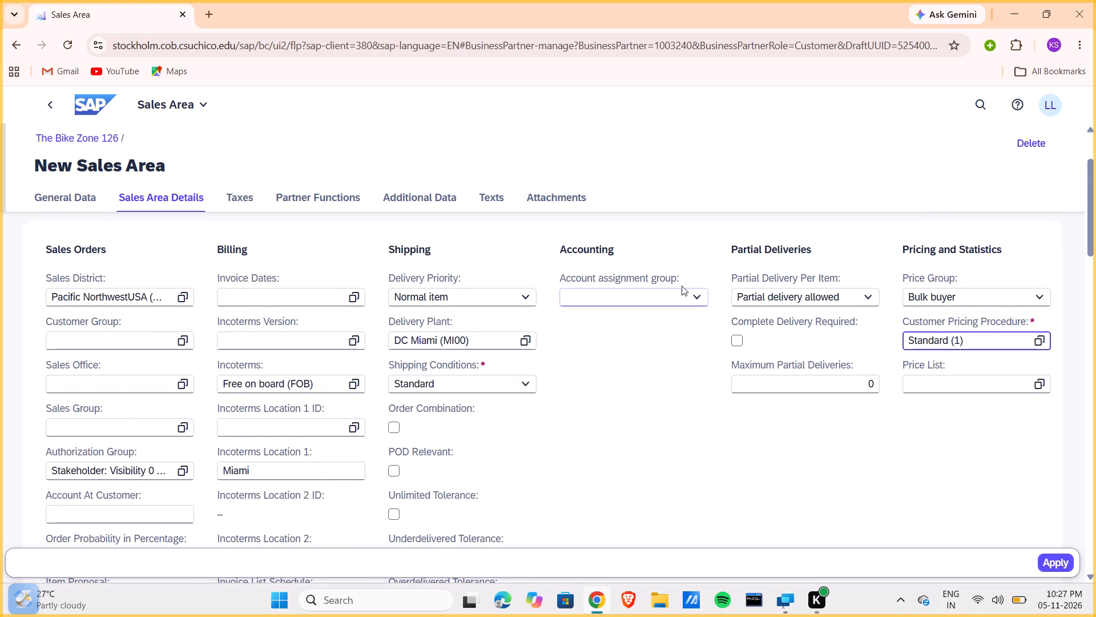
left_click(693, 293)
left_click(640, 373)
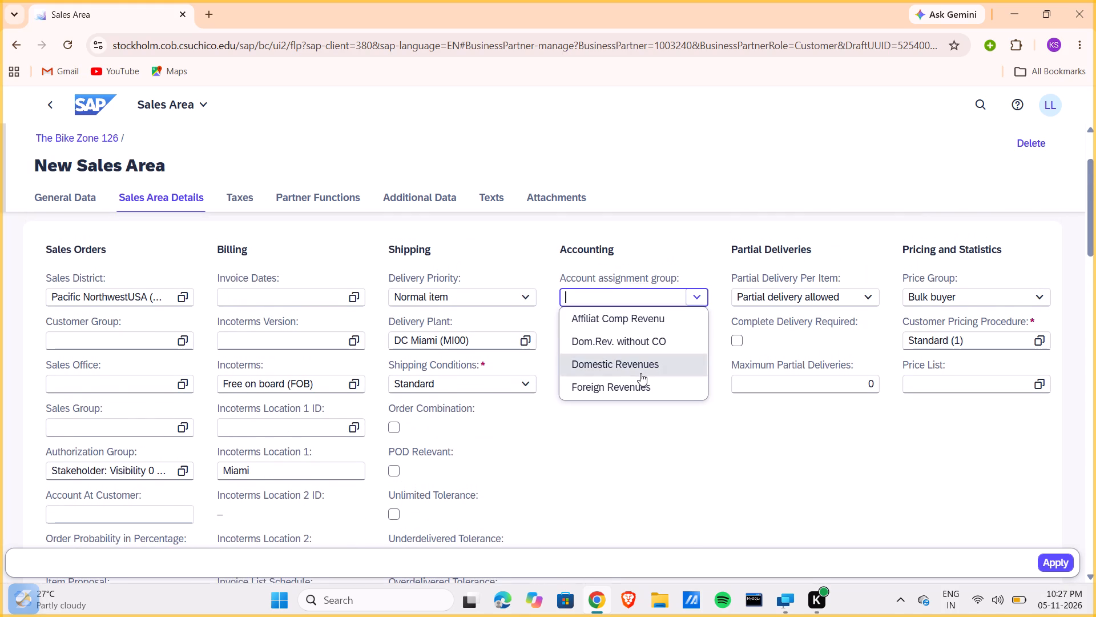
Enter tax classification 0 (Exempt) for UTXJ, UTX2 and UTX3, and apply the new sales area.
scroll(674, 412, "down", 5)
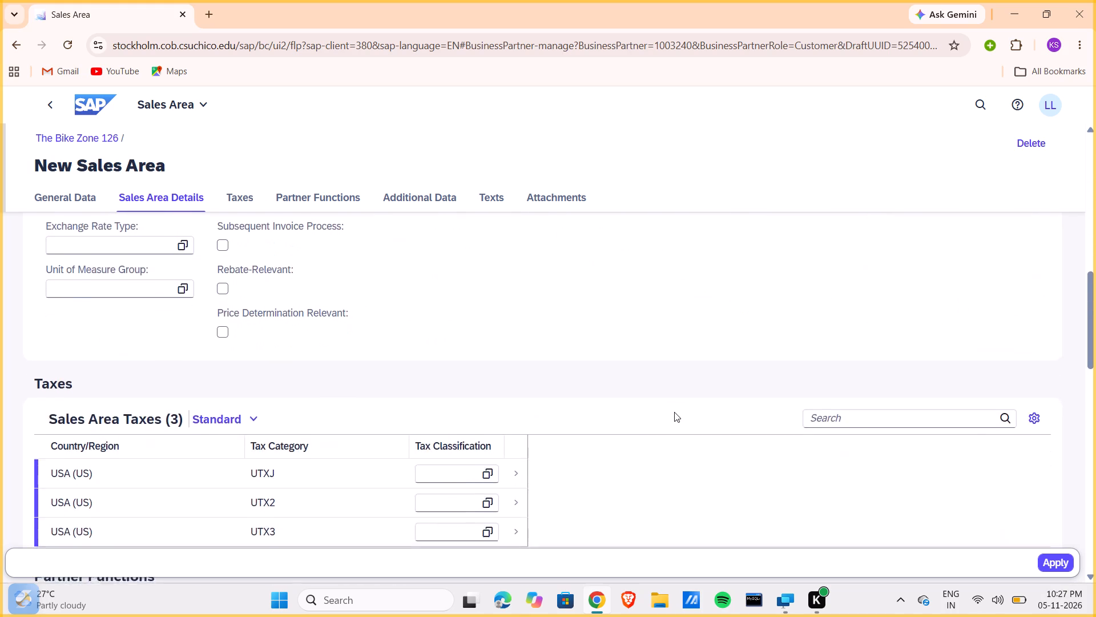
scroll(674, 412, "down", 2)
left_click(449, 414)
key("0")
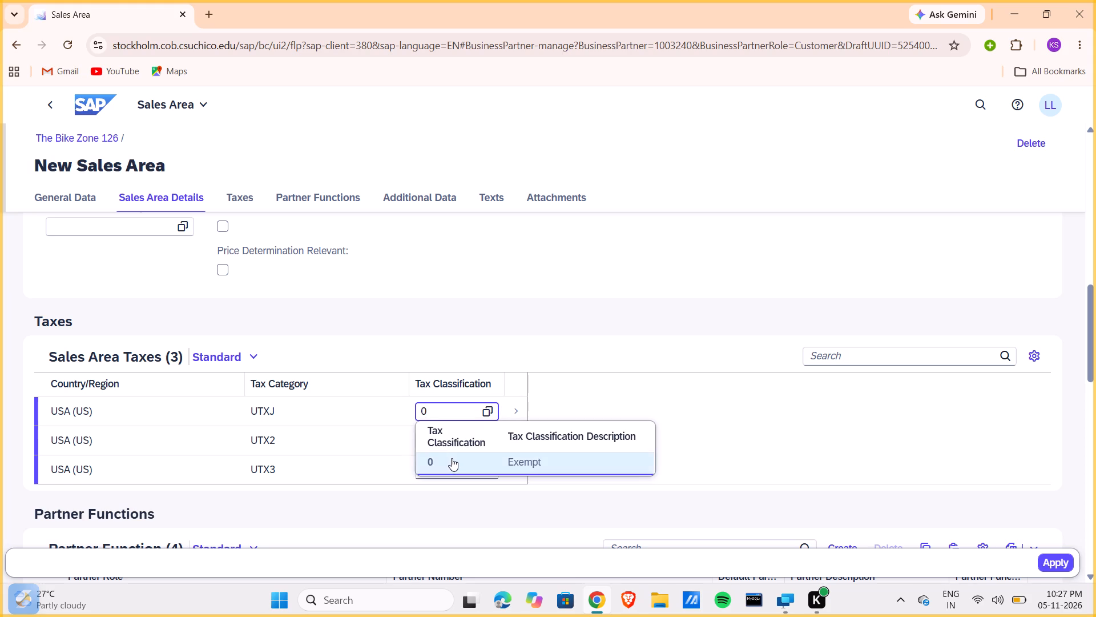
left_click(452, 458)
left_click(435, 436)
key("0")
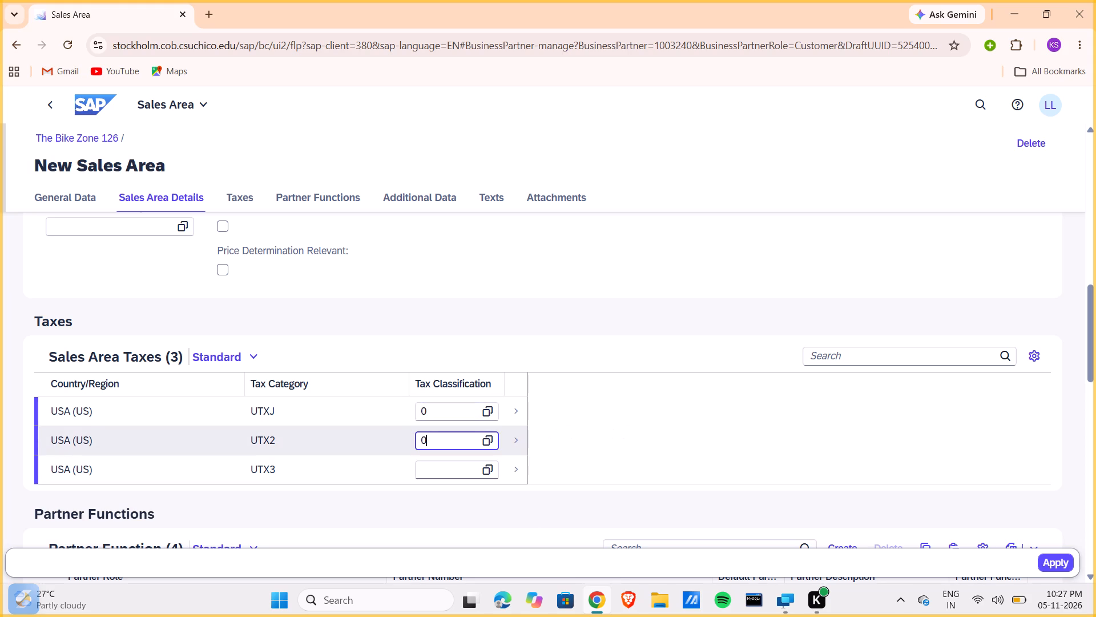
left_click(468, 491)
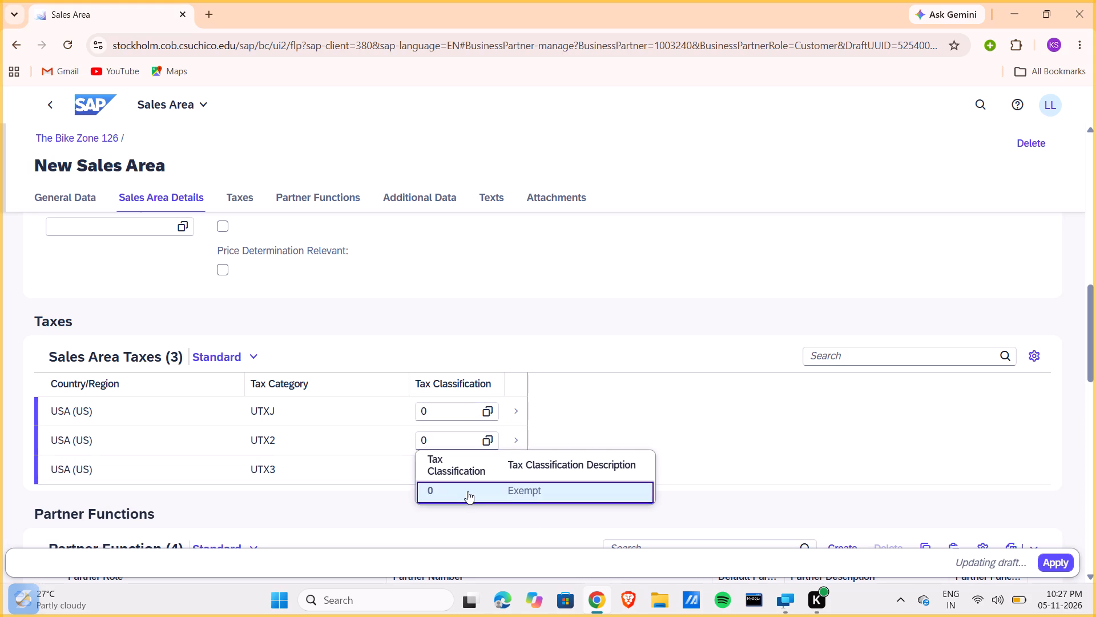
left_click(436, 468)
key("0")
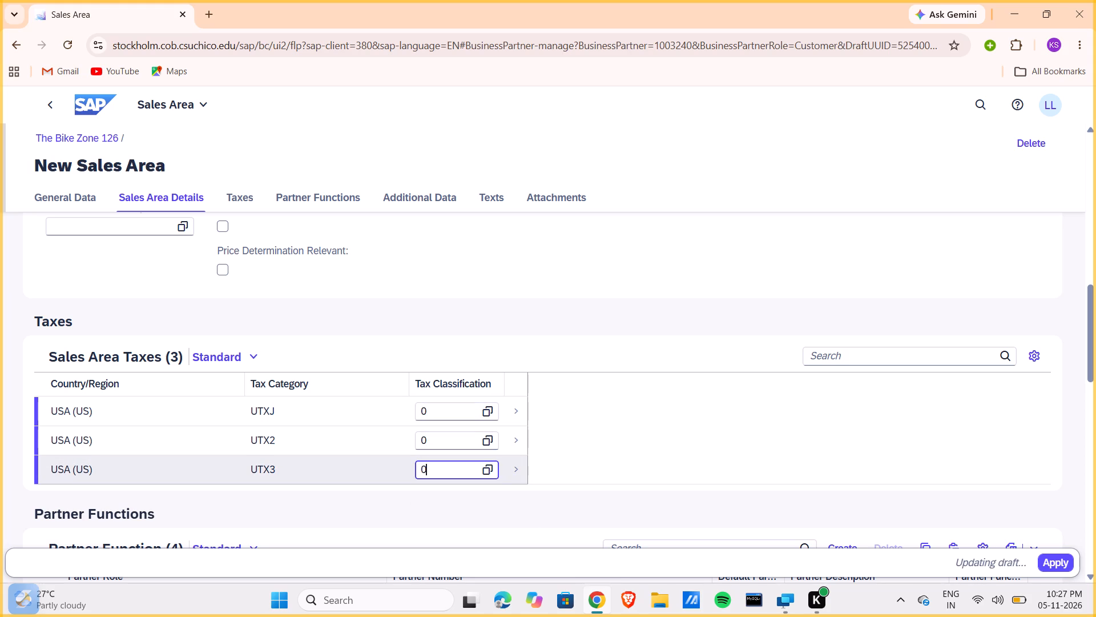
left_click(453, 526)
left_click(1057, 562)
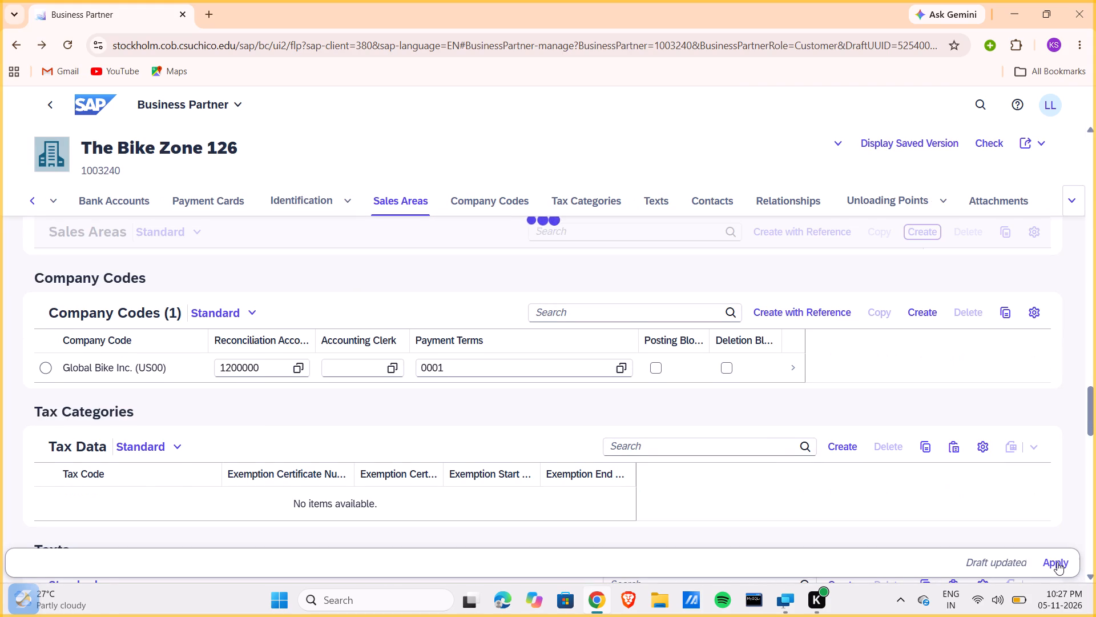
Apply the sales area entries and try to save the business partner The Bike Zone 126.
left_click(1057, 562)
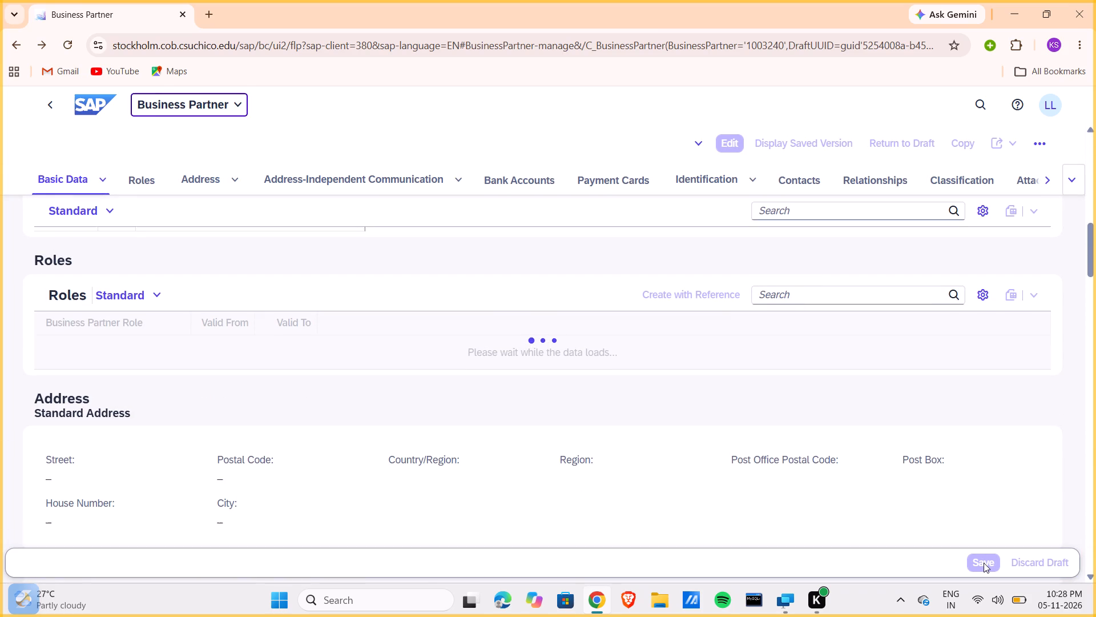
left_click(984, 563)
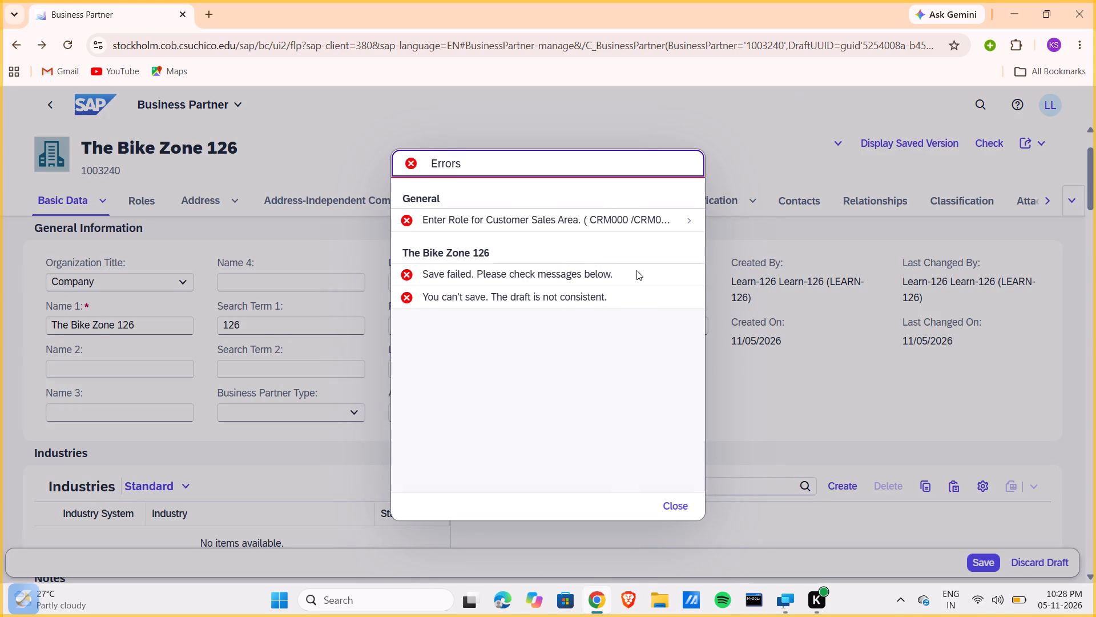
left_click(682, 497)
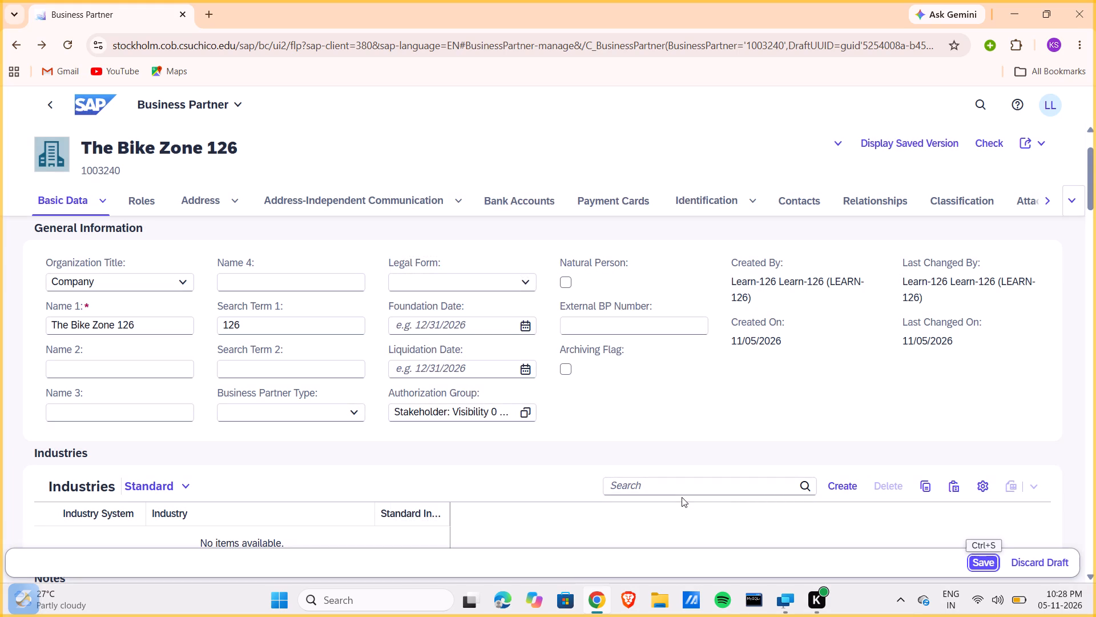
Enter FLCU01 as the role in the blank row of the Roles table and save the customer.
left_click(144, 198)
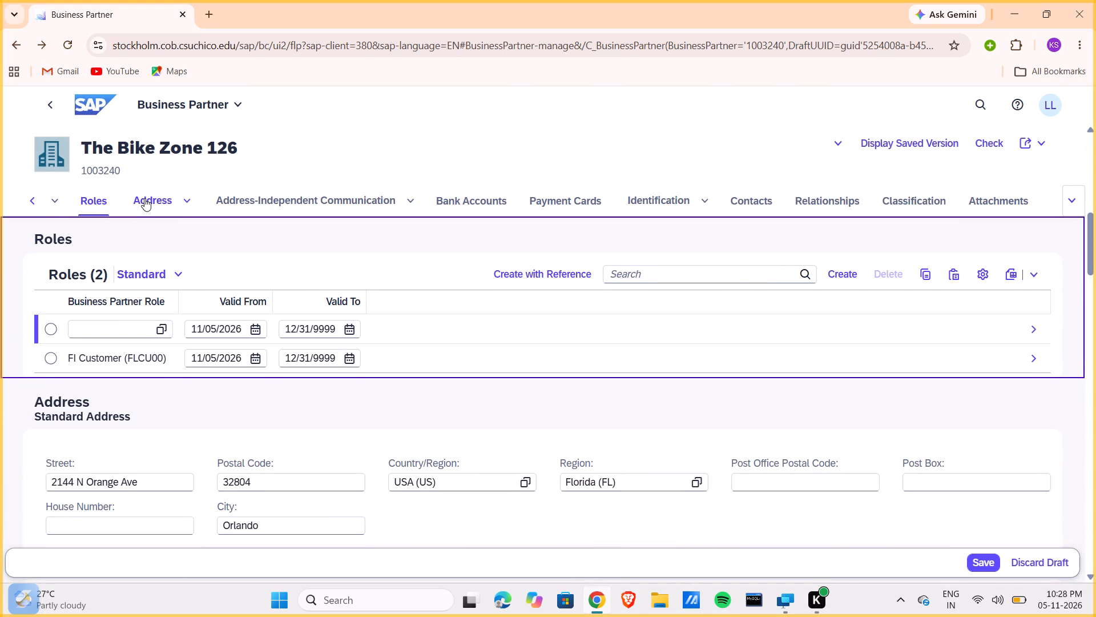
left_click(115, 333)
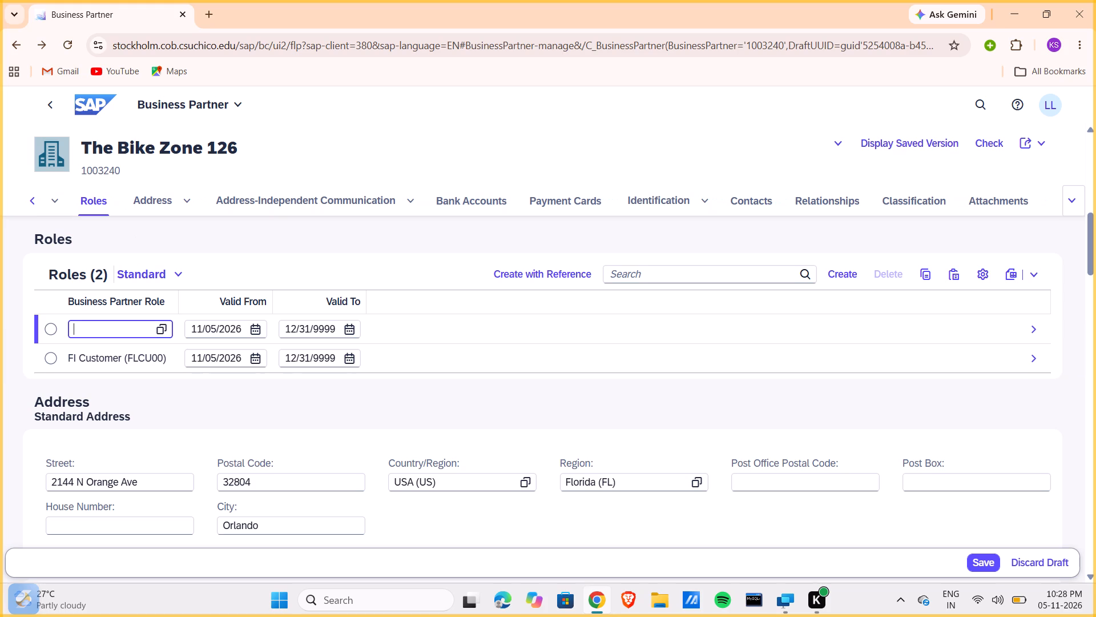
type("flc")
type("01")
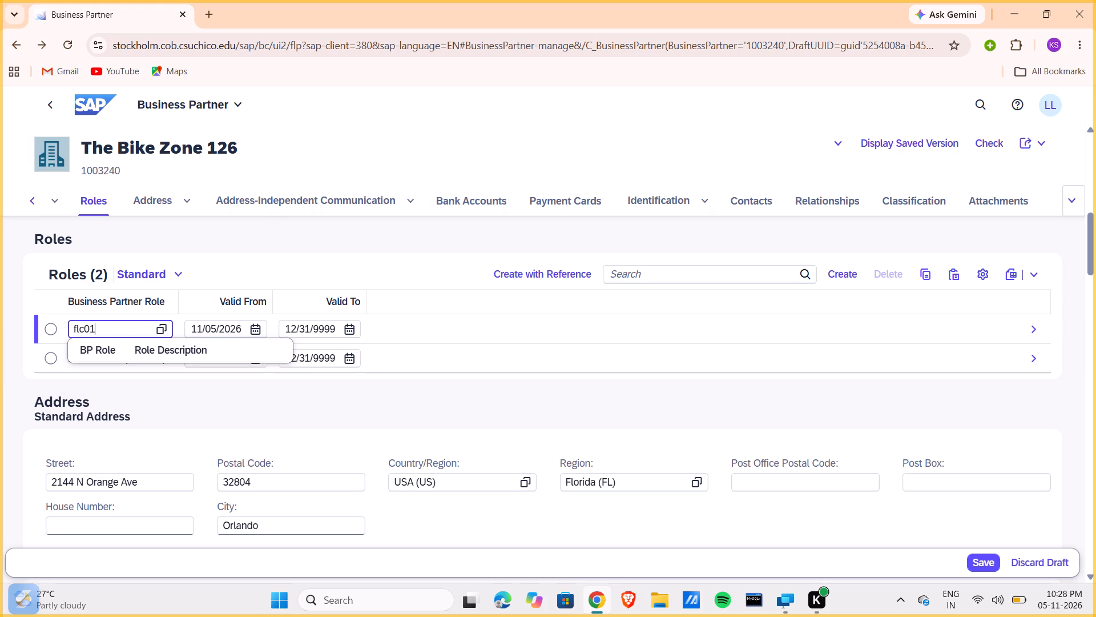
left_click(148, 376)
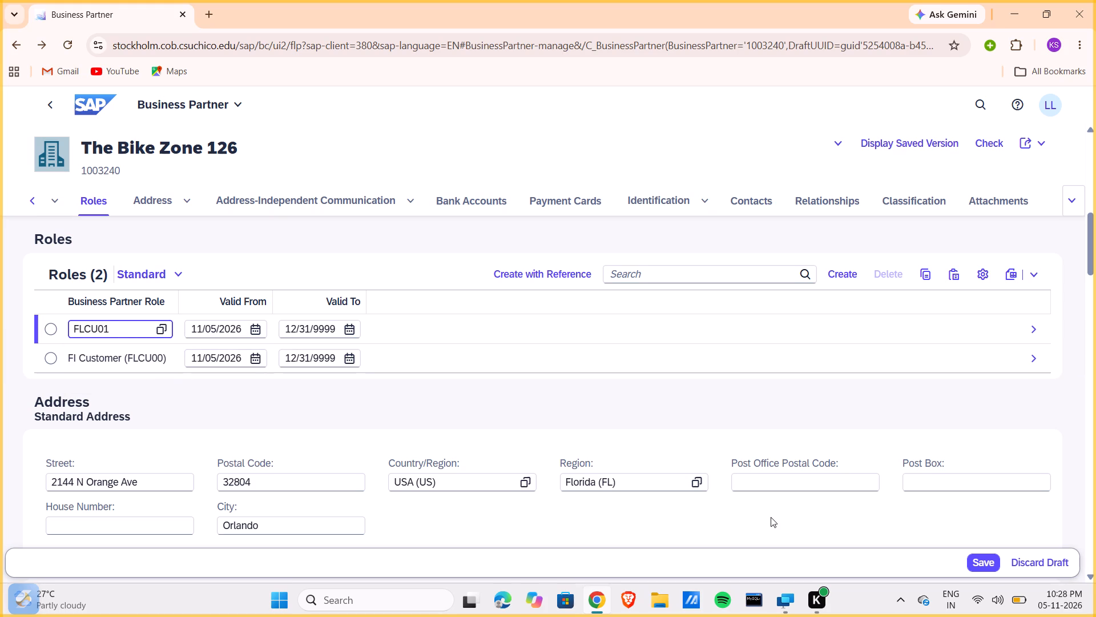
left_click(982, 560)
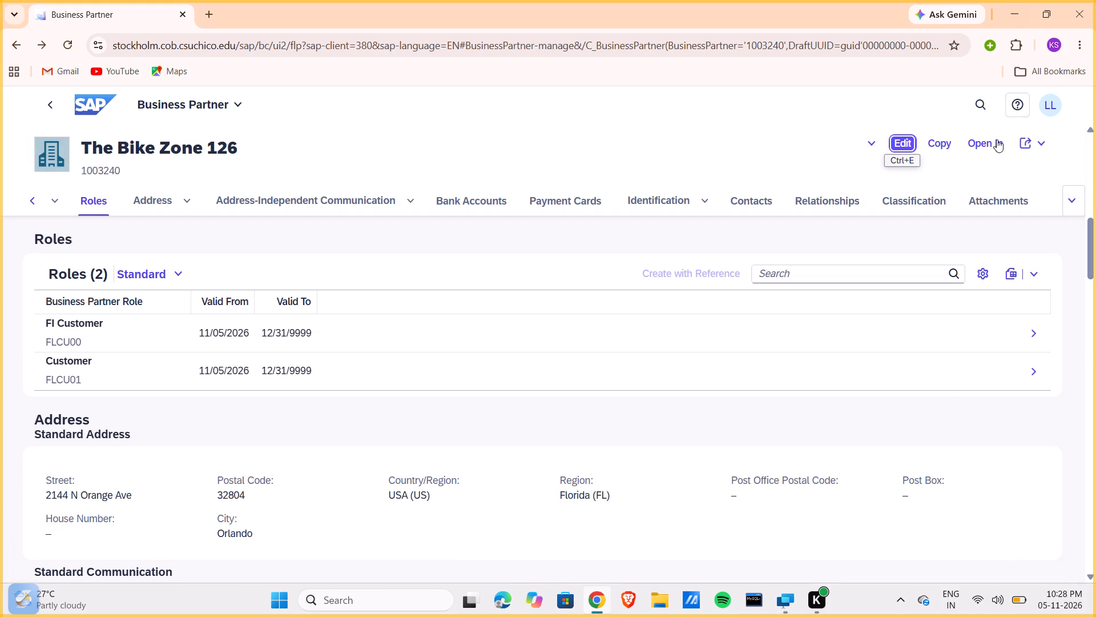
Return to the home page and open Manage Business Partner Master Data for the Sales Person in Sales and Distribution.
left_click(86, 121)
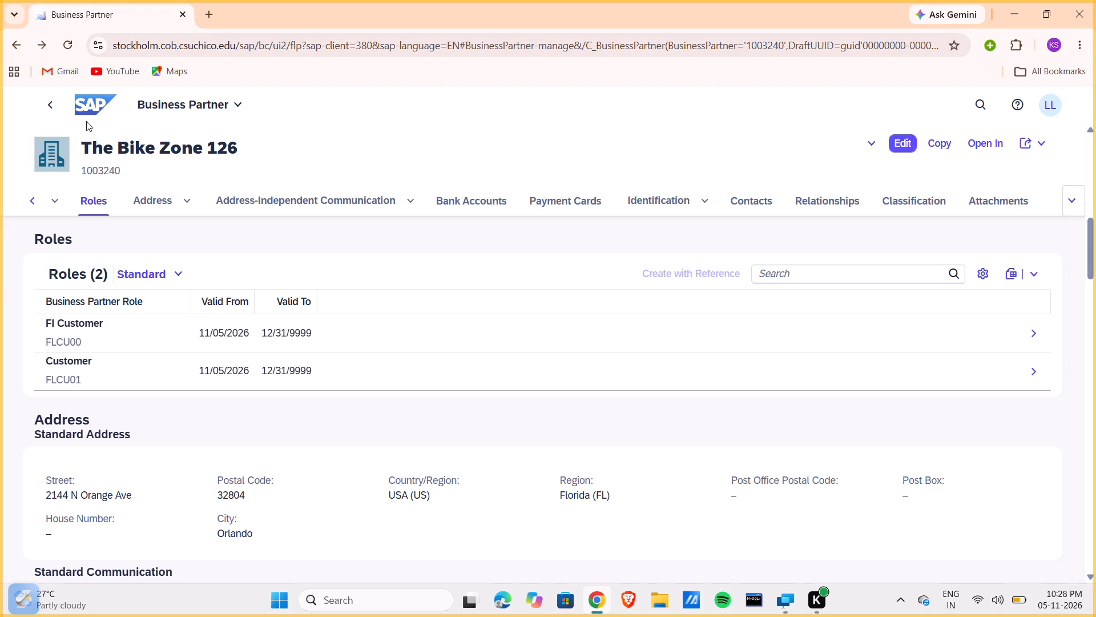
left_click(81, 95)
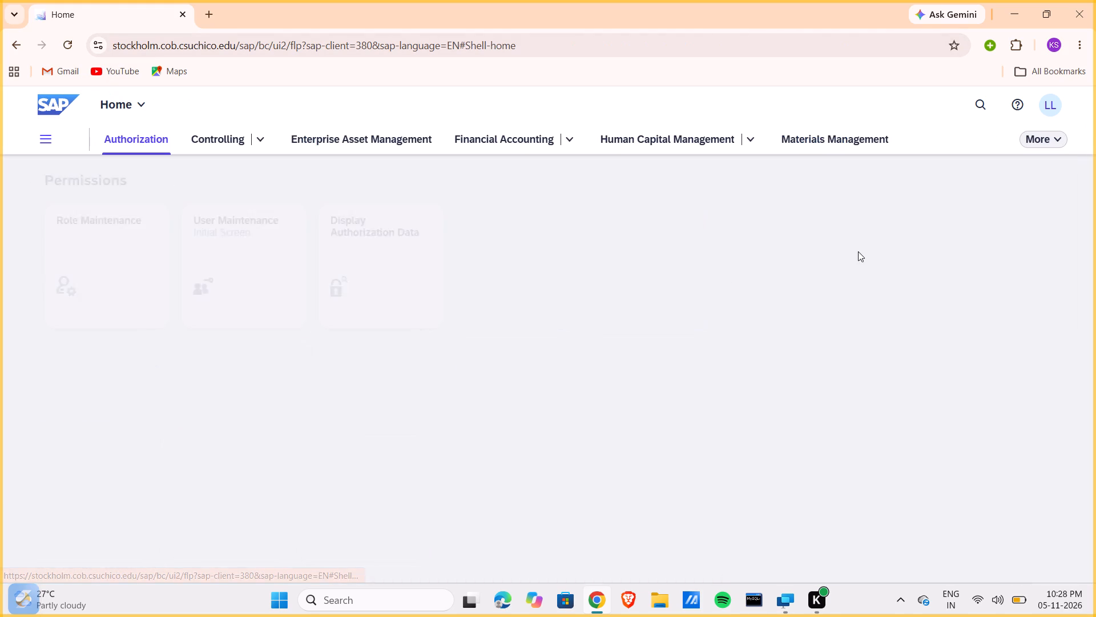
left_click(1041, 135)
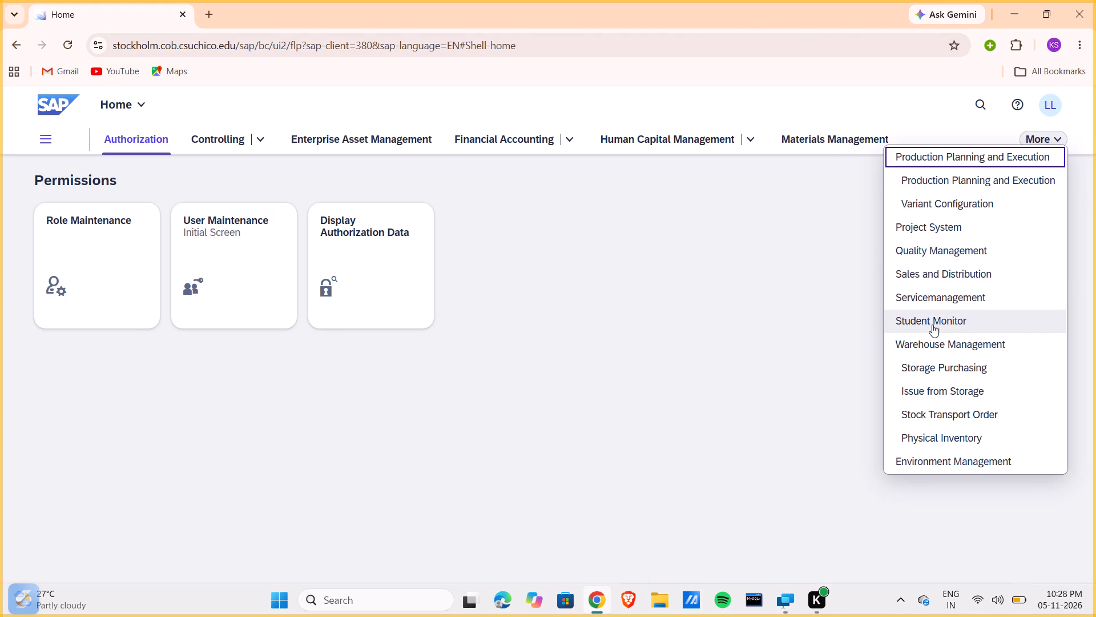
left_click(952, 274)
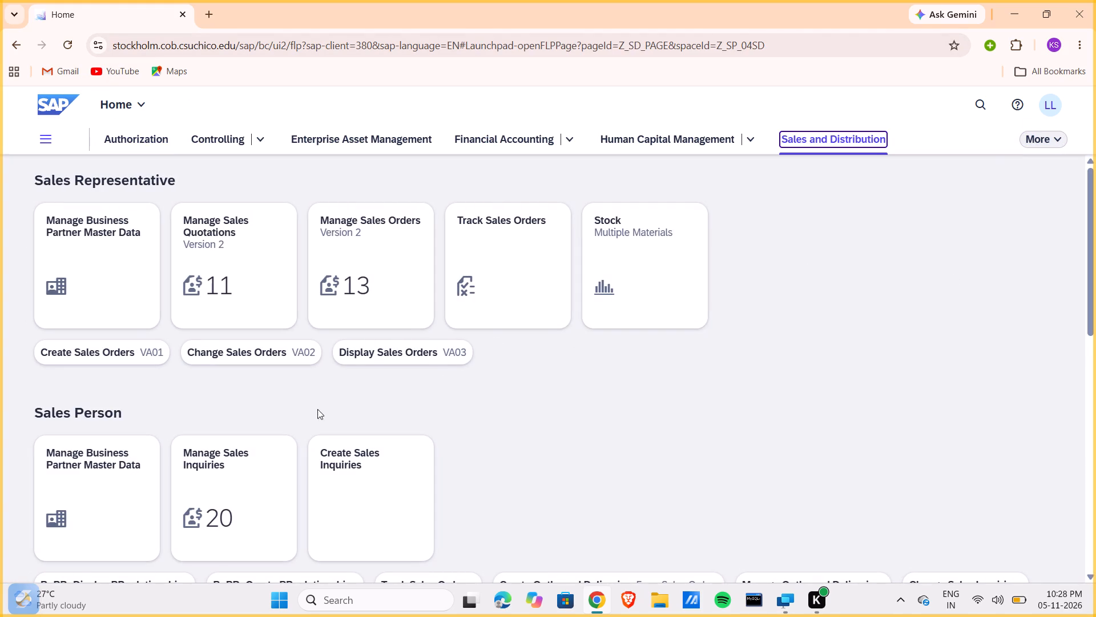
double_click(61, 444)
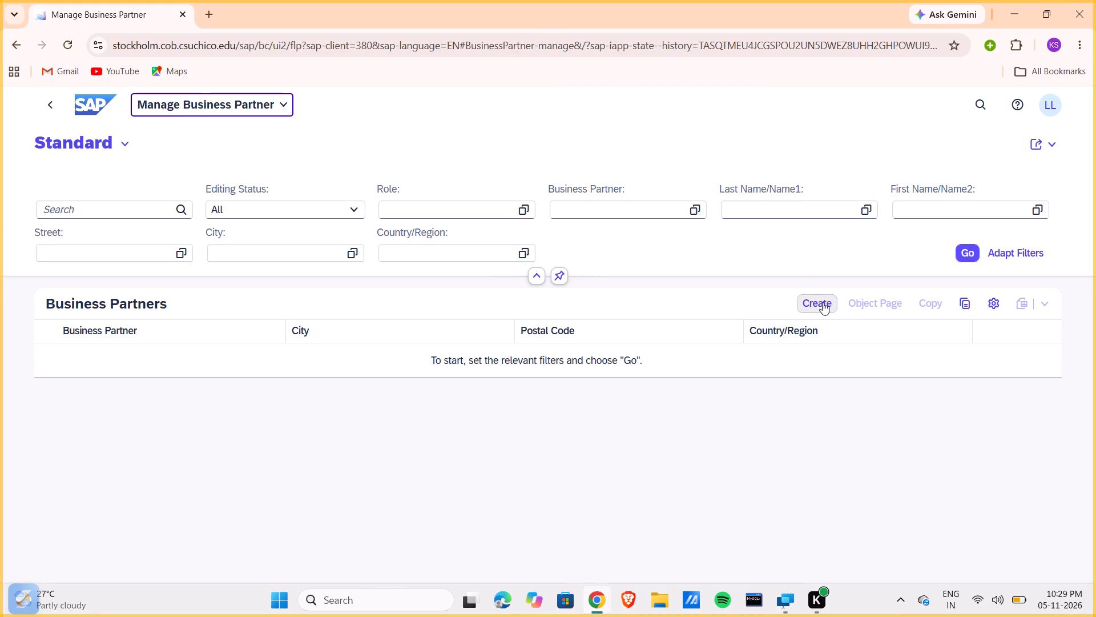
Start a new business partner of category Person and assign it the Contact Person role BUP001.
left_click(823, 302)
left_click(812, 332)
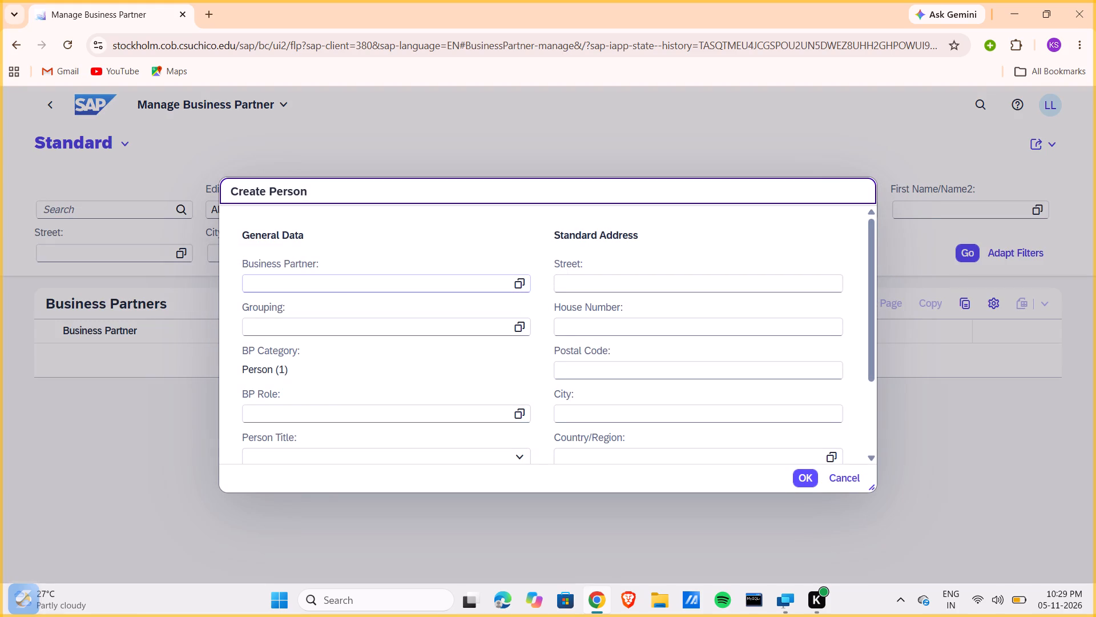
left_click(514, 410)
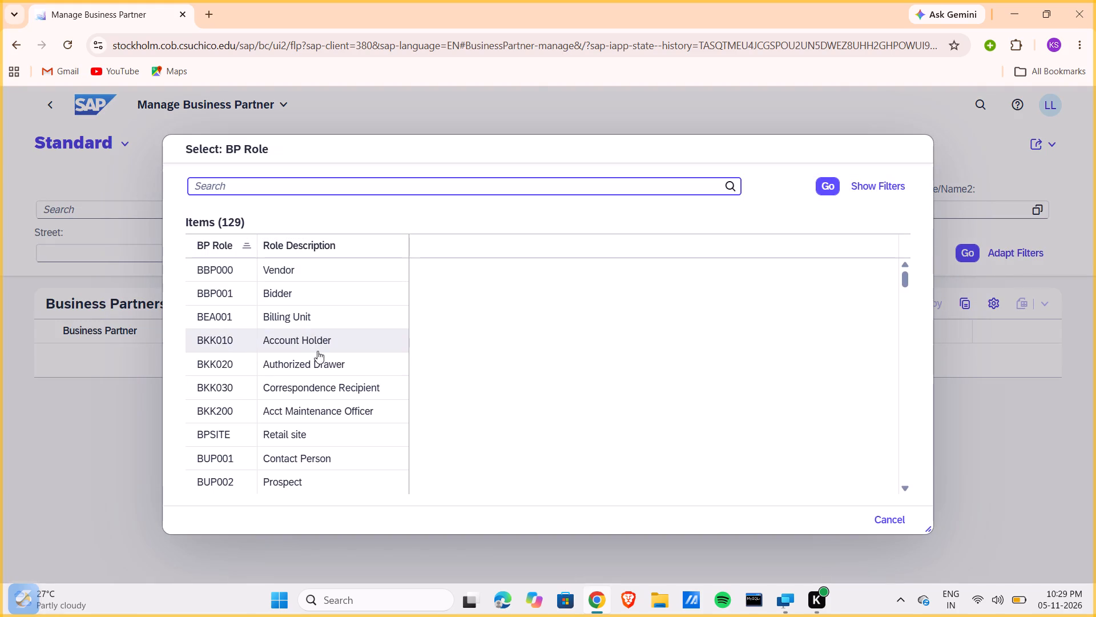
scroll(314, 388, "down", 3)
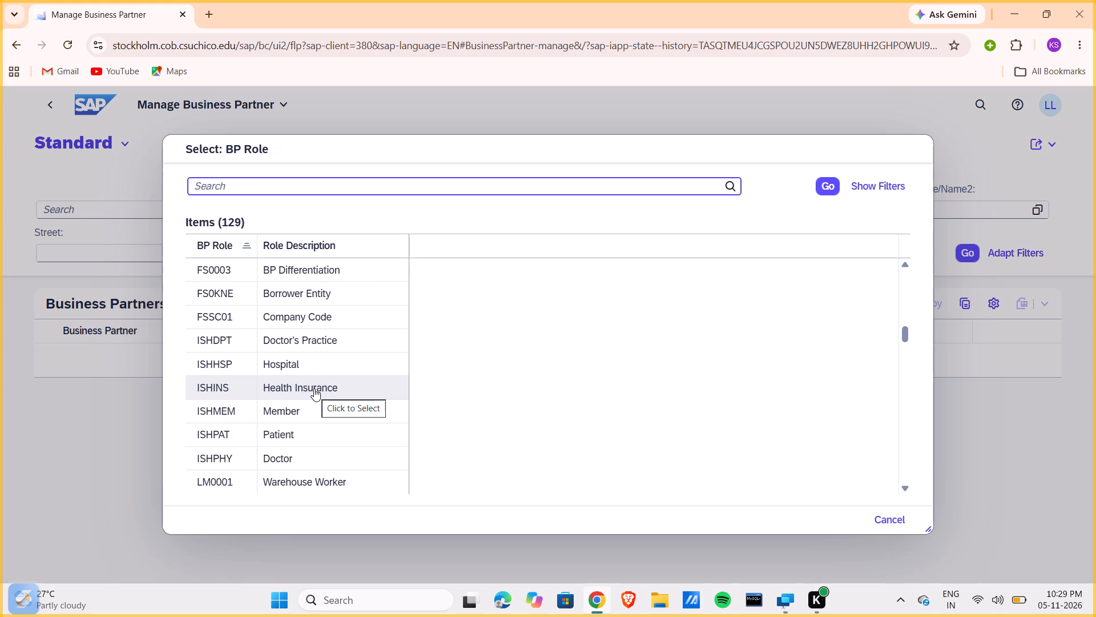
scroll(314, 388, "down", 2)
scroll(314, 388, "up", 16)
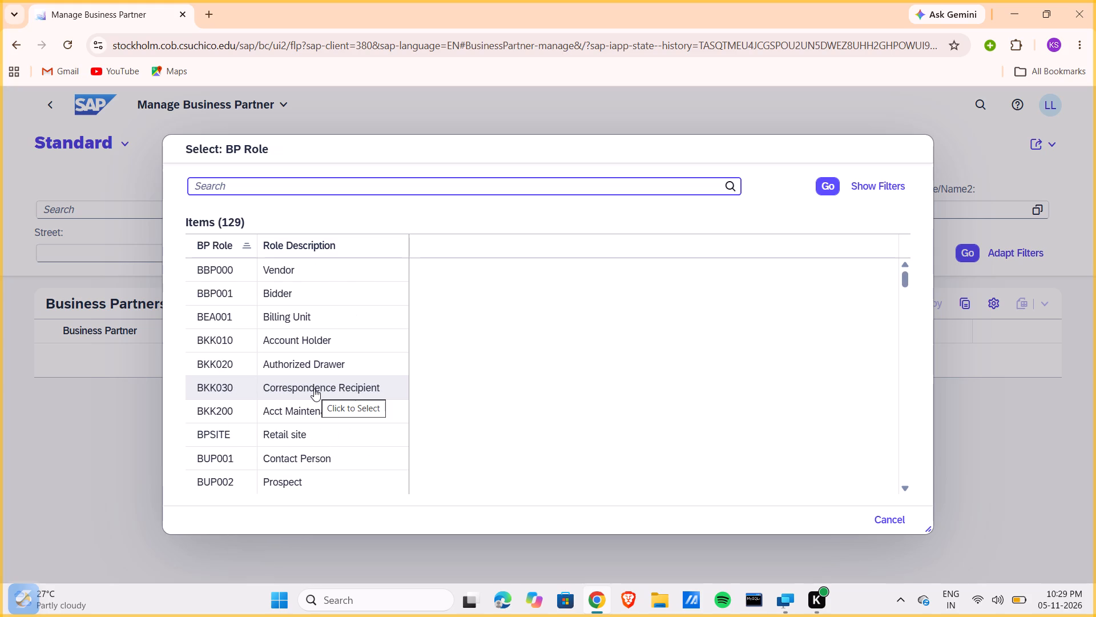
left_click(229, 183)
left_click(307, 451)
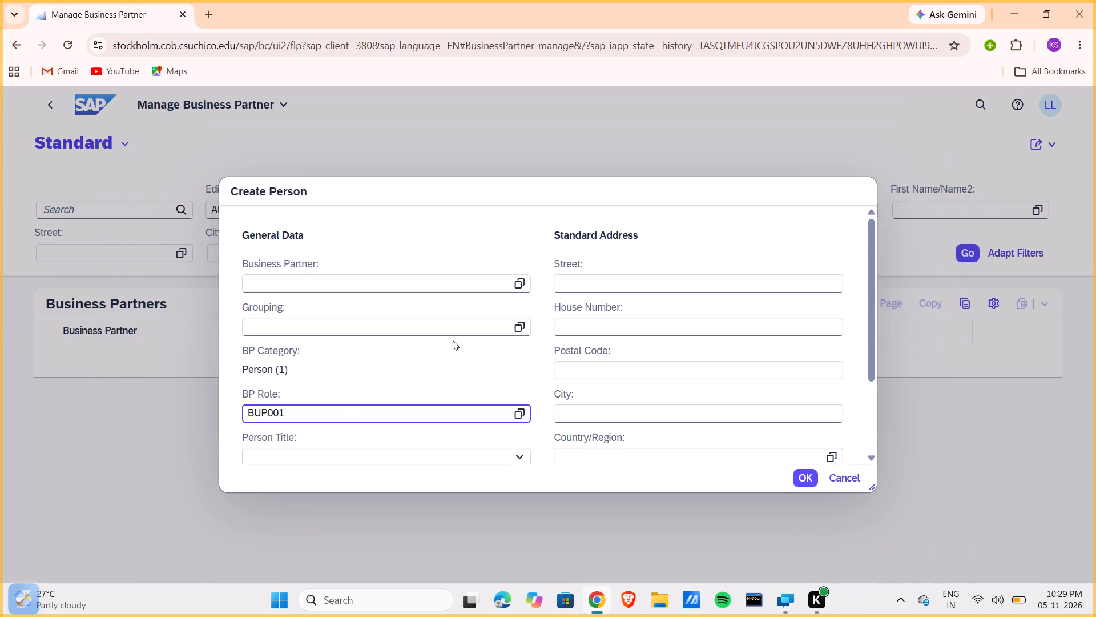
Set the person title to Ms. and enter the contact person's first and last name.
scroll(432, 370, "down", 2)
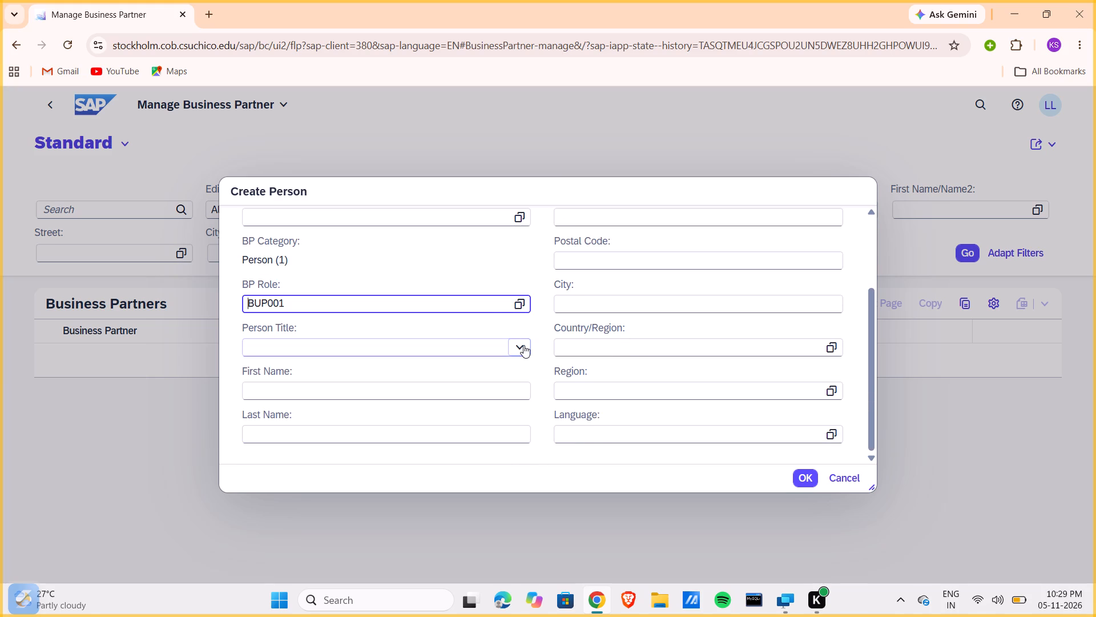
left_click(523, 345)
left_click(384, 376)
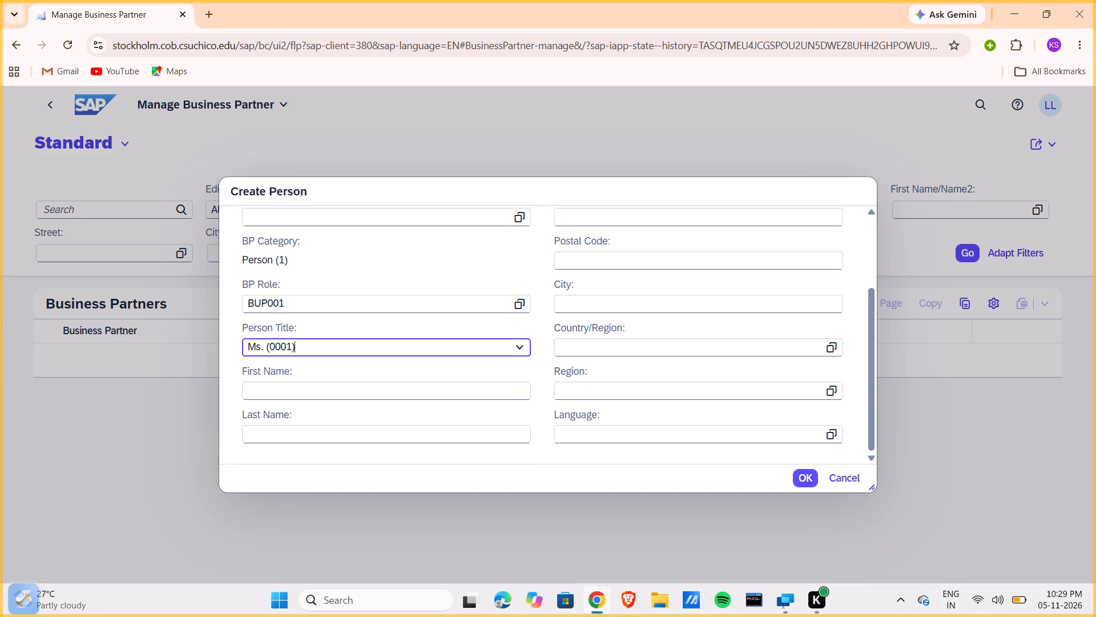
left_click(522, 350)
left_click(522, 350)
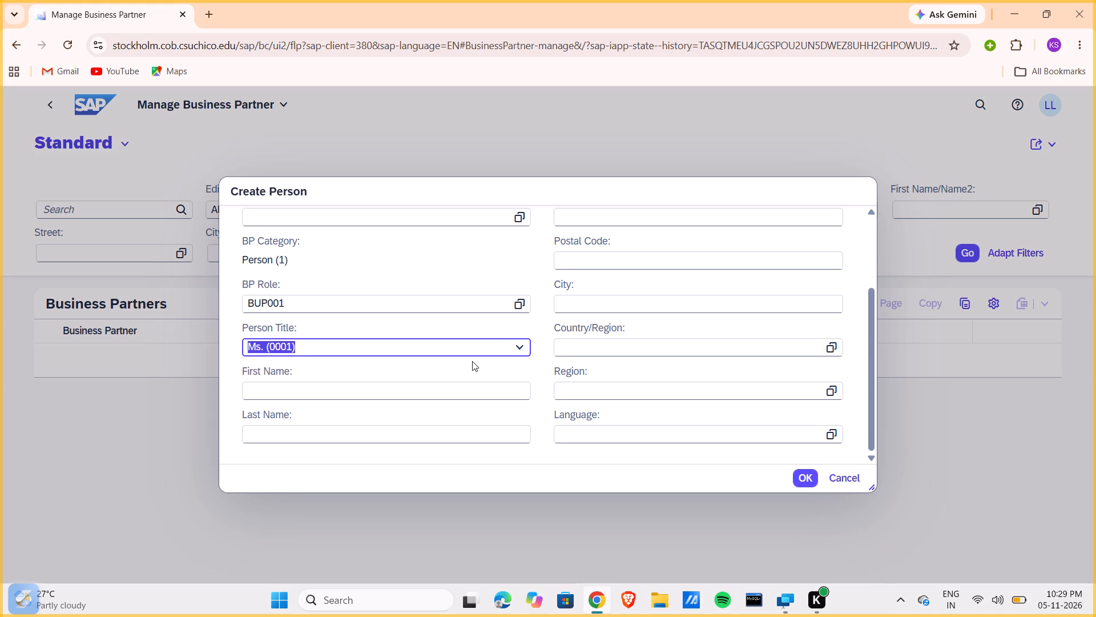
left_click(359, 390)
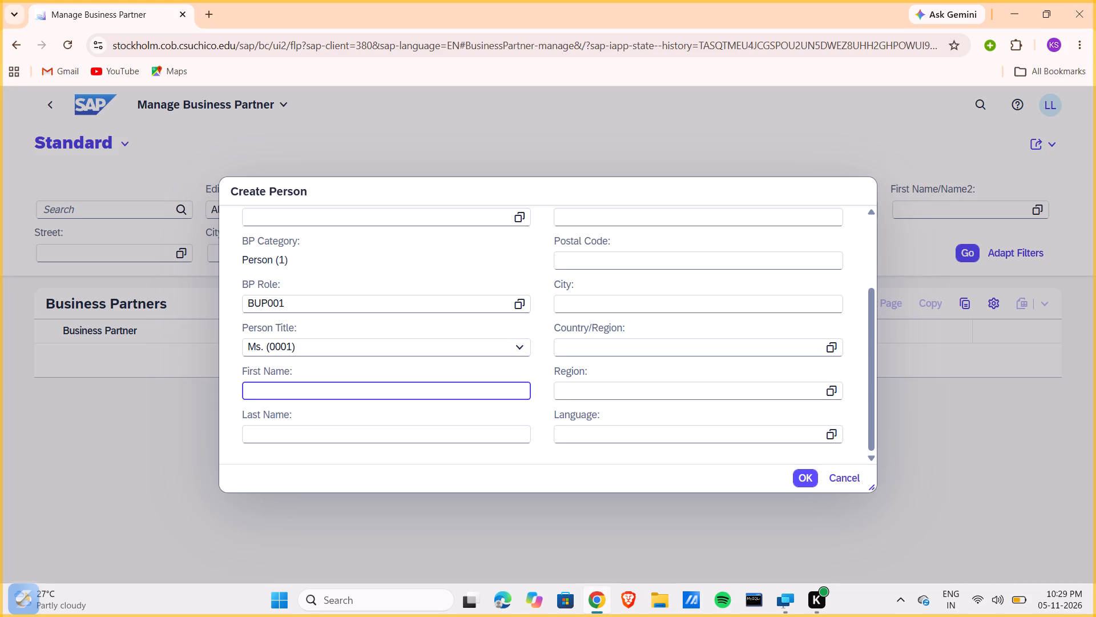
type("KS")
left_click(351, 439)
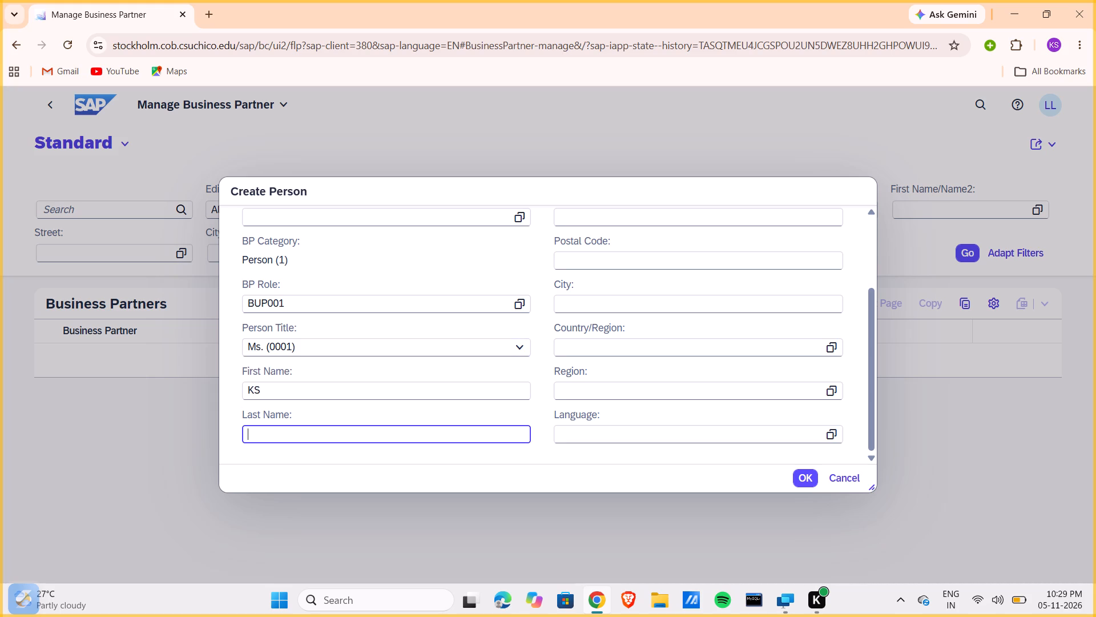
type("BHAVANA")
Set the new person's country to US and language to EN, and confirm the initial data.
scroll(585, 392, "up", 6)
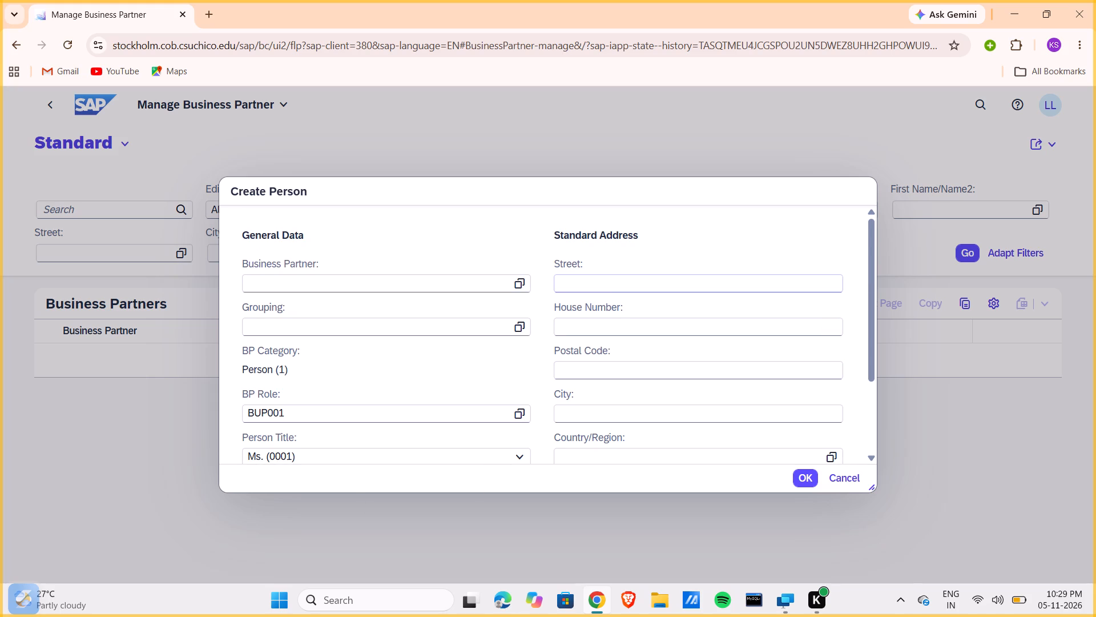
scroll(655, 473, "down", 3)
scroll(644, 378, "down", 1)
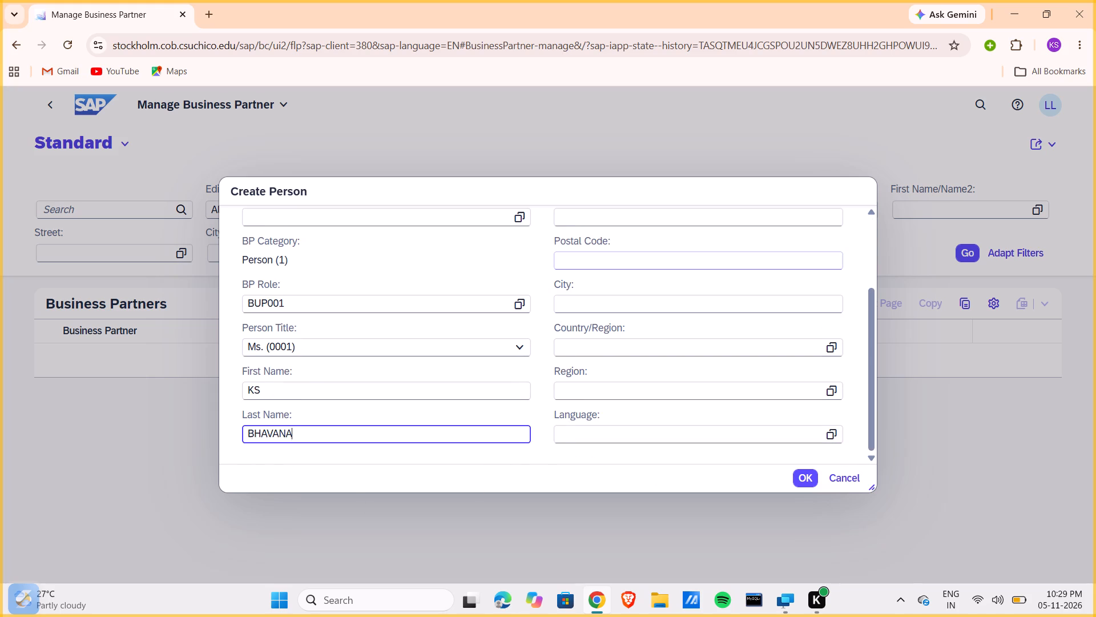
scroll(644, 378, "down", 1)
left_click(586, 396)
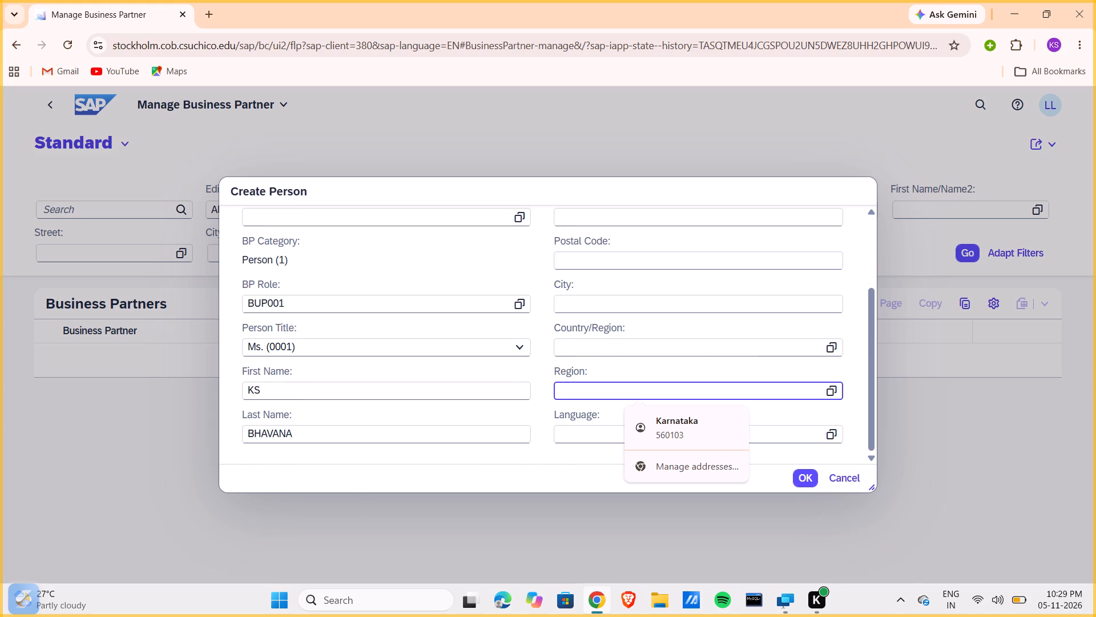
left_click(575, 348)
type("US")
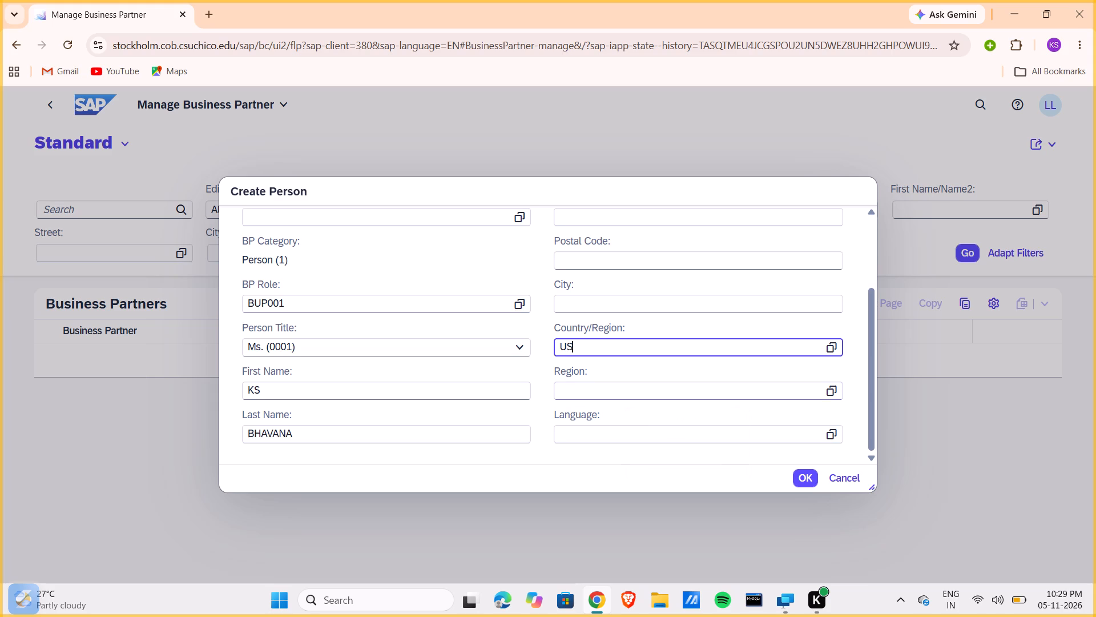
left_click(599, 393)
left_click(622, 390)
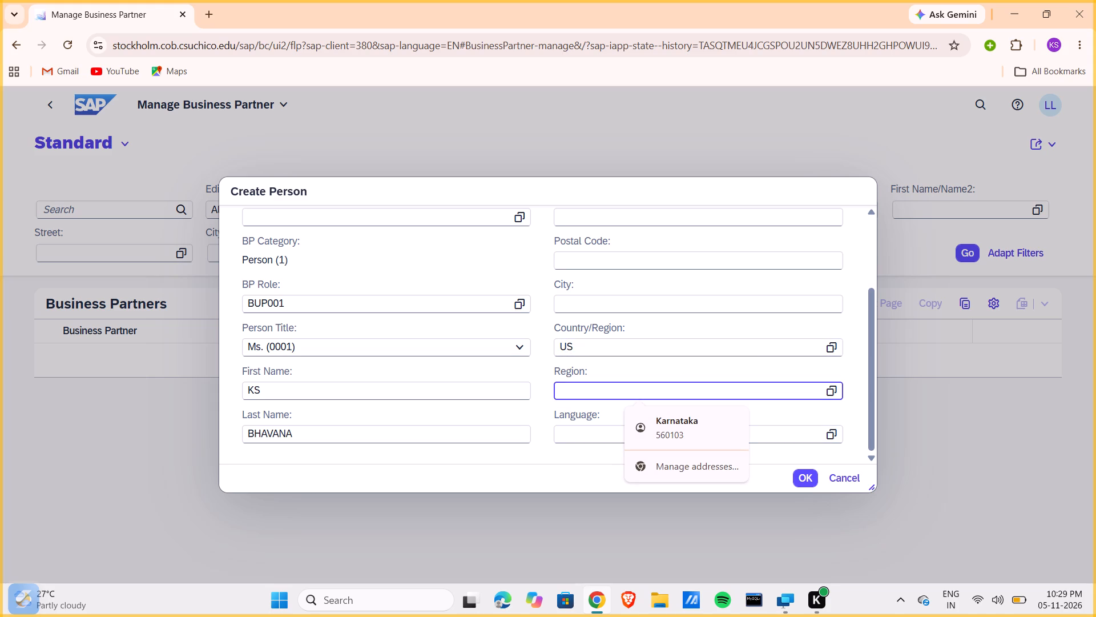
left_click(581, 439)
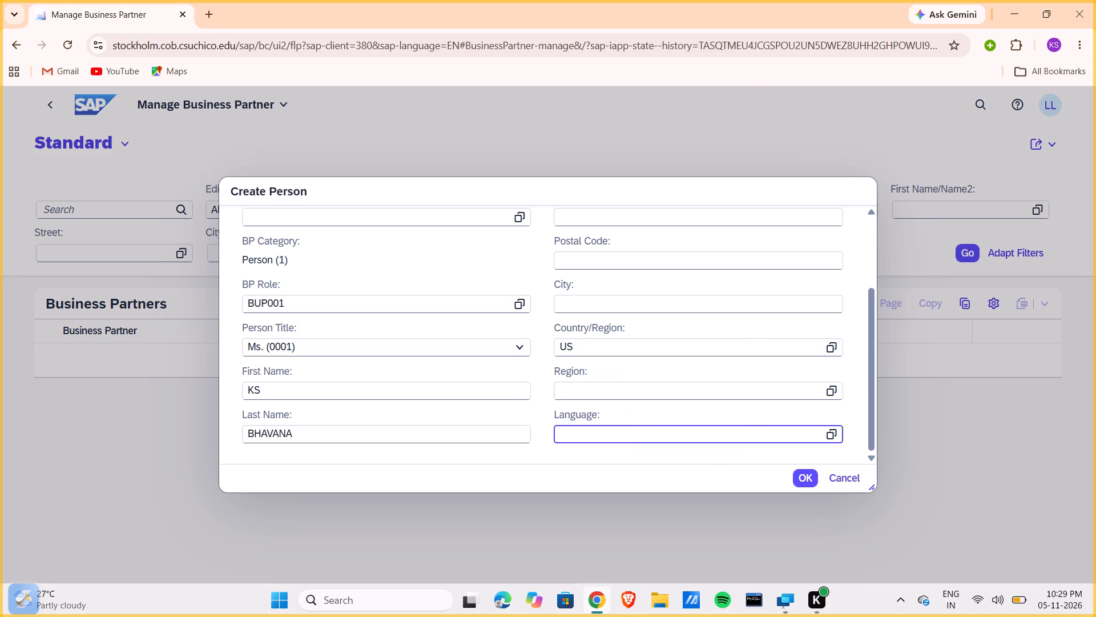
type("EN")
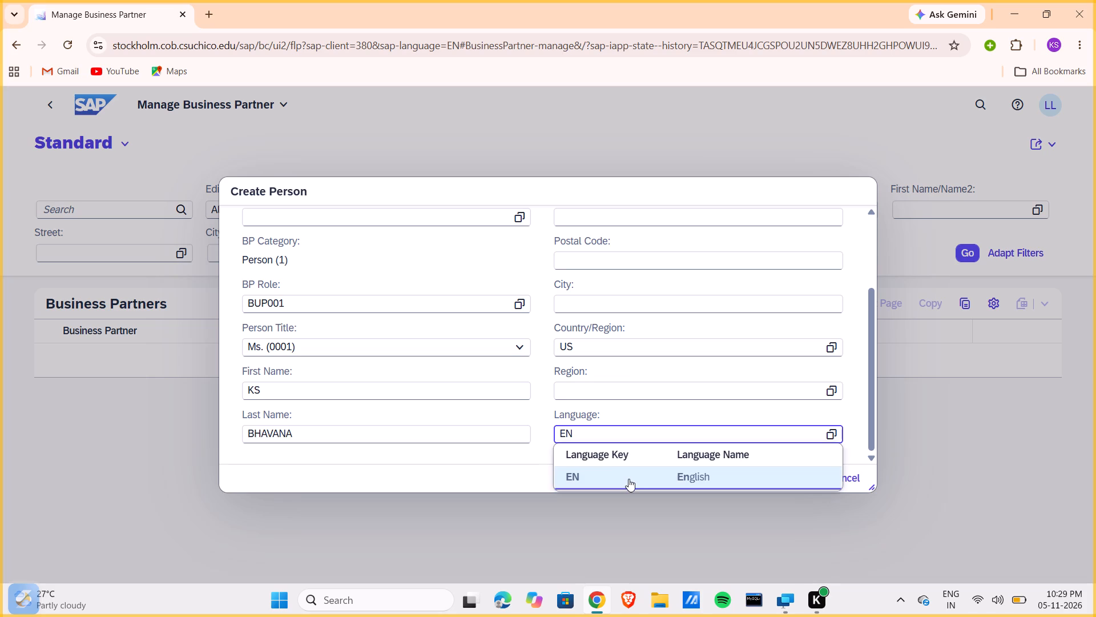
left_click(626, 479)
scroll(678, 387, "up", 3)
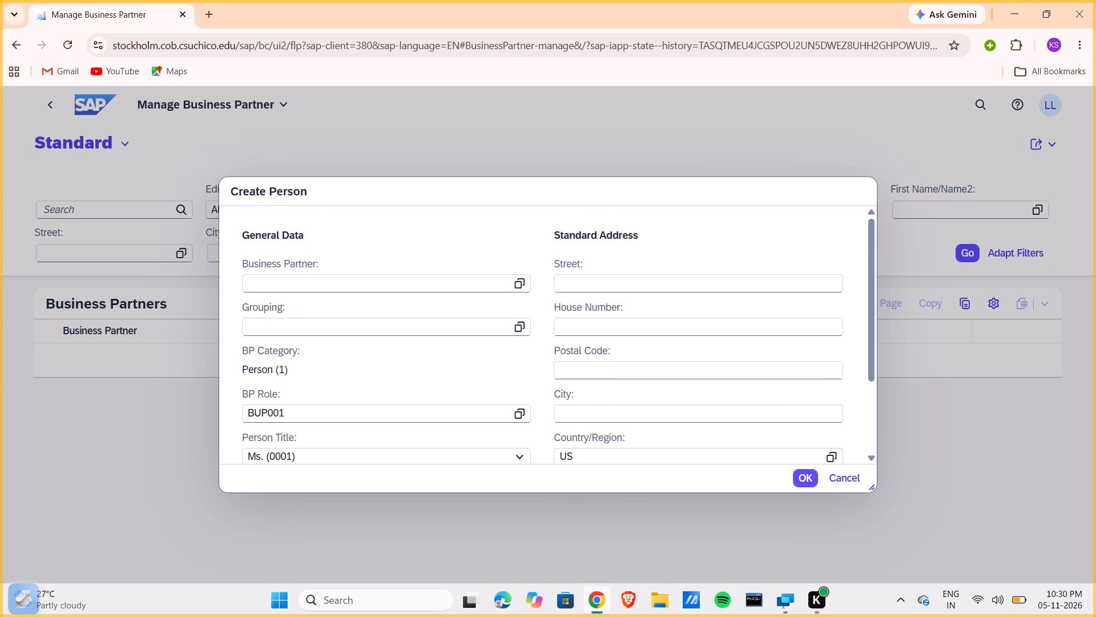
scroll(678, 387, "down", 3)
scroll(693, 323, "up", 2)
scroll(693, 323, "down", 4)
left_click(808, 480)
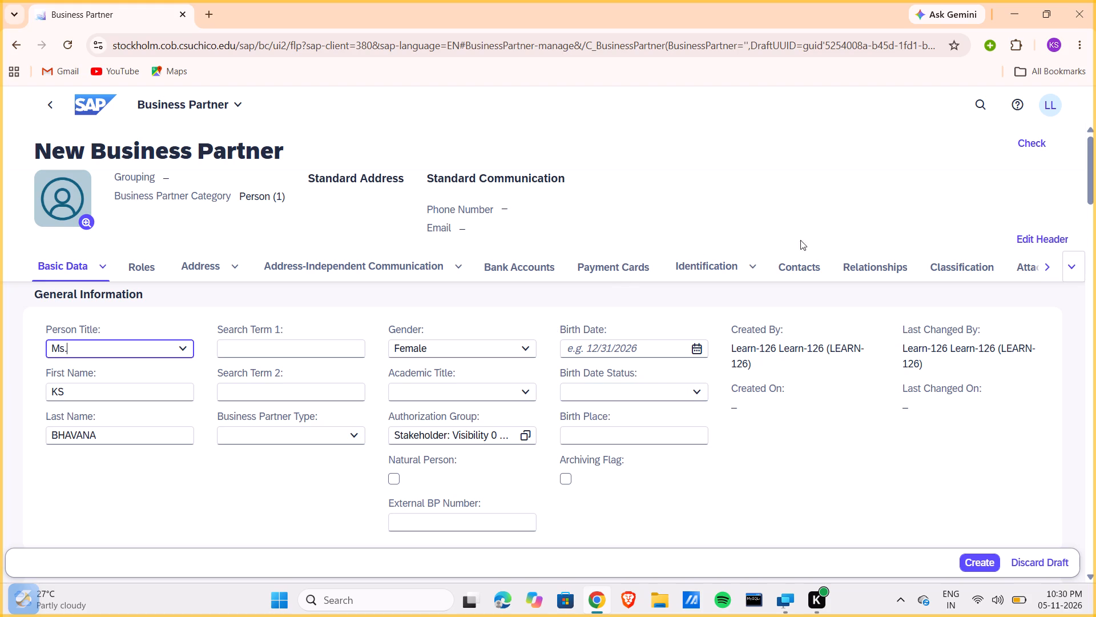
Set Search Term 1 of the new person to 126.
left_click(232, 347)
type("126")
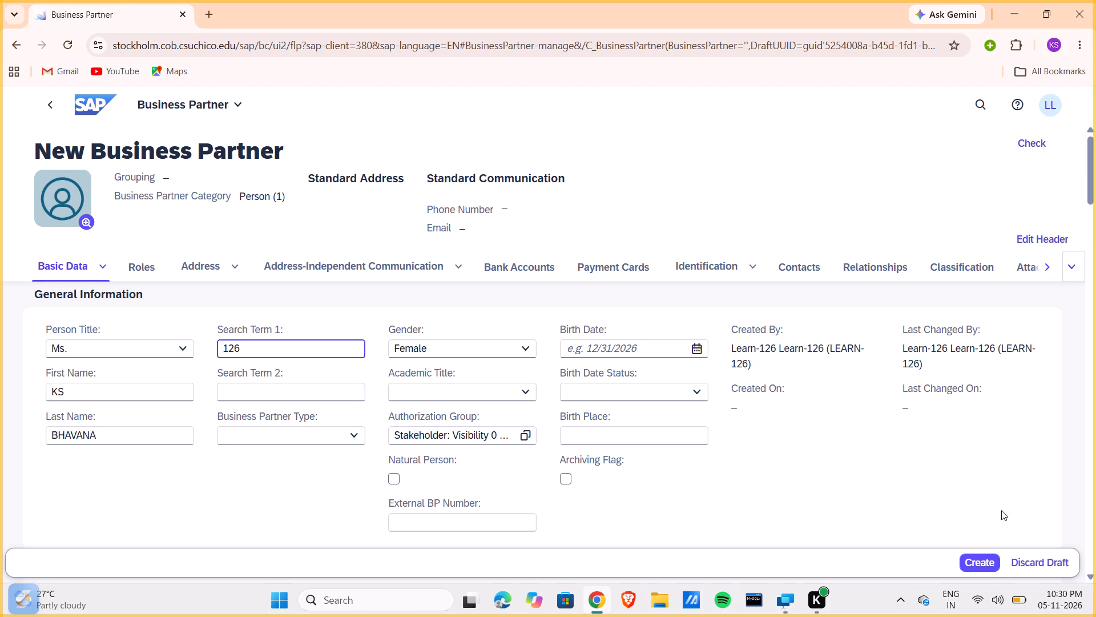
Create the contact person business partner from the completed draft.
left_click(987, 562)
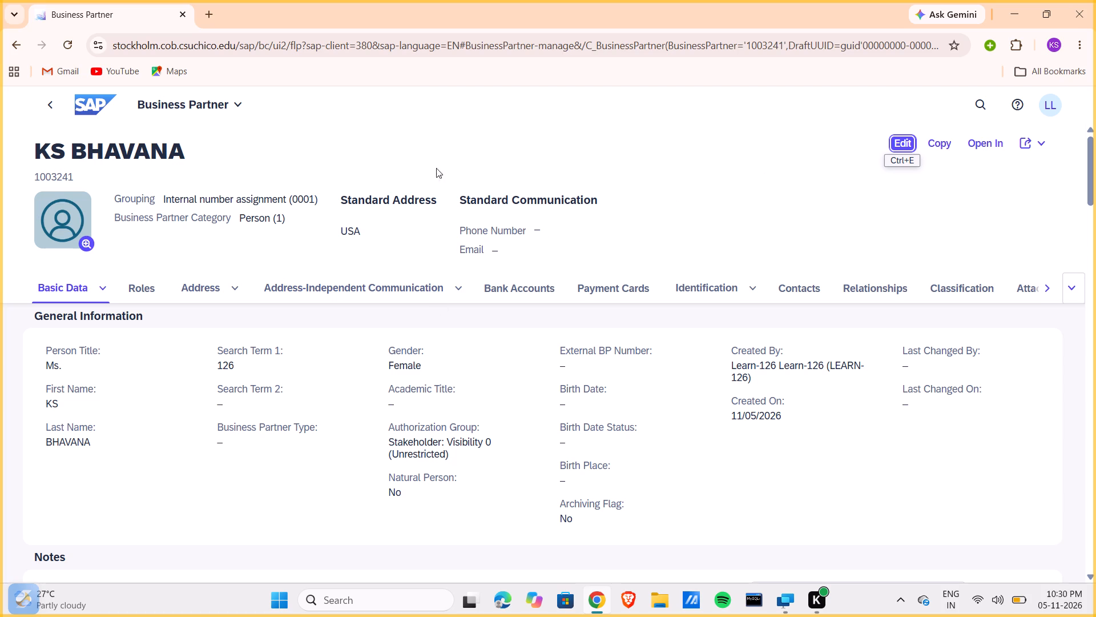
In Manage Business Partner Master Data, filter by business partner 1003240 and open The Bike Zone 126.
left_click(94, 101)
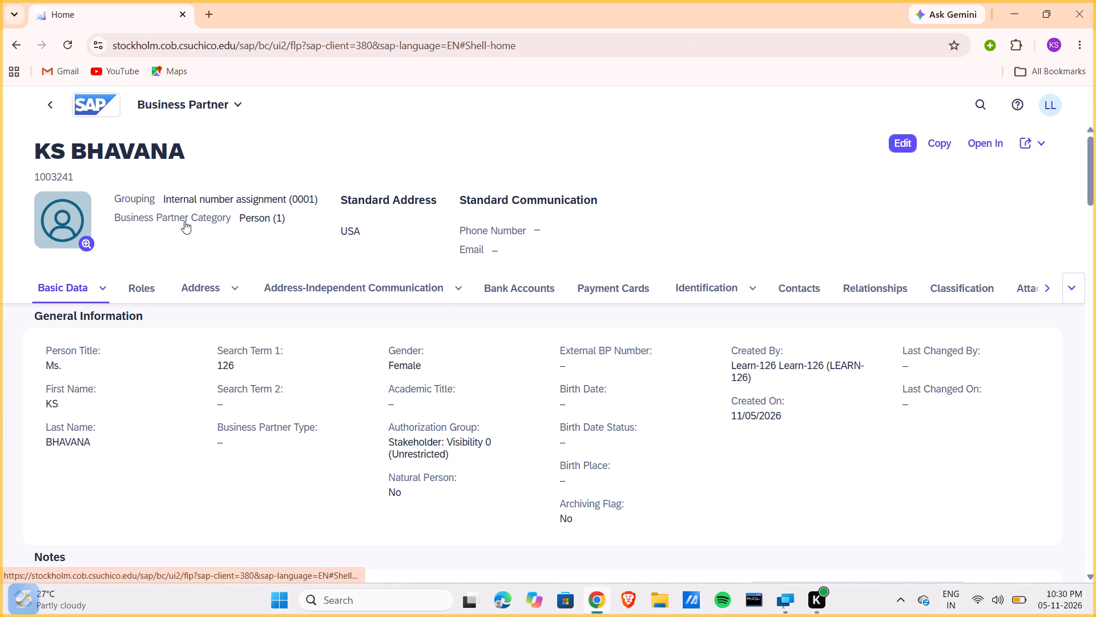
left_click(1040, 132)
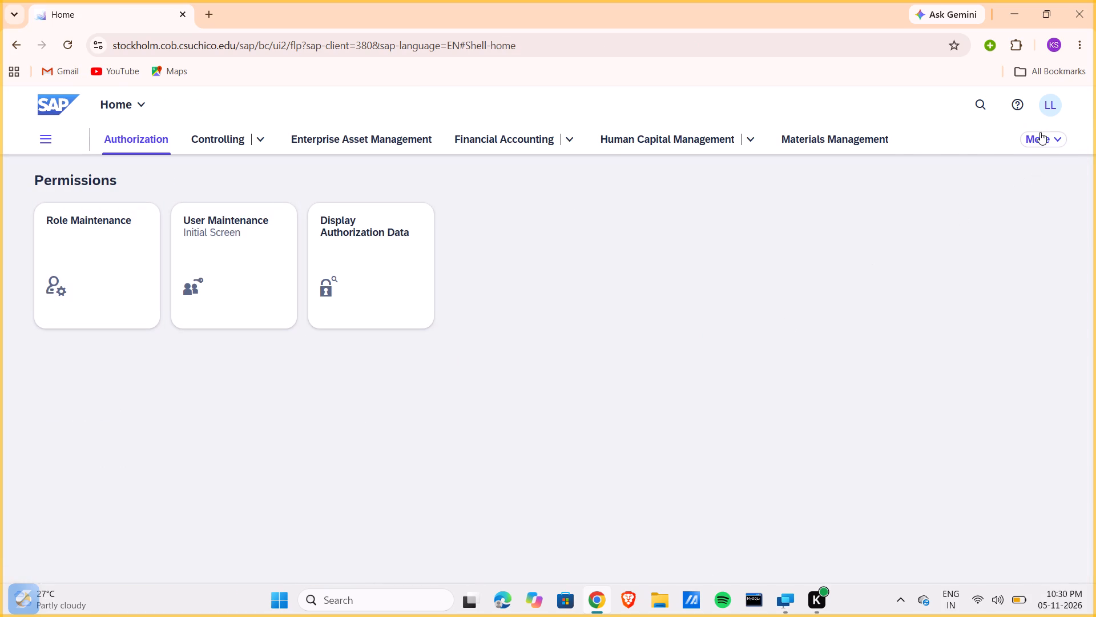
left_click_drag(958, 262, 960, 275)
left_click(960, 275)
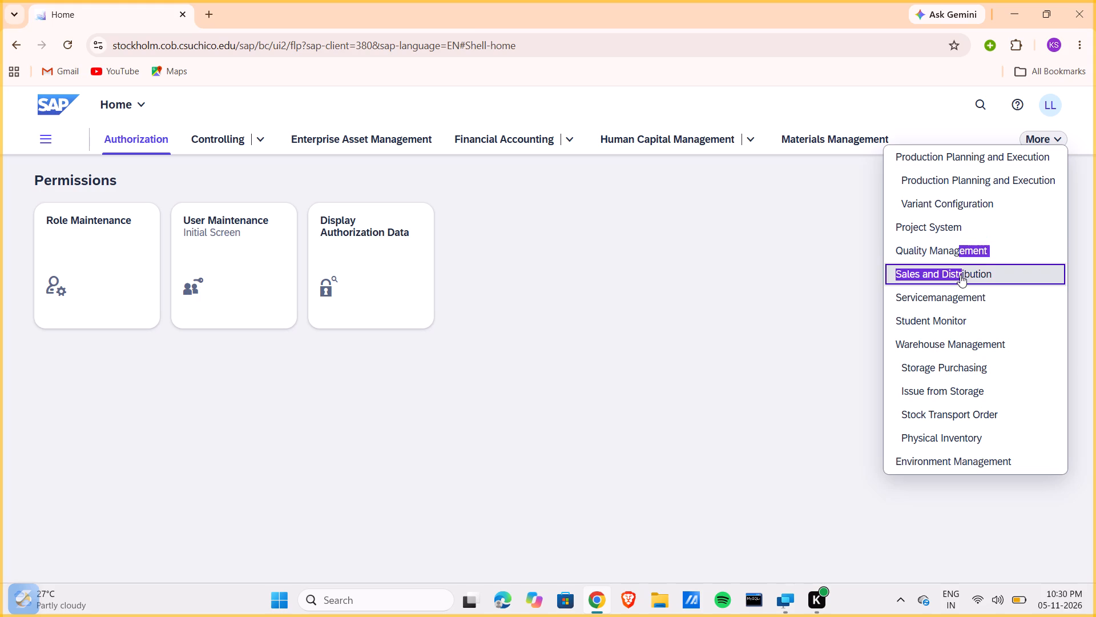
double_click(83, 238)
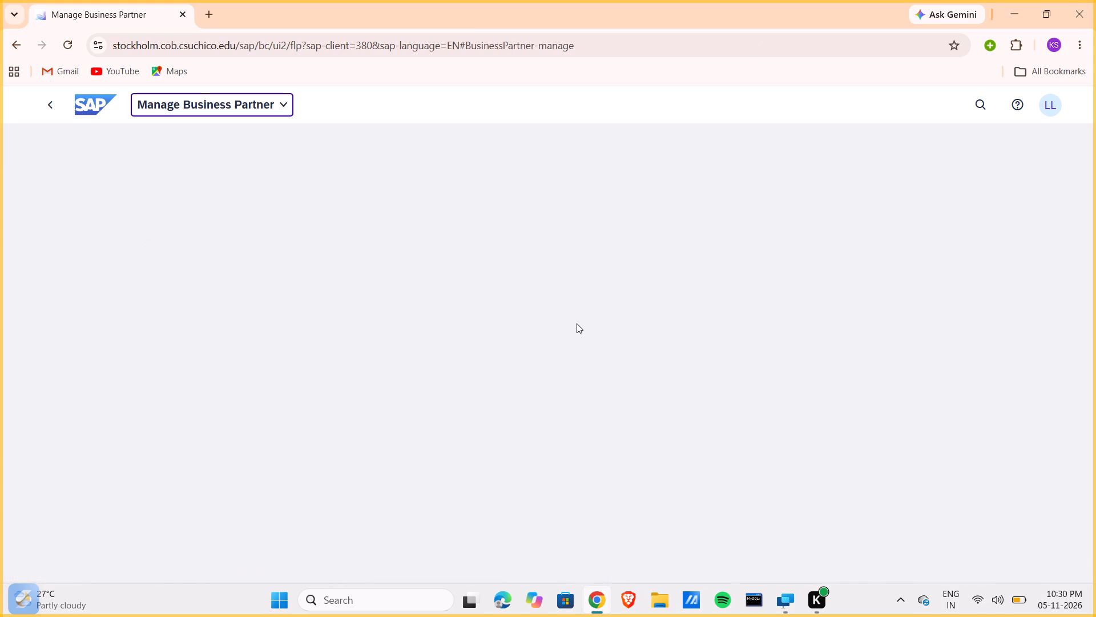
left_click(616, 211)
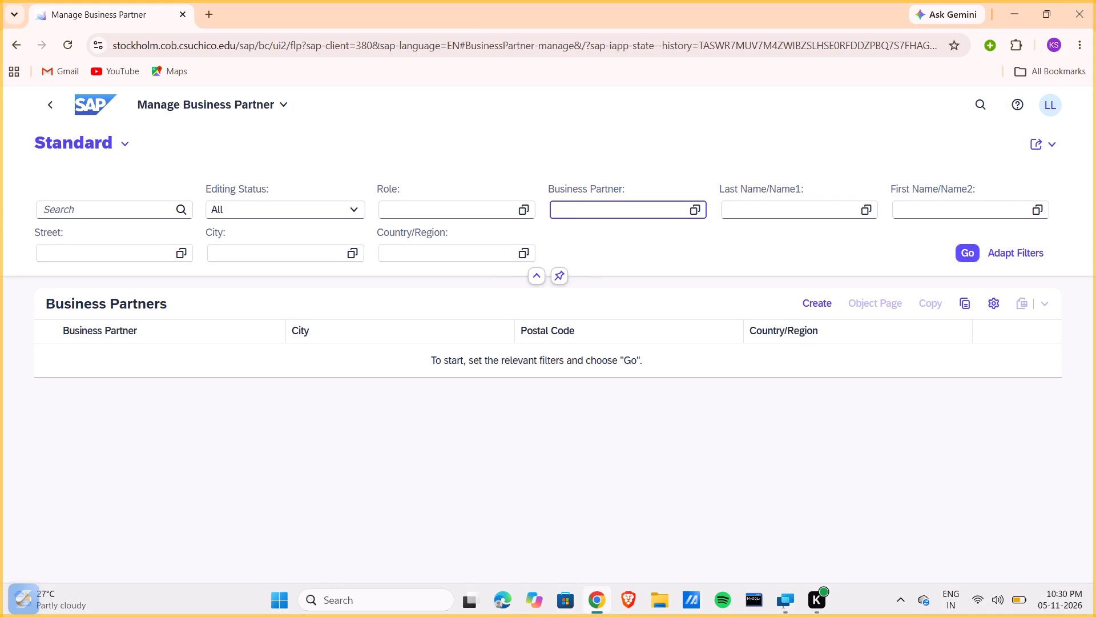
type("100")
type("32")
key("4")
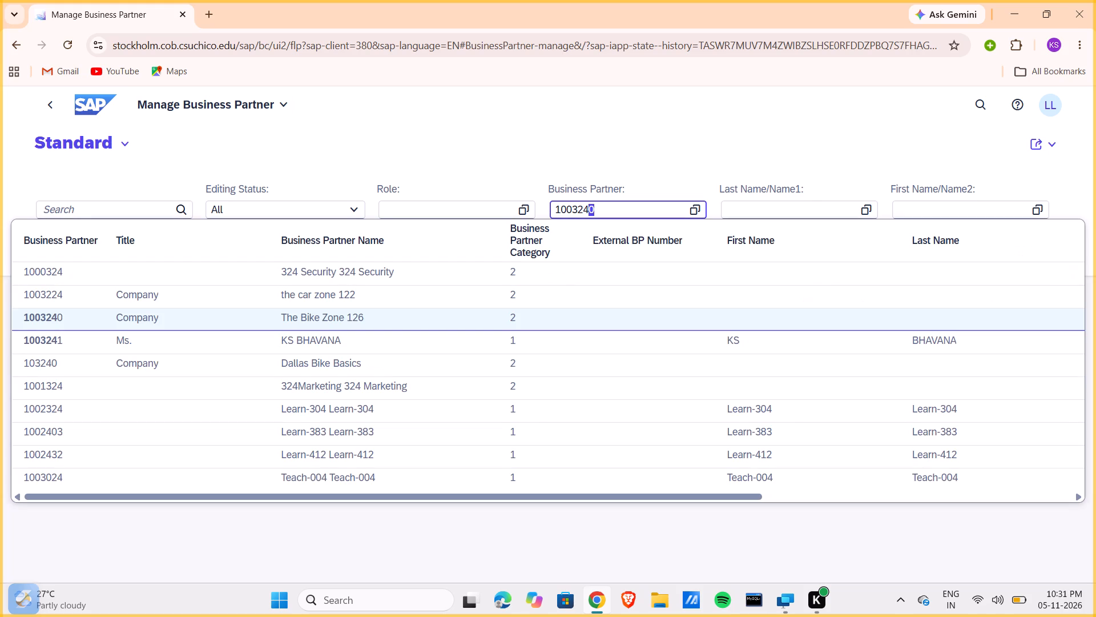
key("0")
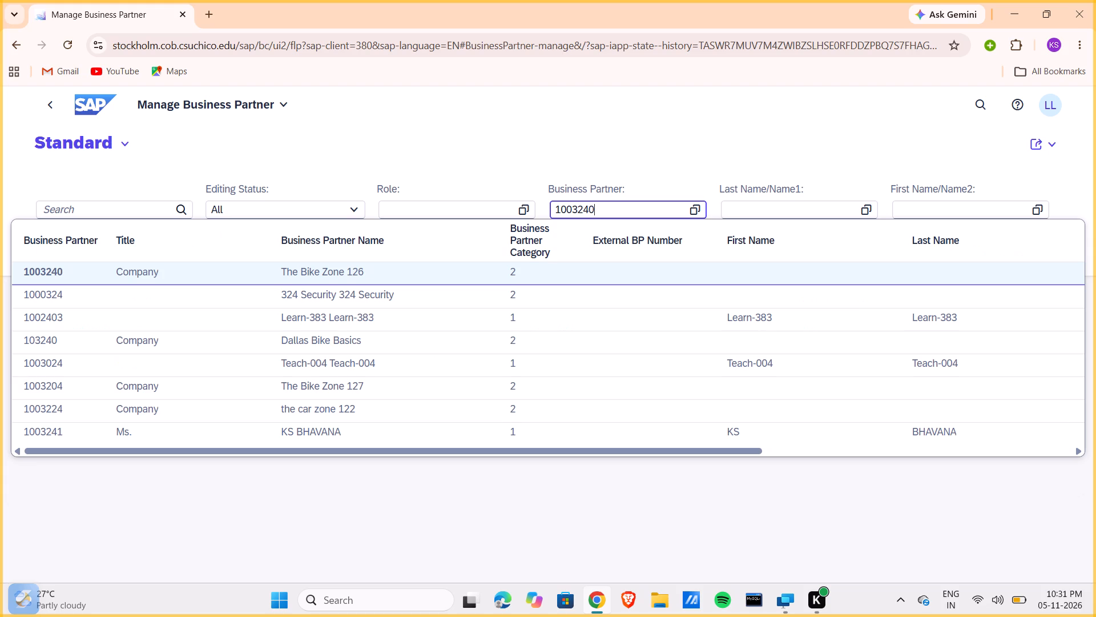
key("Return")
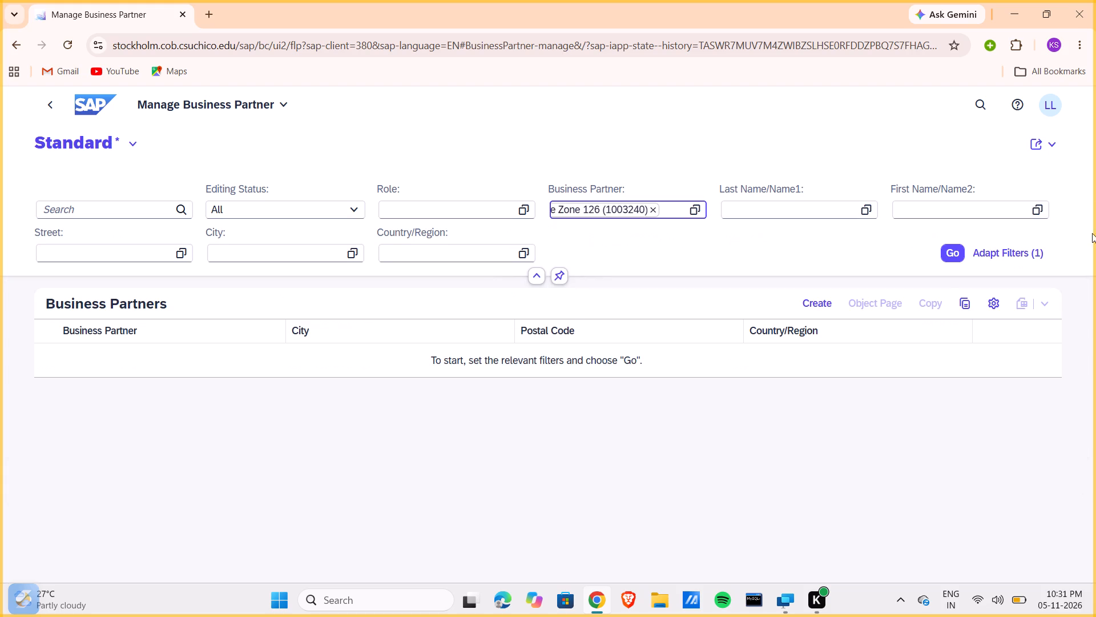
left_click(957, 255)
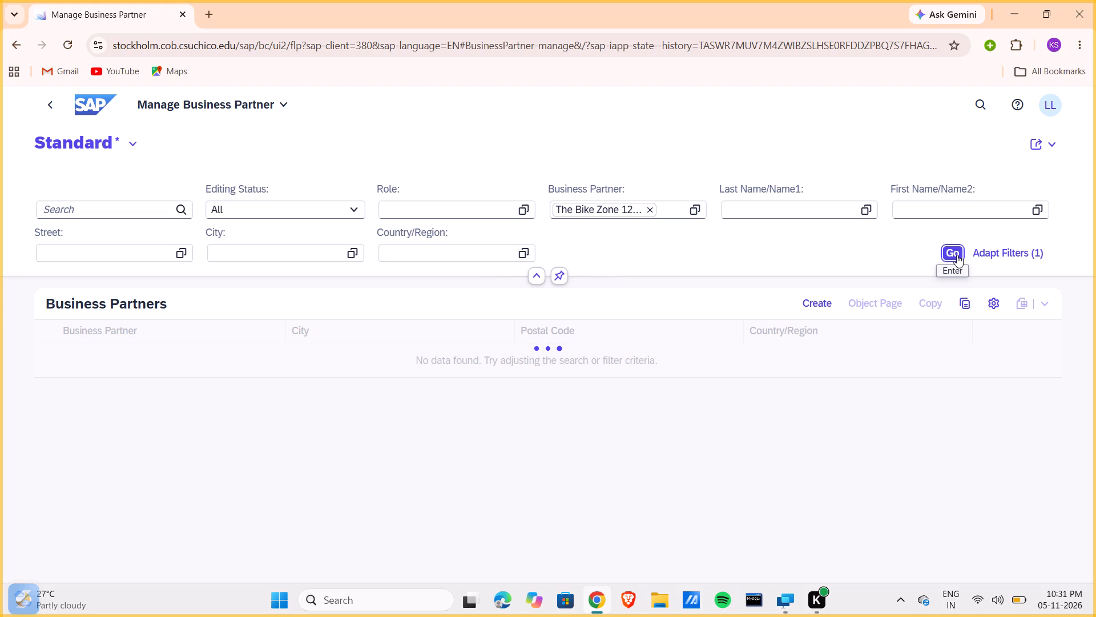
double_click(95, 356)
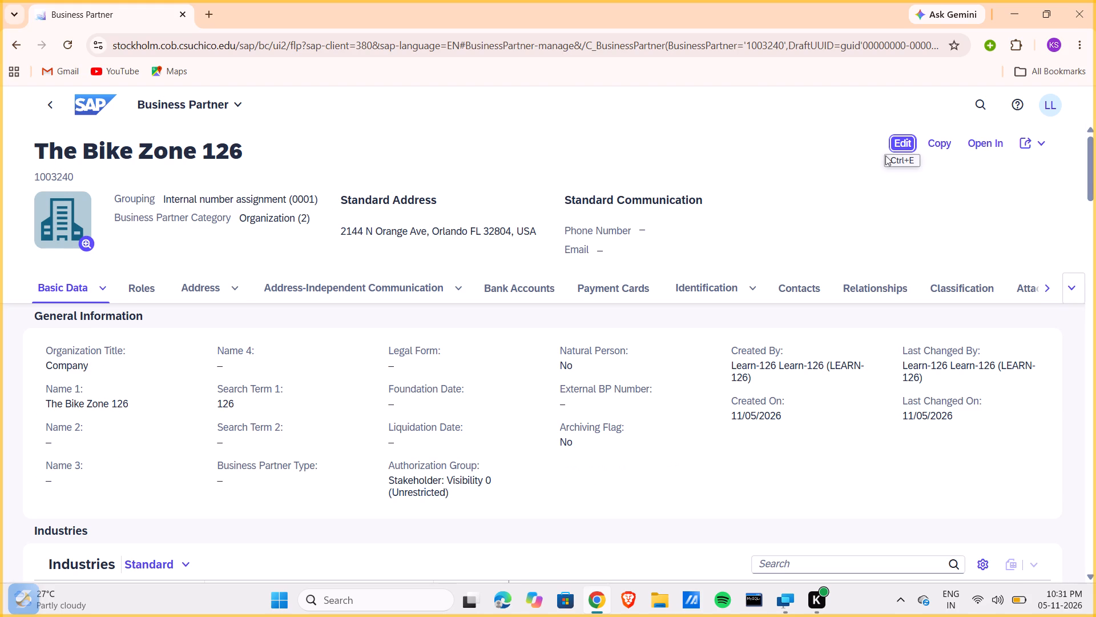
left_click(906, 141)
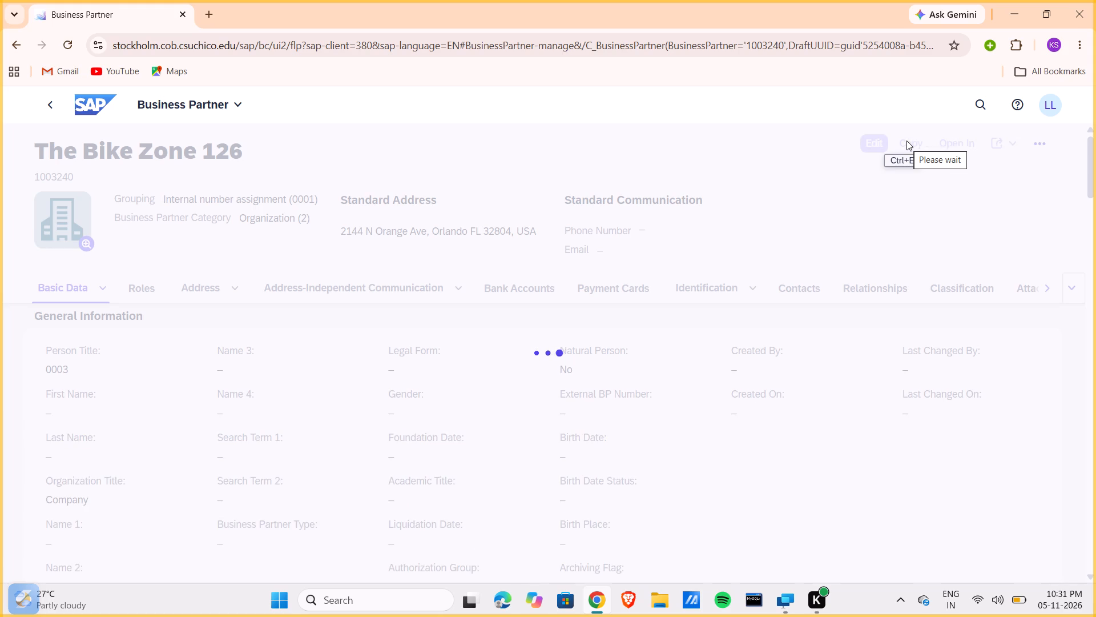
left_click(808, 277)
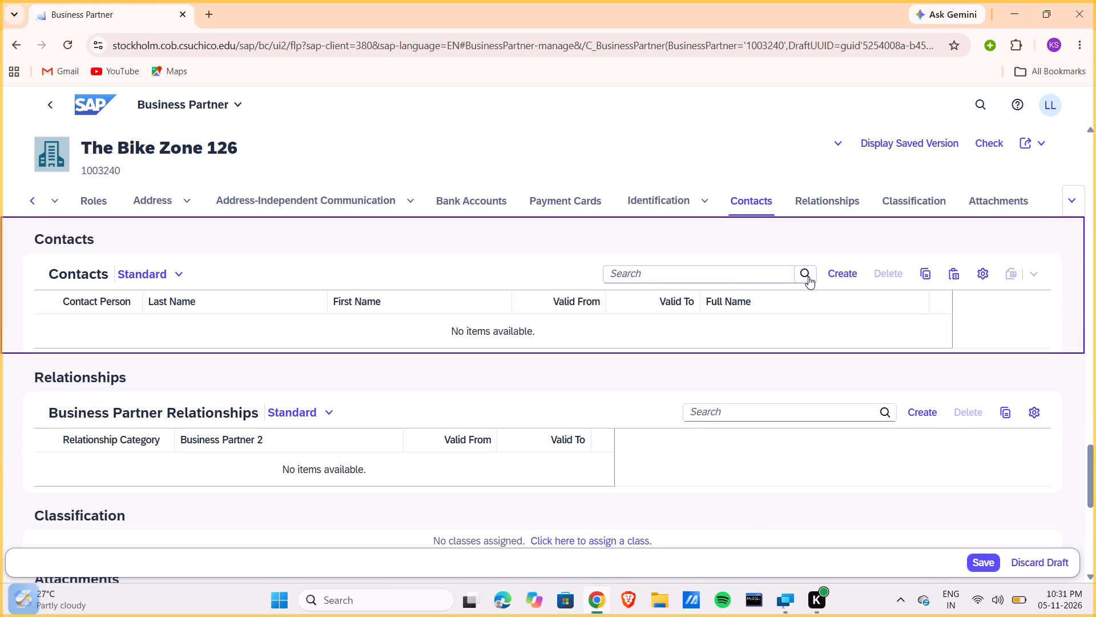
left_click(855, 274)
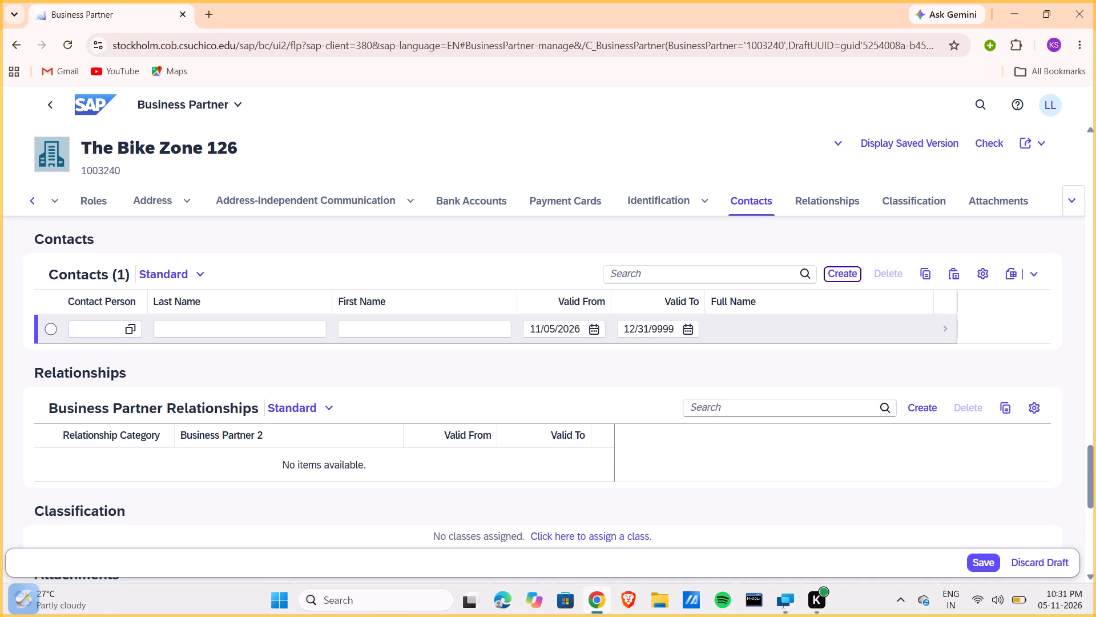
left_click(101, 327)
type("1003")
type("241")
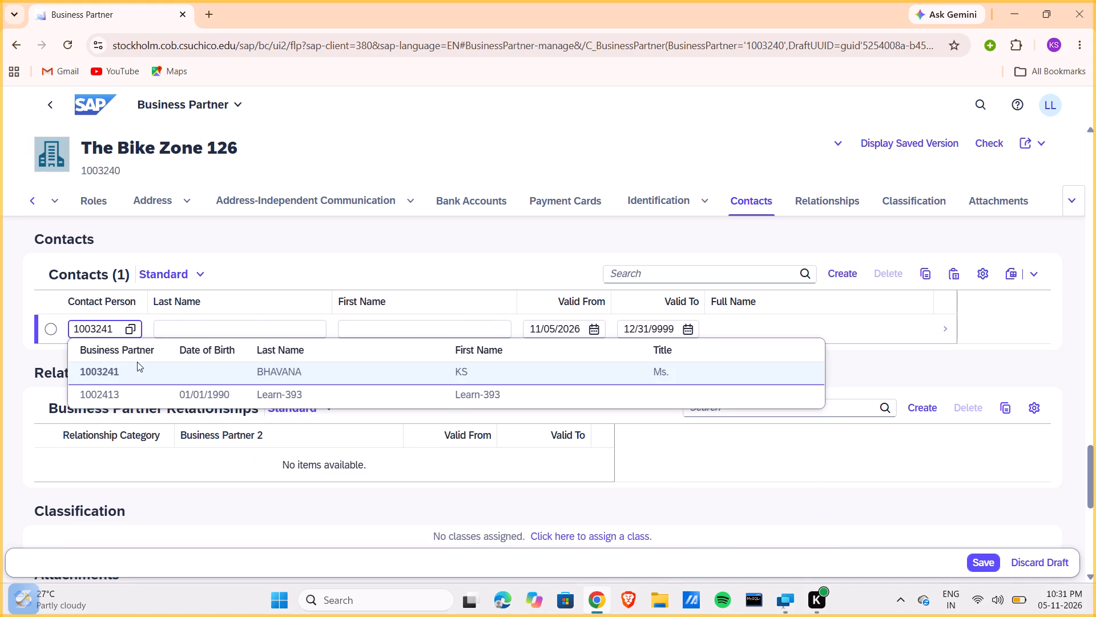
left_click(140, 367)
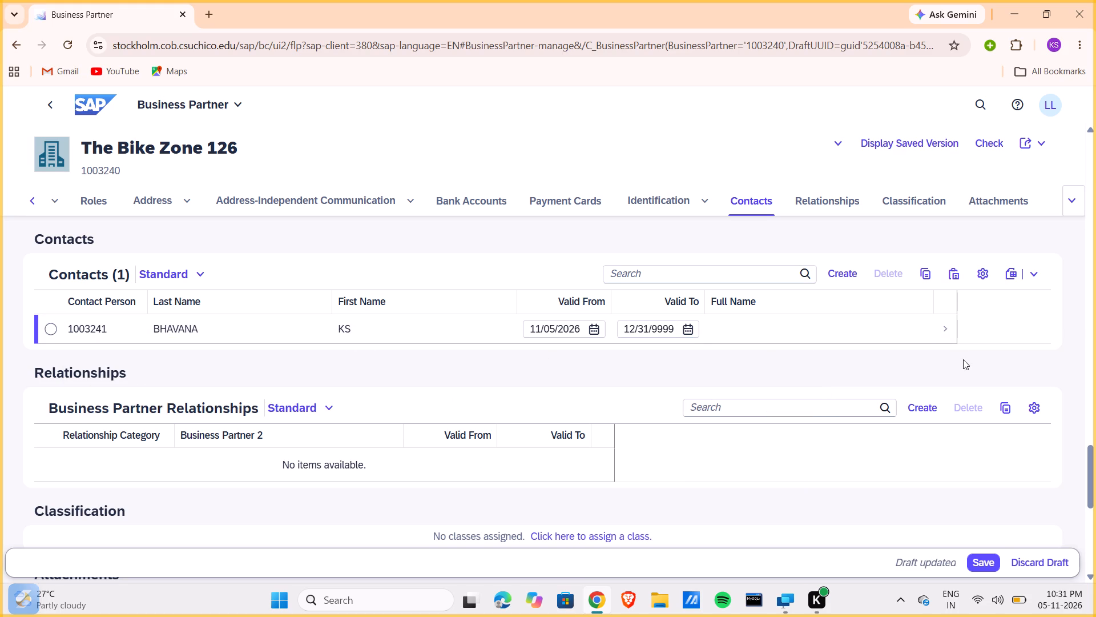
left_click(990, 565)
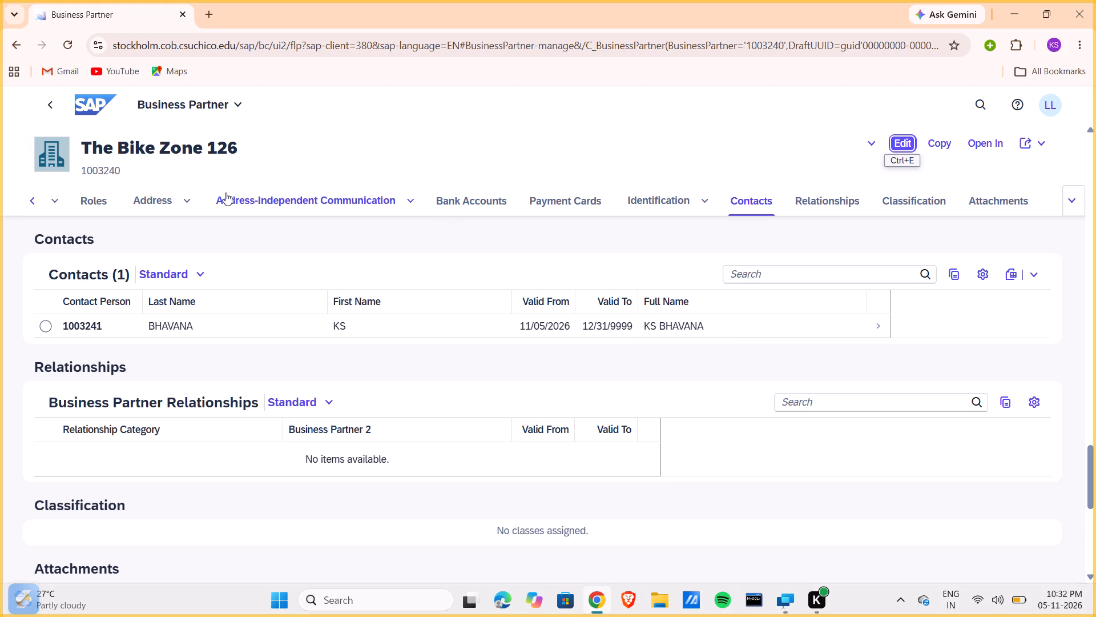
Start a new business partner of category Organization and assign it the BP role FLCU00.
left_click(85, 99)
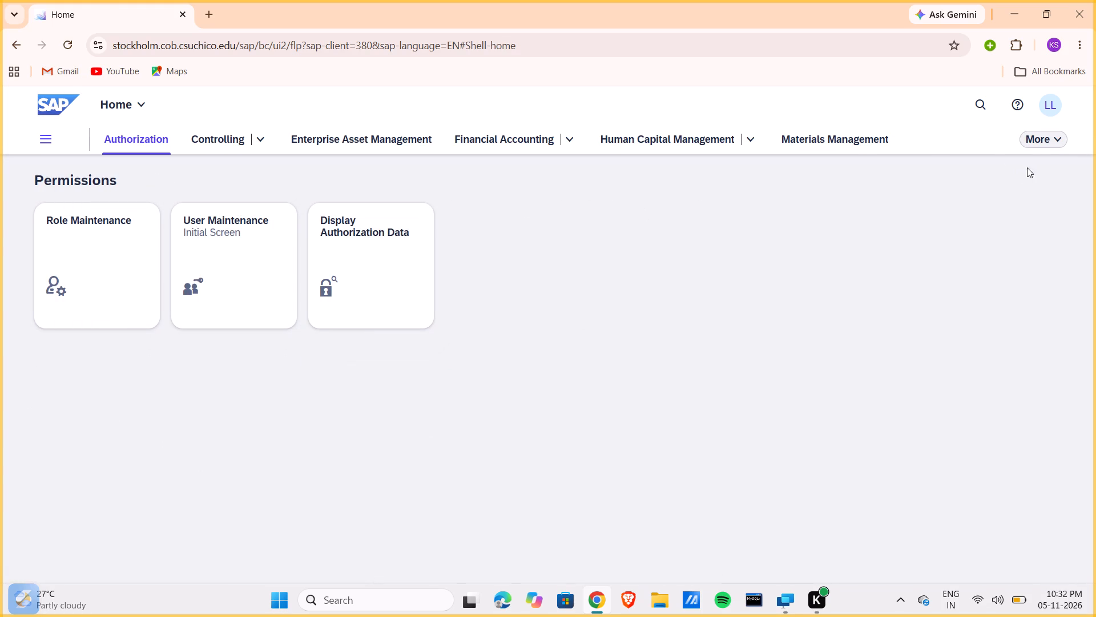
left_click(1041, 134)
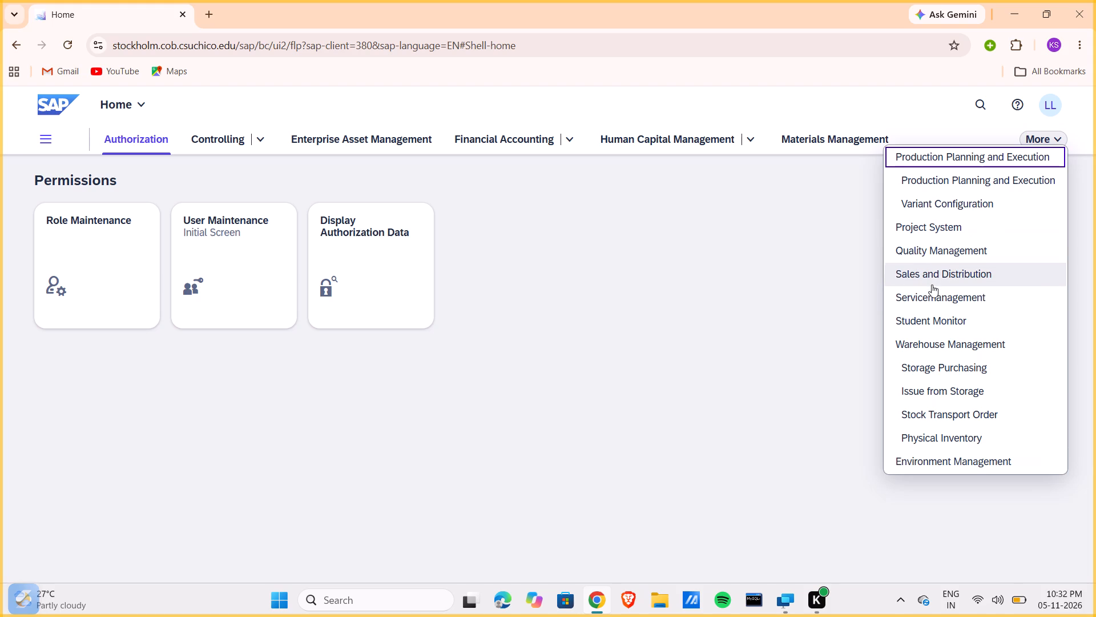
left_click(936, 274)
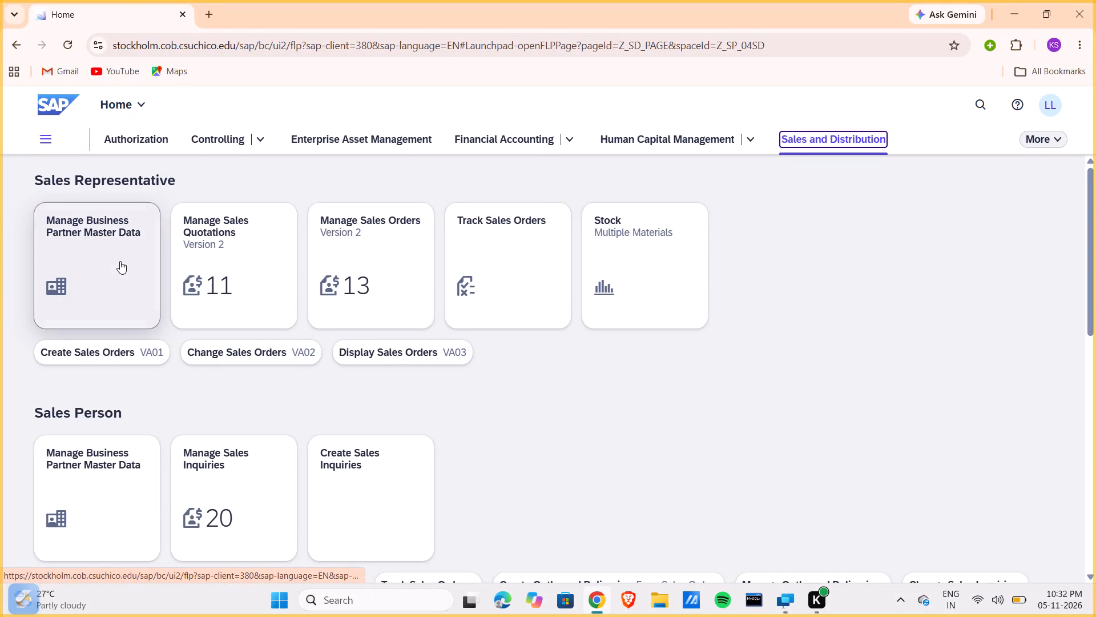
double_click(115, 257)
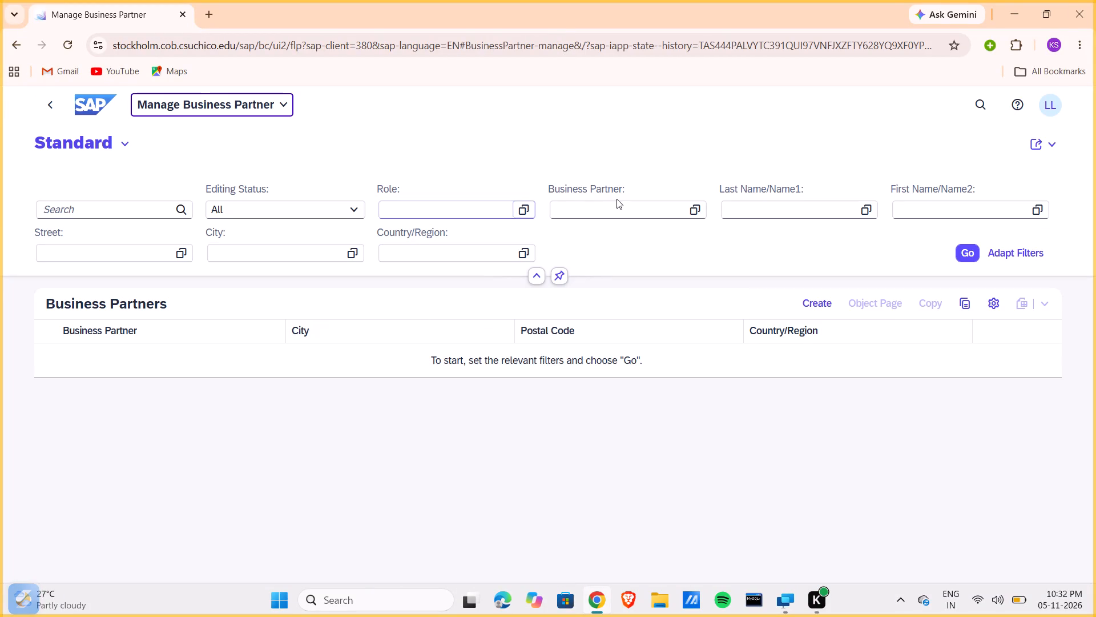
left_click(812, 306)
left_click(817, 355)
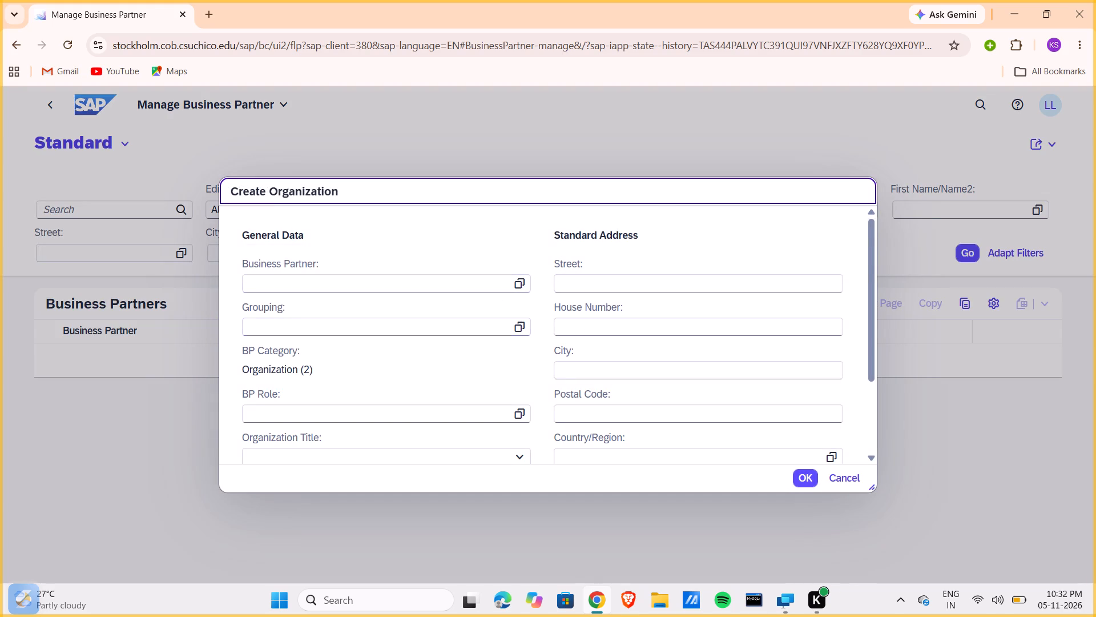
scroll(310, 346, "down", 1)
left_click(520, 320)
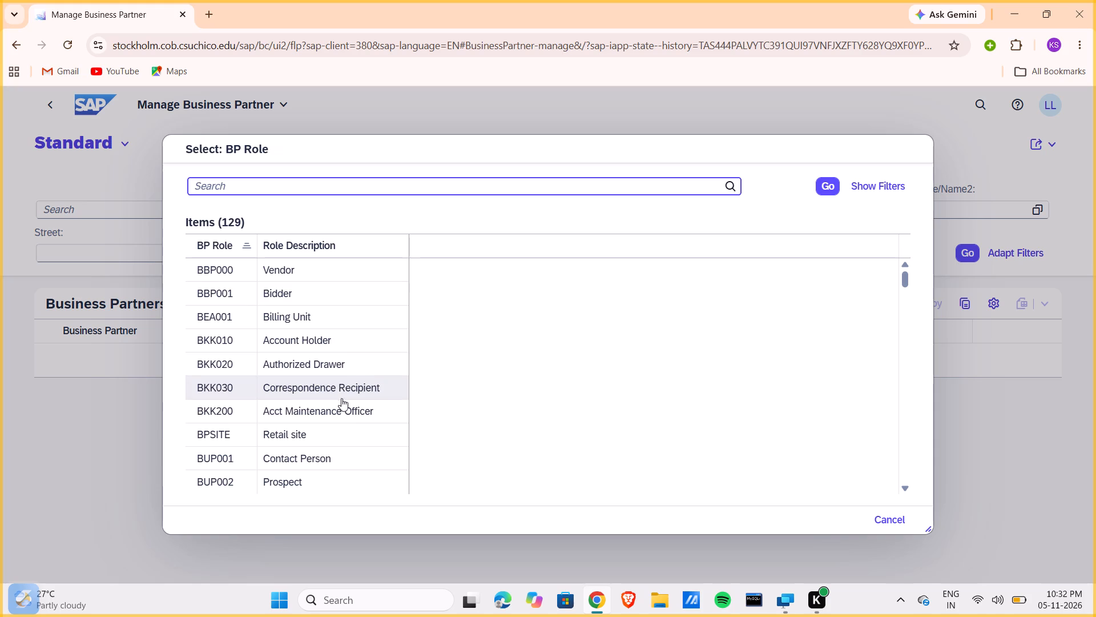
left_click(233, 188)
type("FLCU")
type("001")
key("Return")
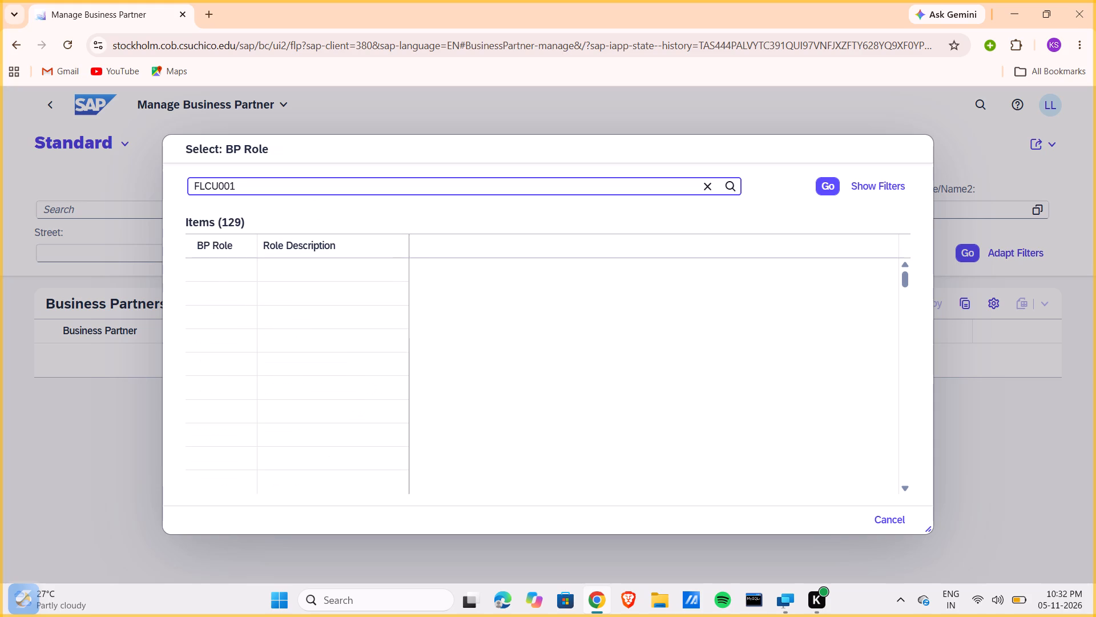
left_click(294, 271)
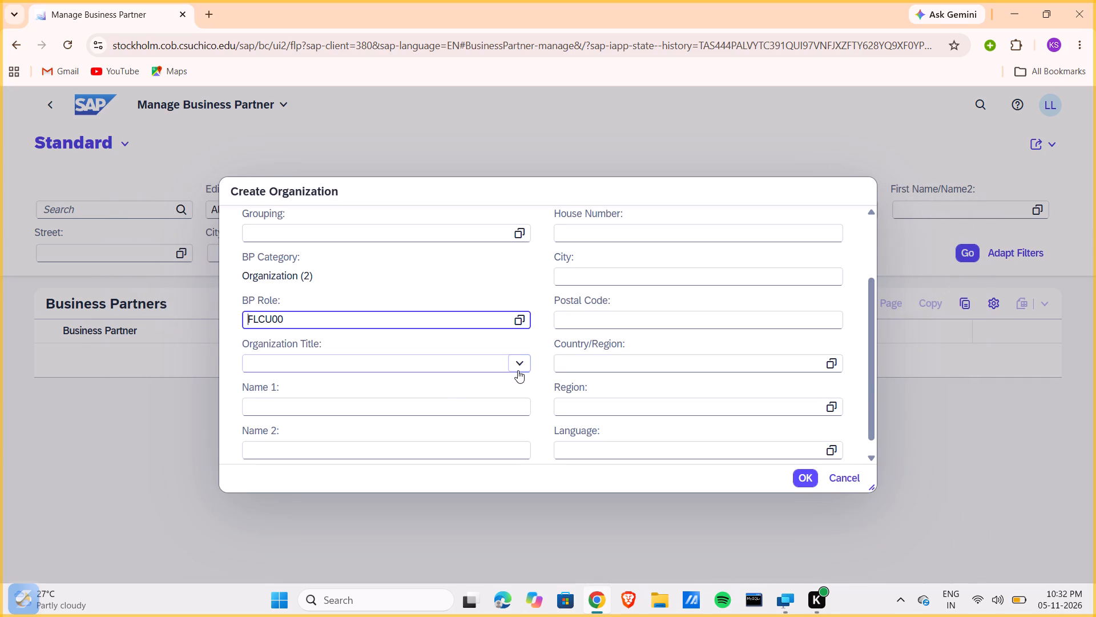
Set the new organization's title to Company (0003) and Name 1 to The Bike Zone 126.
left_click(518, 370)
left_click(344, 387)
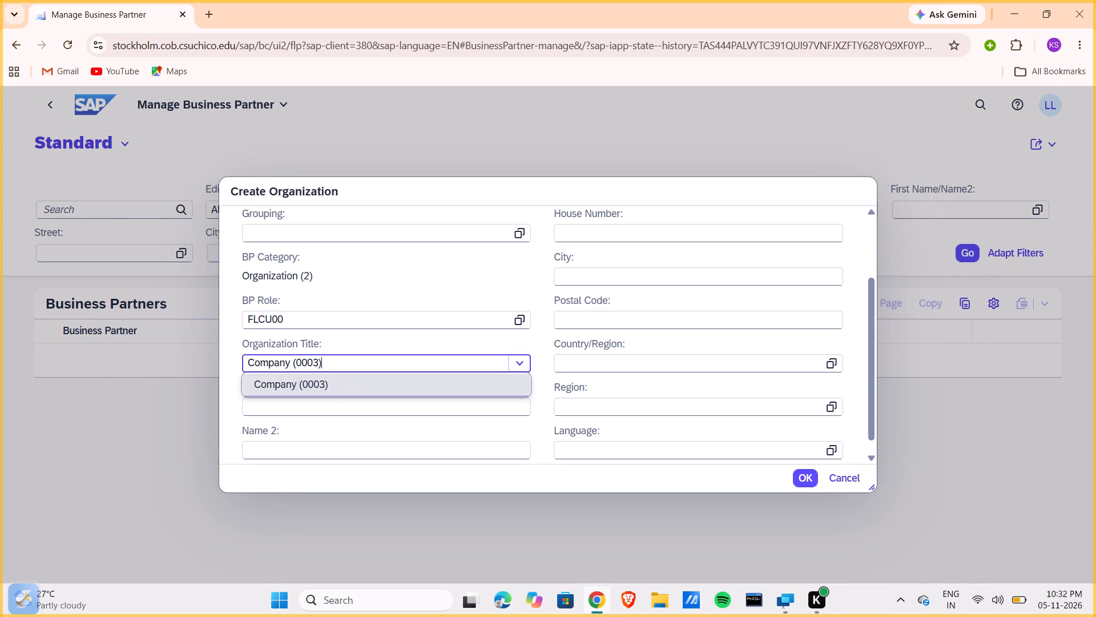
scroll(304, 398, "down", 1)
left_click(288, 394)
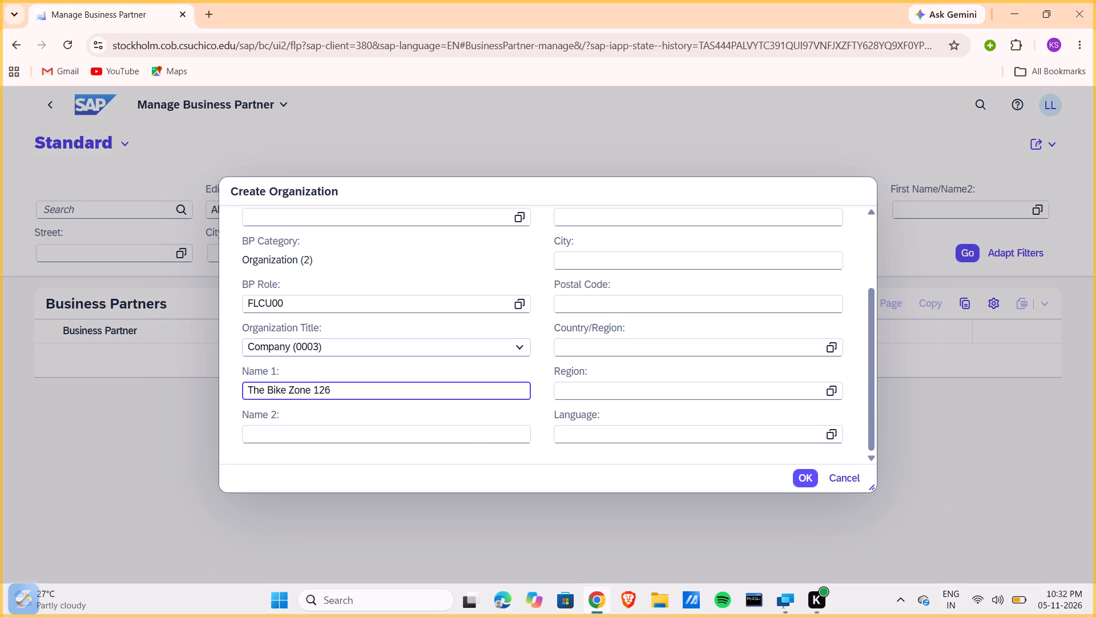
Enter the new organization's street in the standard address and set the city to Orlando.
scroll(609, 317, "up", 4)
left_click(571, 276)
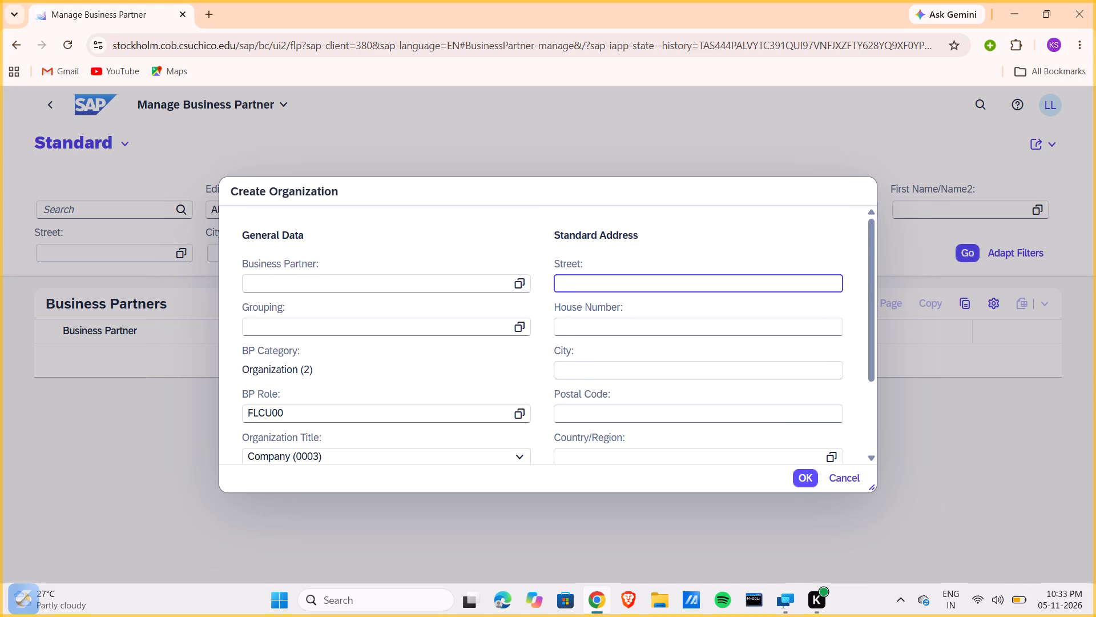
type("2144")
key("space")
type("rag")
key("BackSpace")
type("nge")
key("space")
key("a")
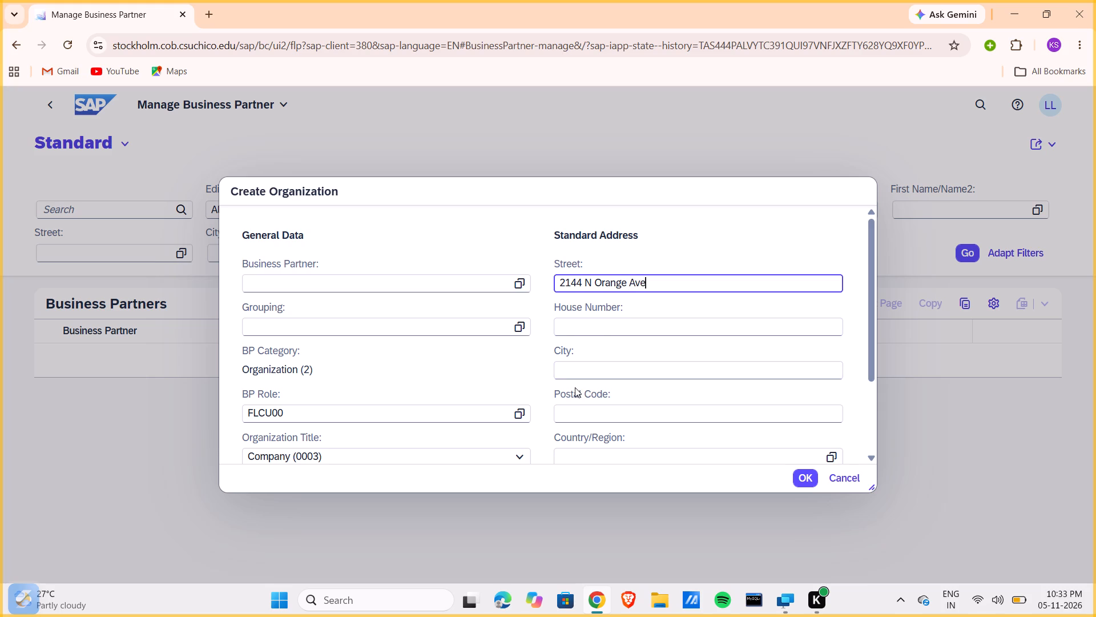
left_click(566, 361)
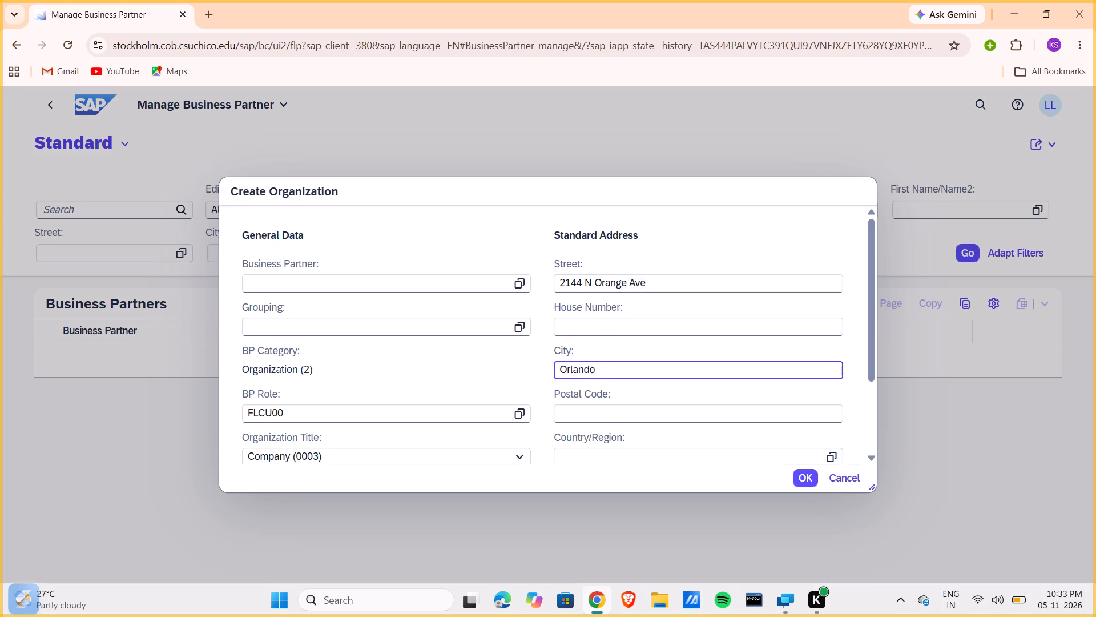
Set postal code 32804, country US, region FL and language EN for the new organization, and confirm the entries.
left_click(610, 413)
scroll(610, 413, "down", 2)
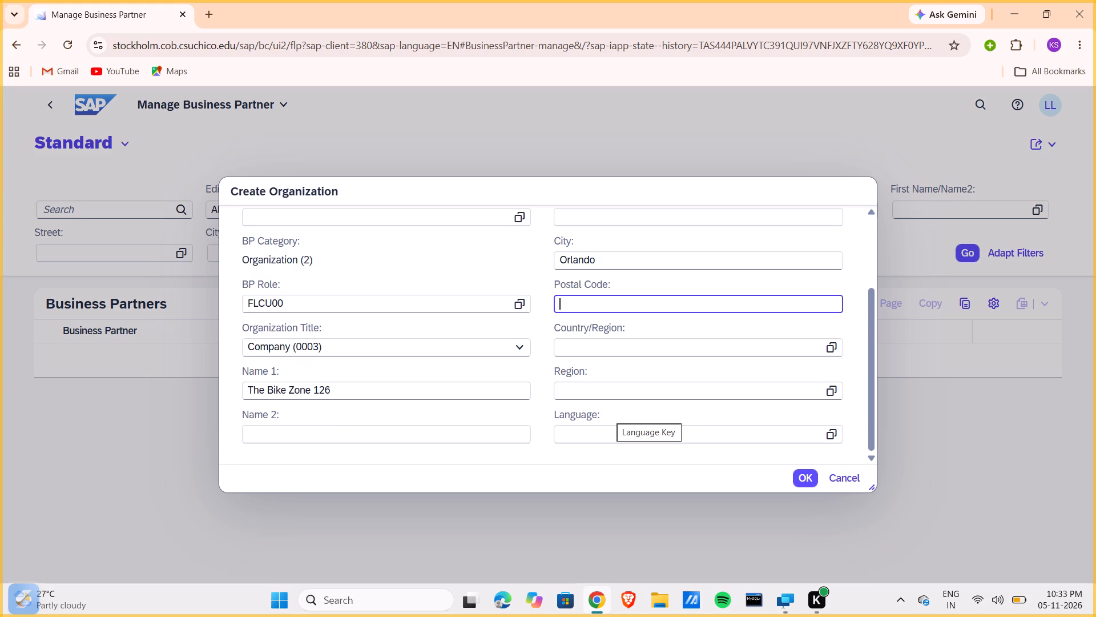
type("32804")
left_click(597, 351)
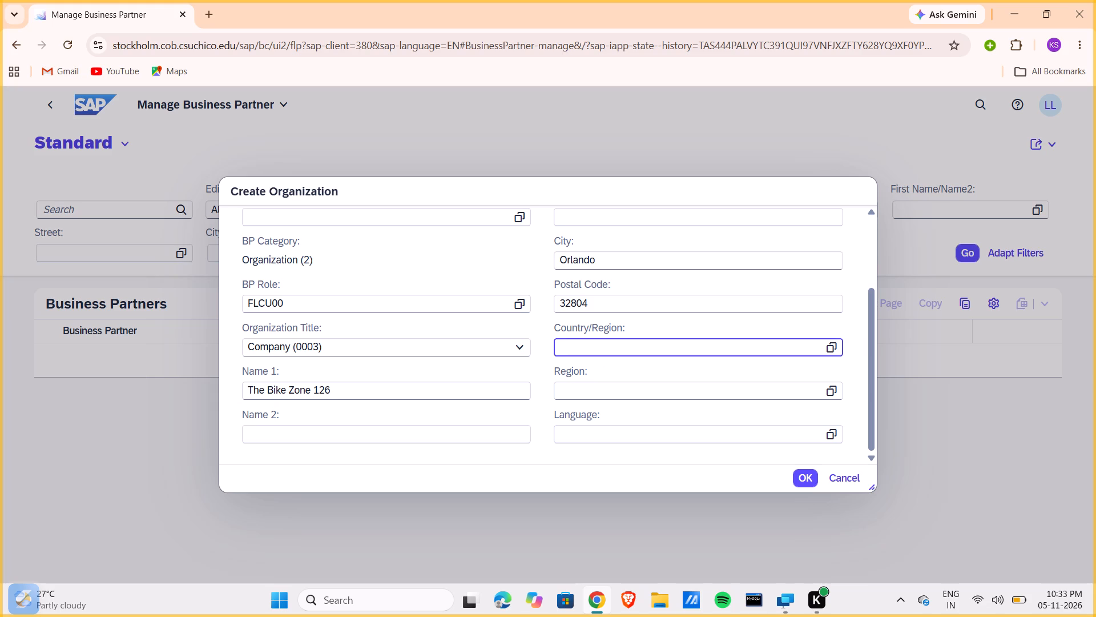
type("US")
left_click(593, 394)
left_click(577, 382)
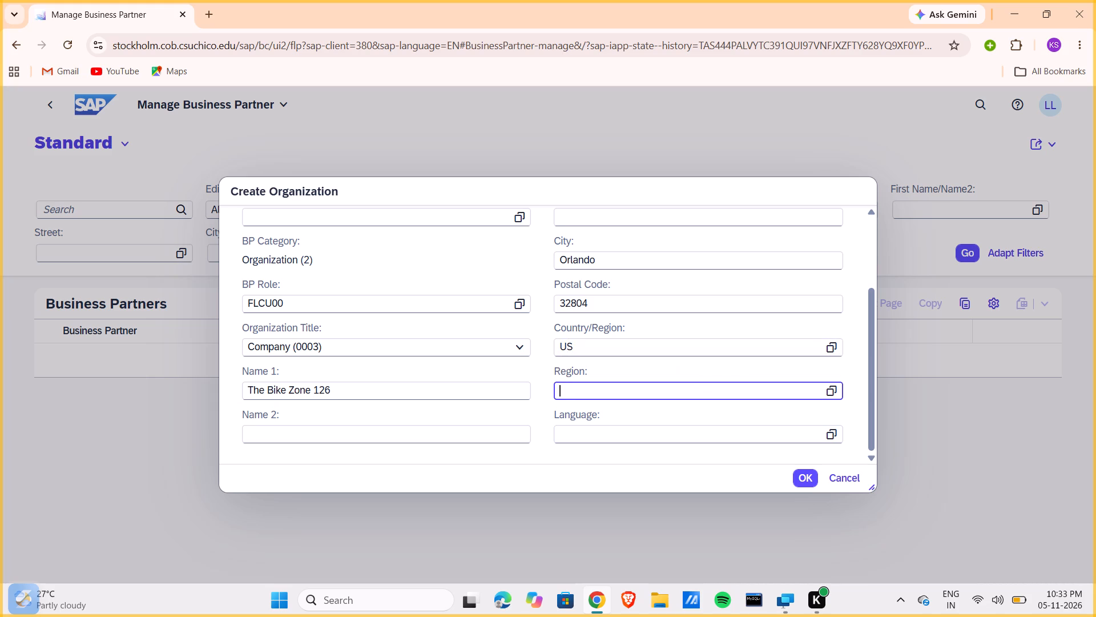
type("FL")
left_click(582, 438)
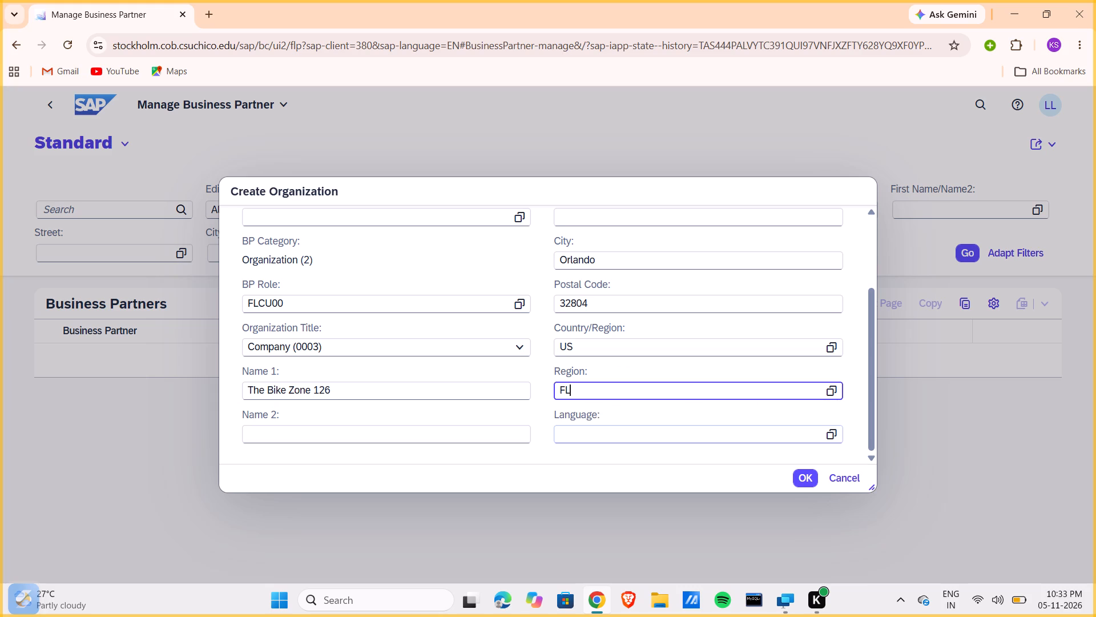
left_click(605, 432)
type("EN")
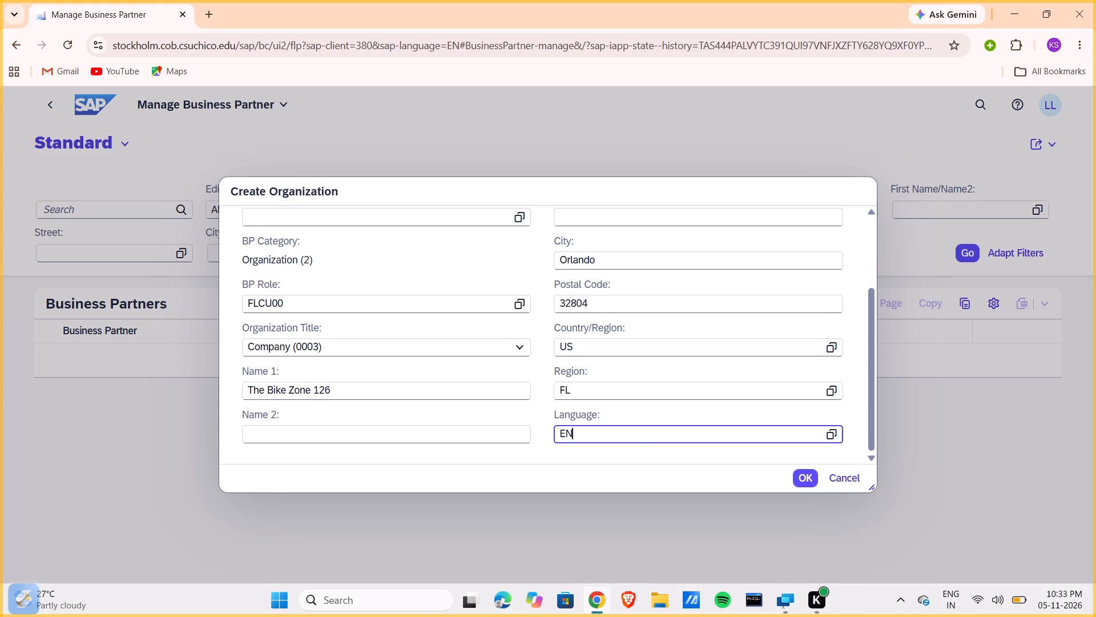
left_click(620, 470)
left_click(804, 483)
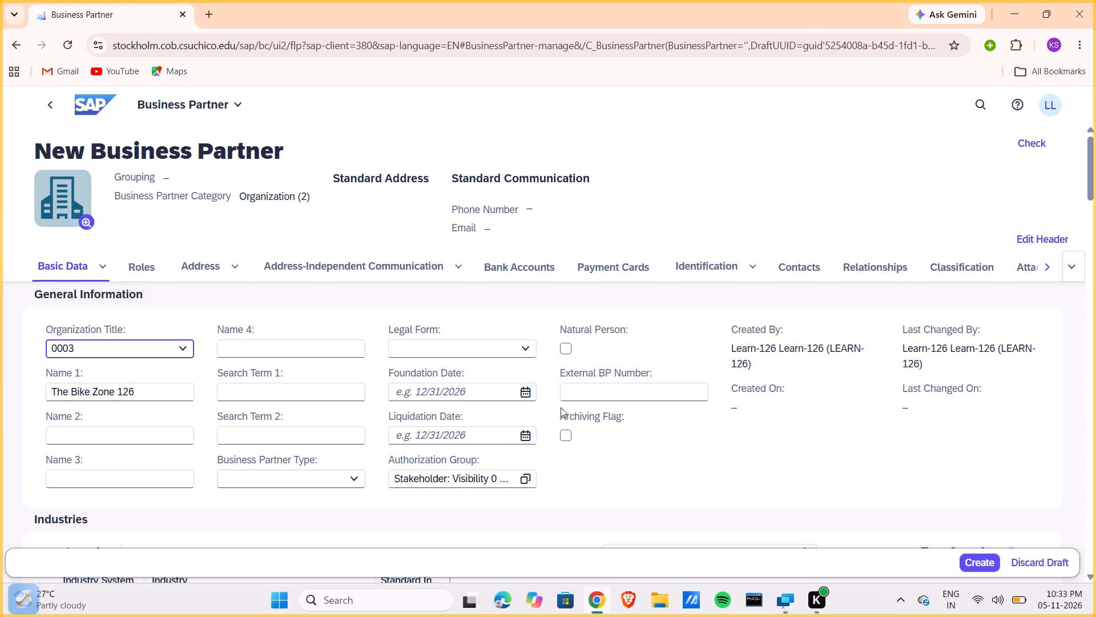
Set Search Term 1 of the new business partner to 126.
left_click(288, 395)
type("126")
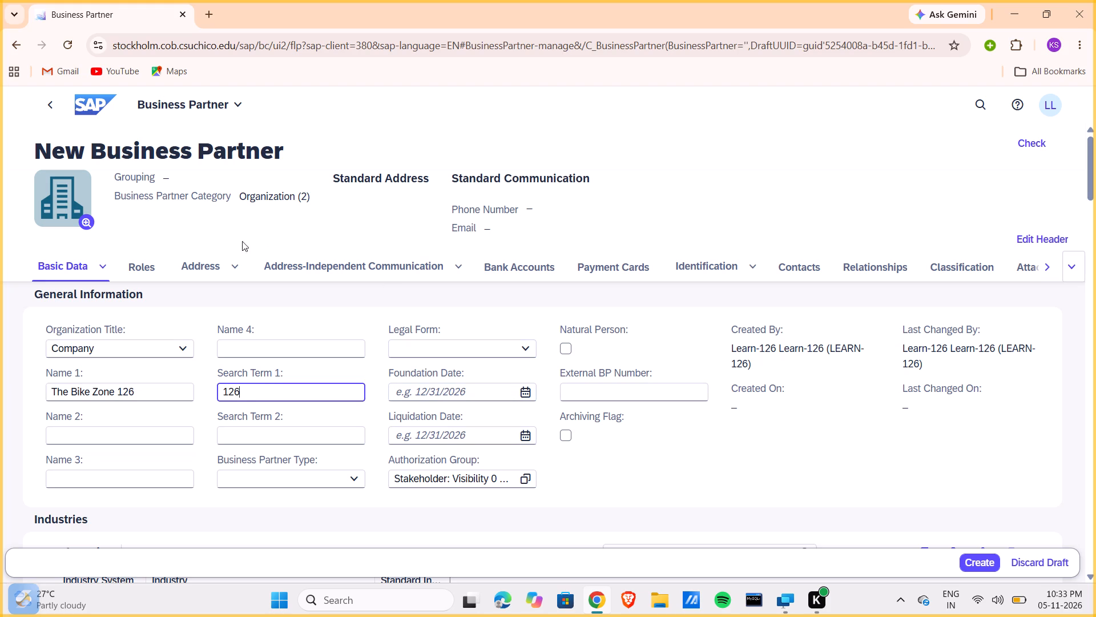
left_click(144, 265)
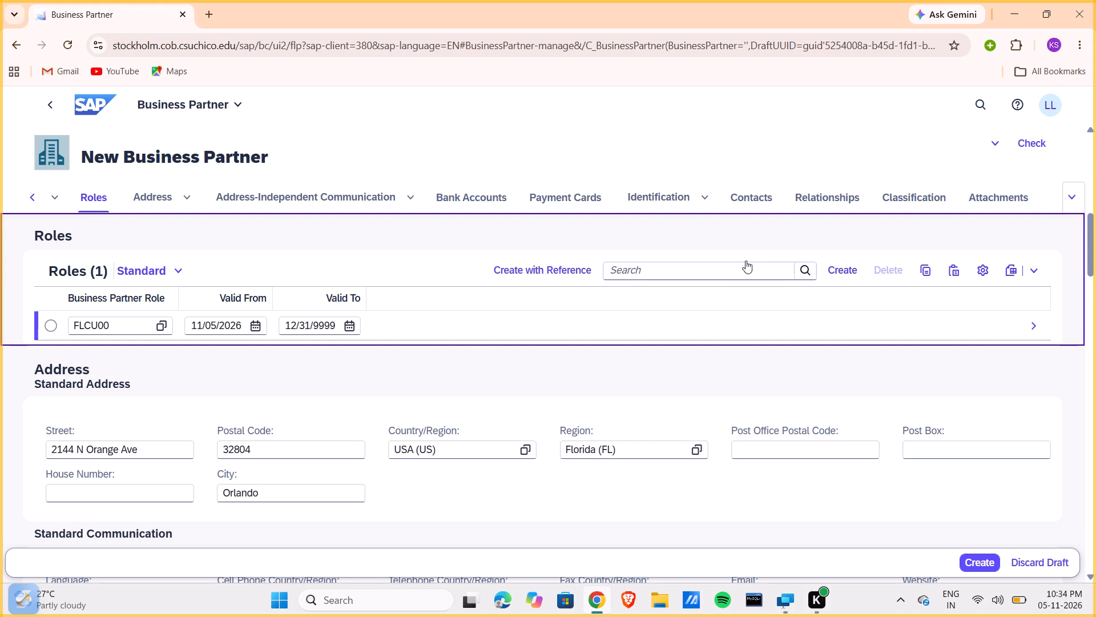
left_click(161, 195)
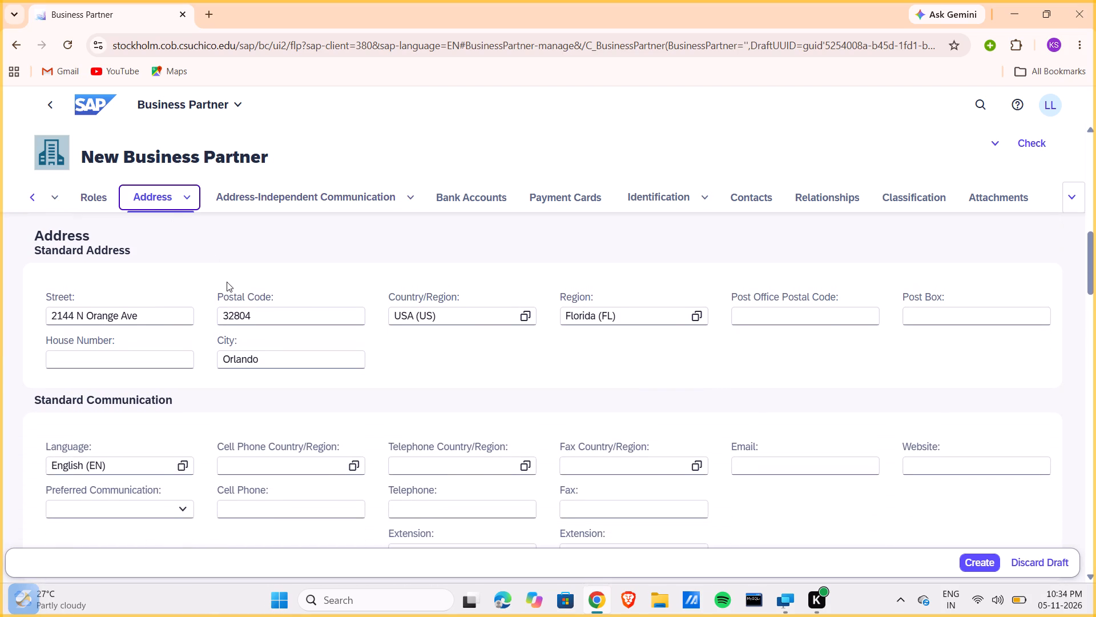
scroll(442, 396, "down", 1)
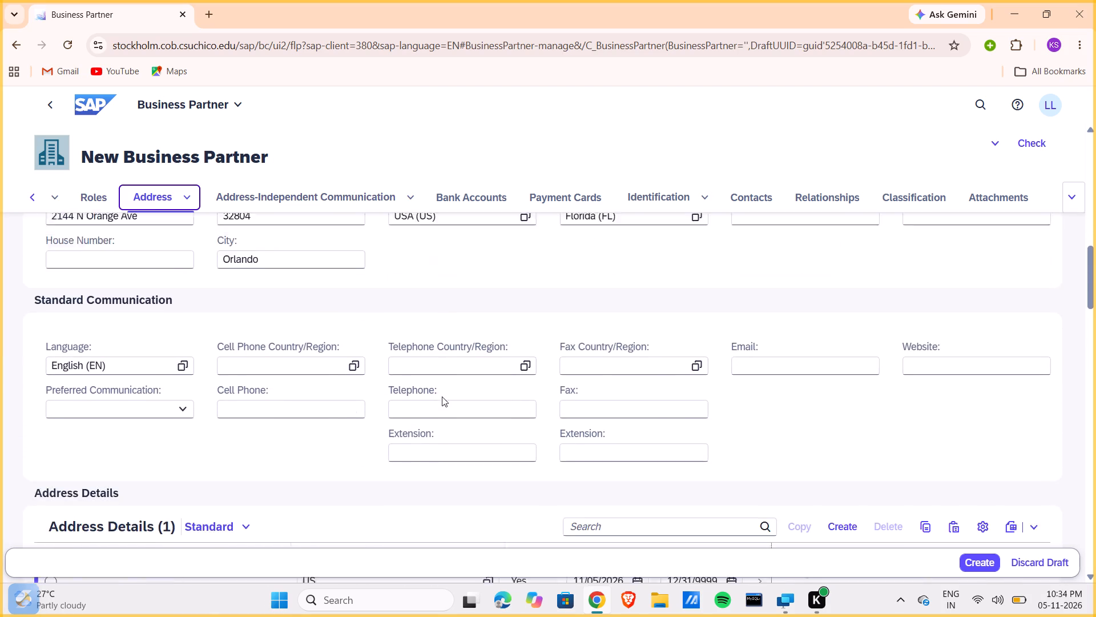
scroll(442, 396, "down", 3)
scroll(442, 396, "up", 3)
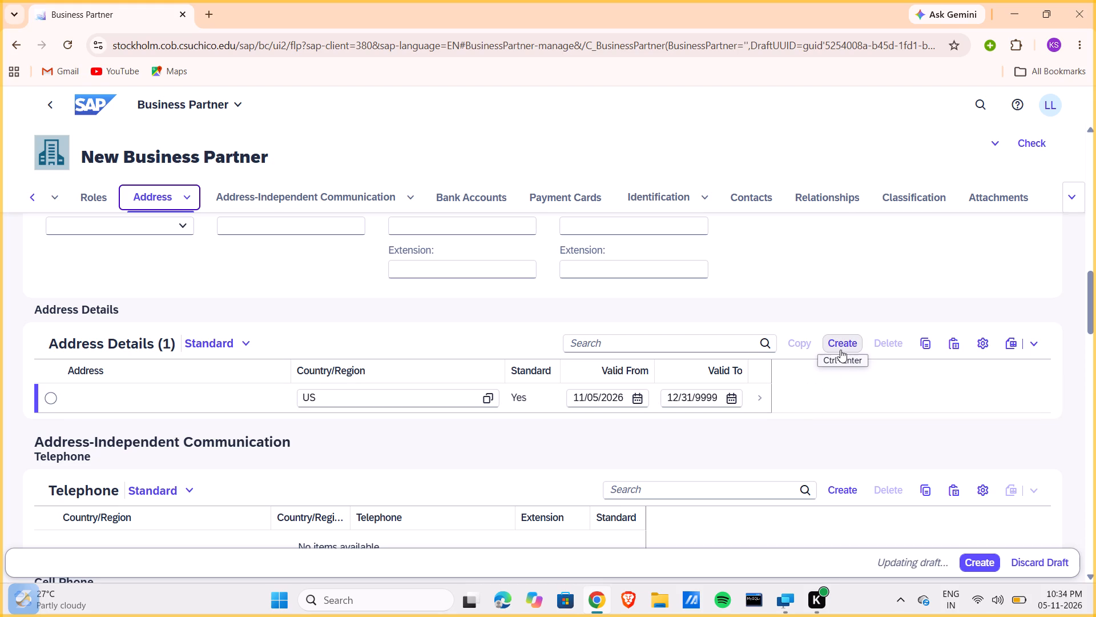
left_click(759, 399)
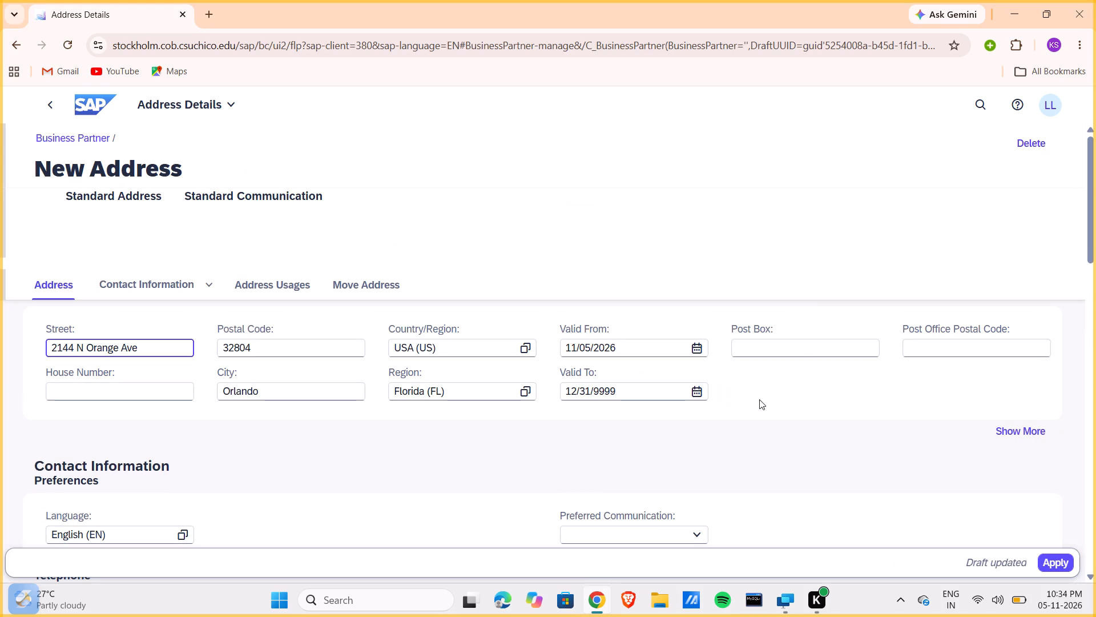
left_click(1029, 434)
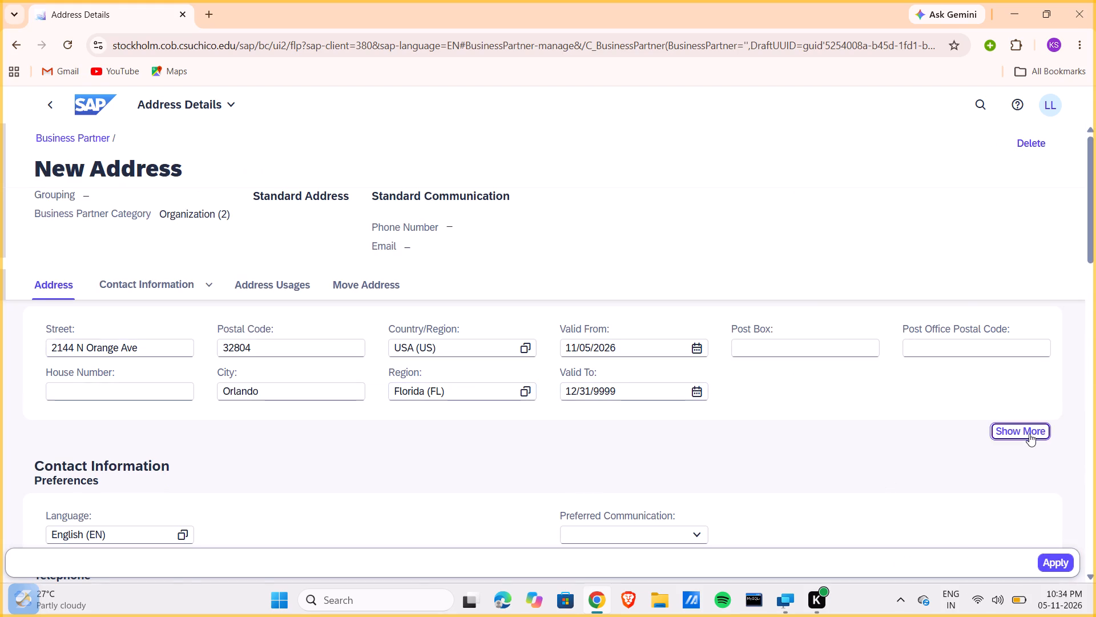
scroll(515, 329, "up", 2)
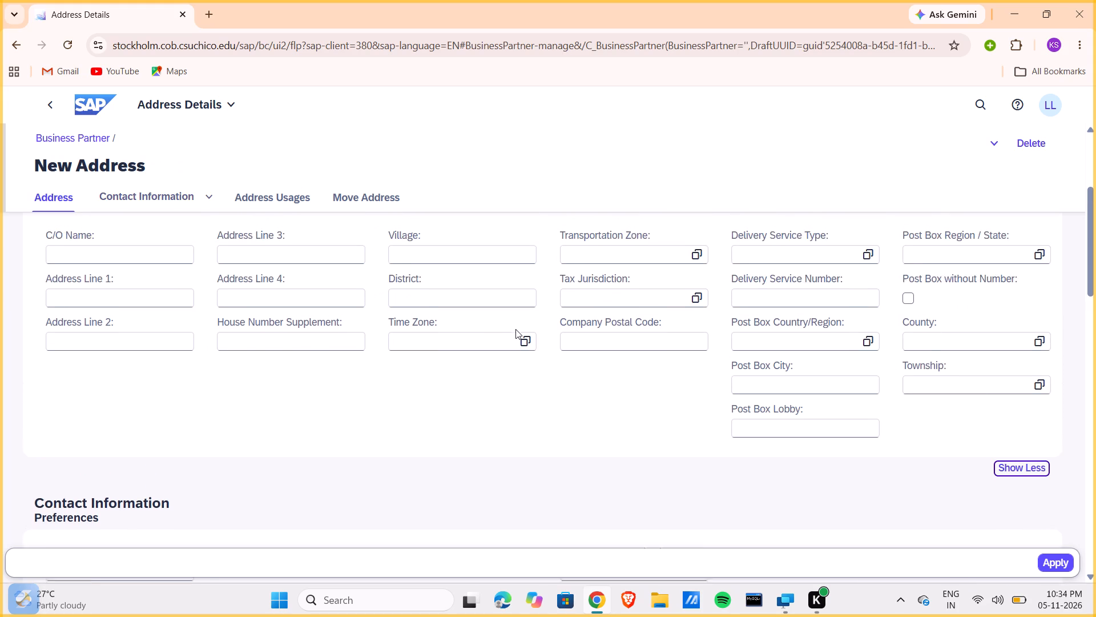
scroll(515, 329, "up", 2)
scroll(515, 329, "down", 1)
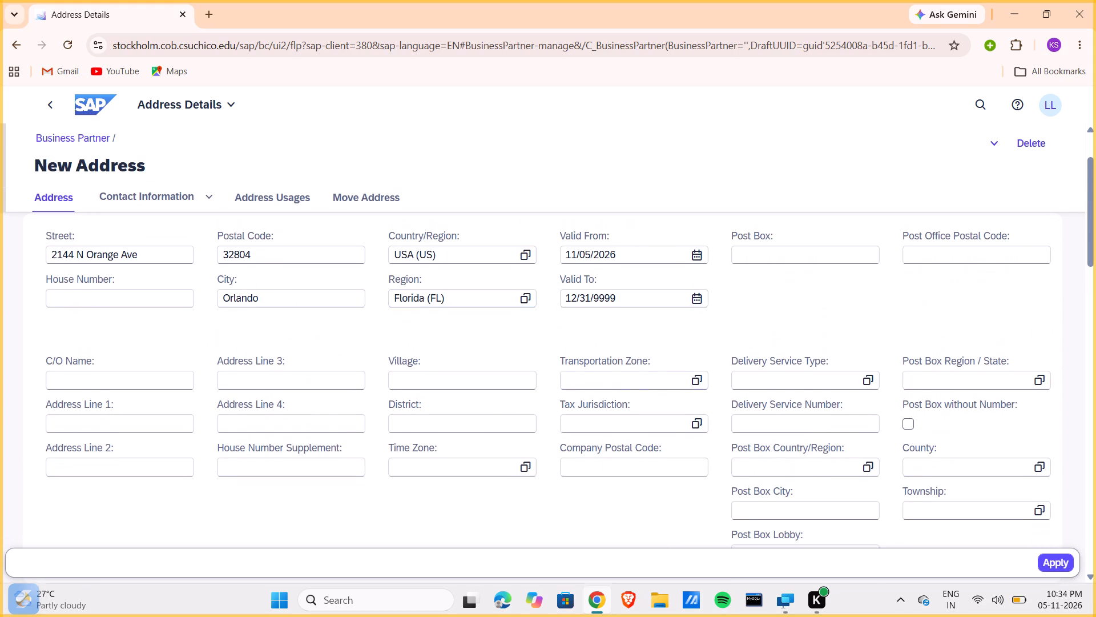
left_click(615, 383)
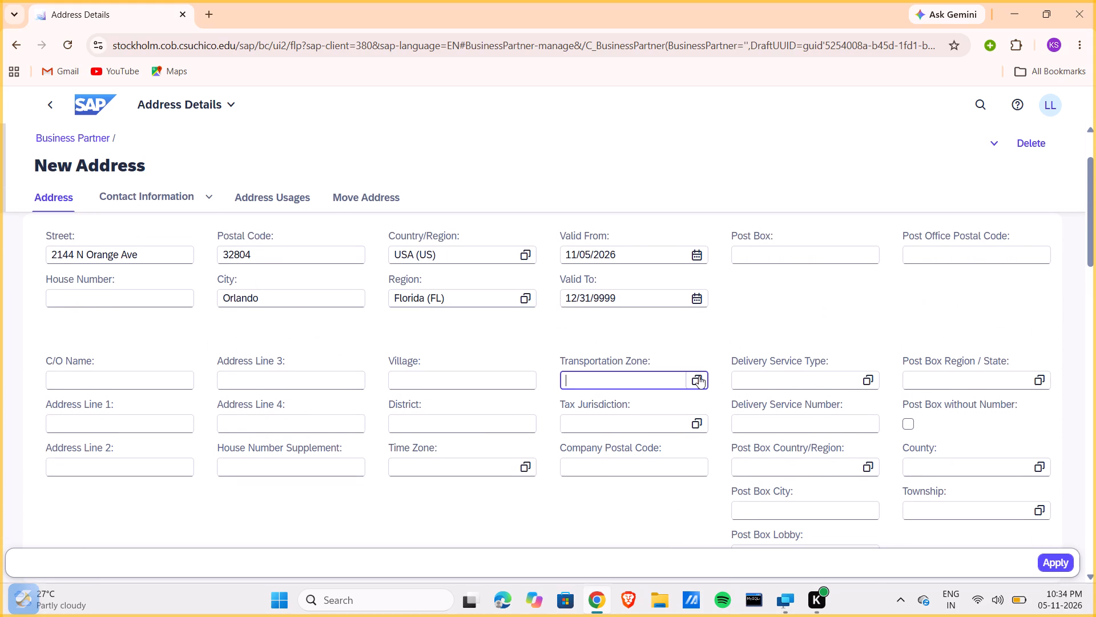
left_click(699, 376)
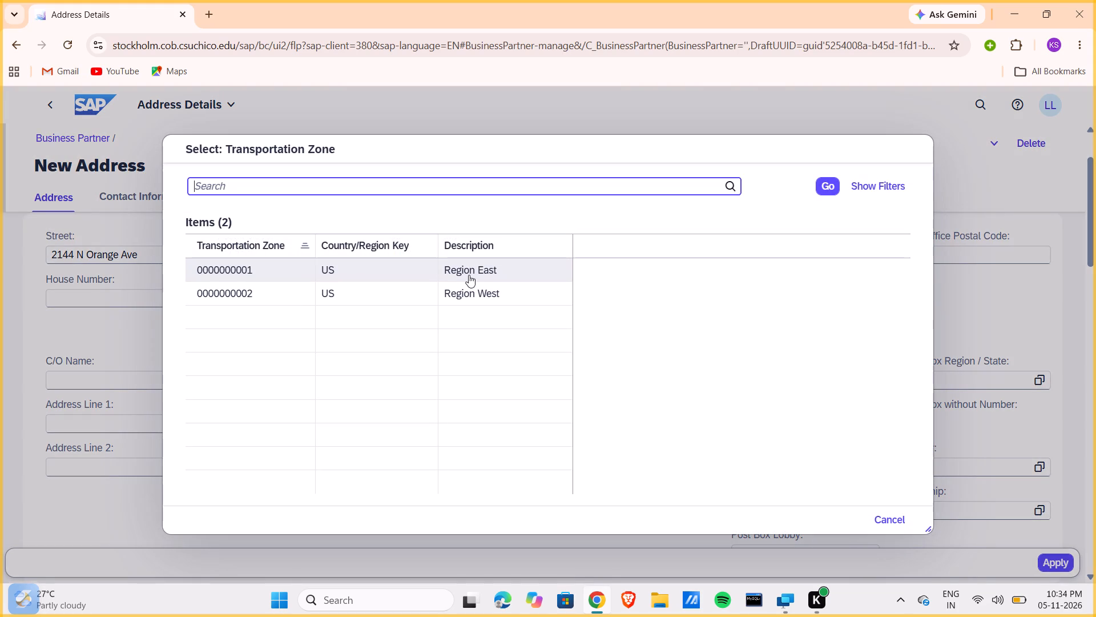
left_click(469, 275)
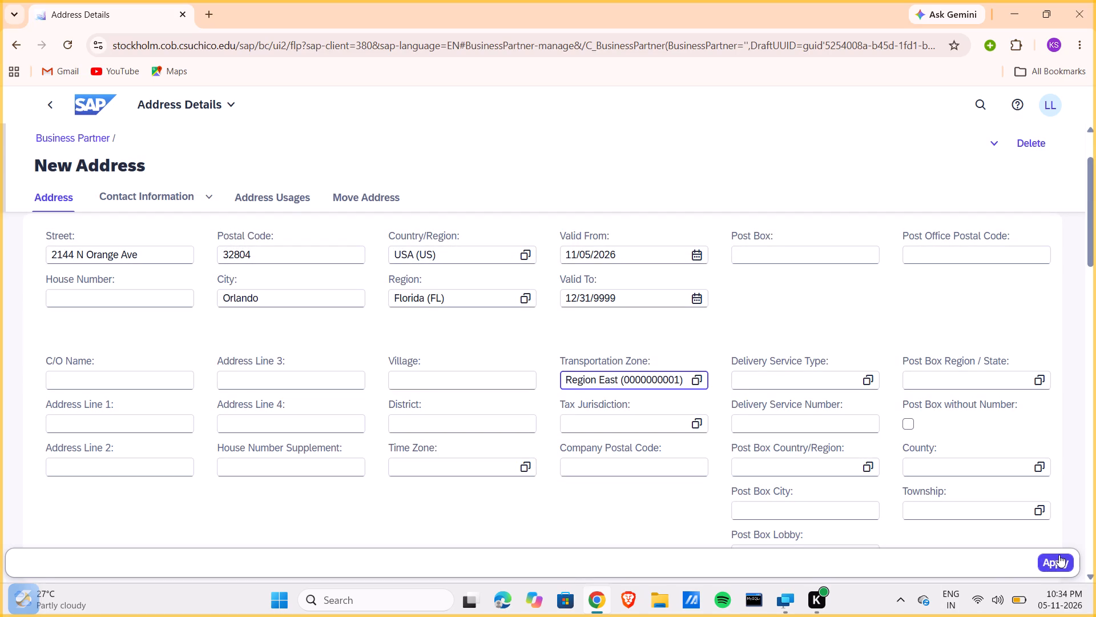
left_click(1059, 555)
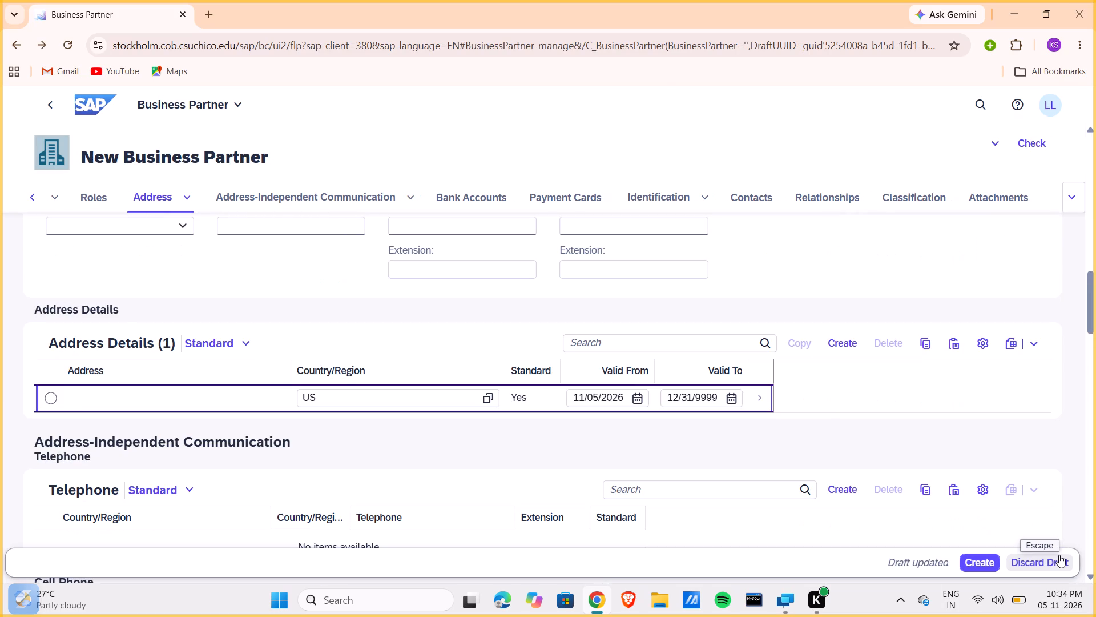
Create the new organization business partner from the completed draft.
left_click(988, 564)
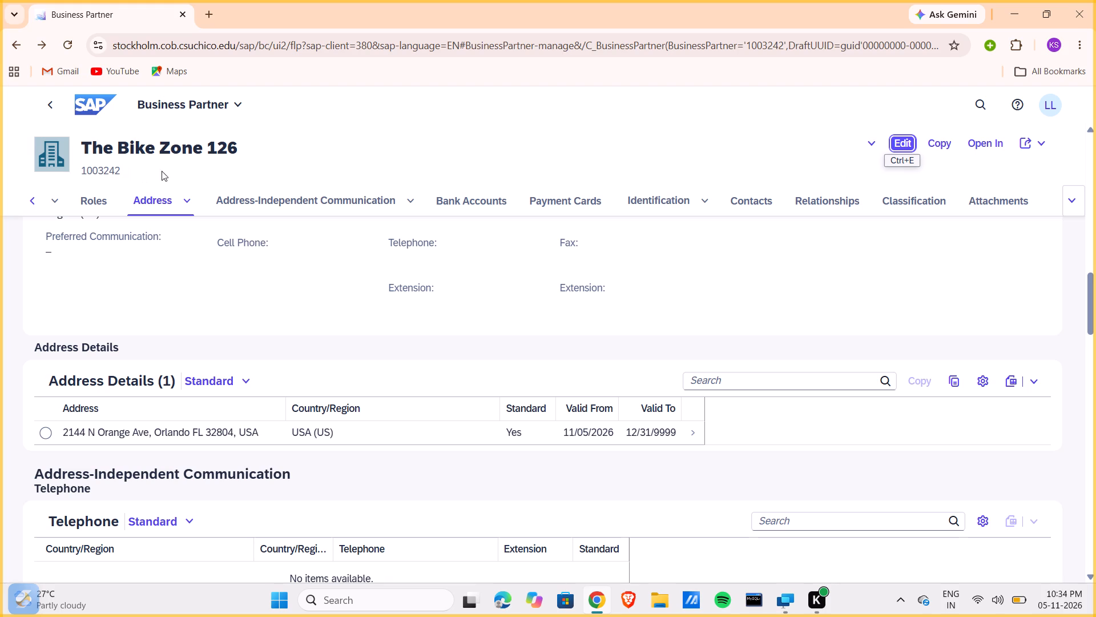
Return to the home page and open Manage Business Partner Master Data from the Sales and Distribution area.
left_click(93, 109)
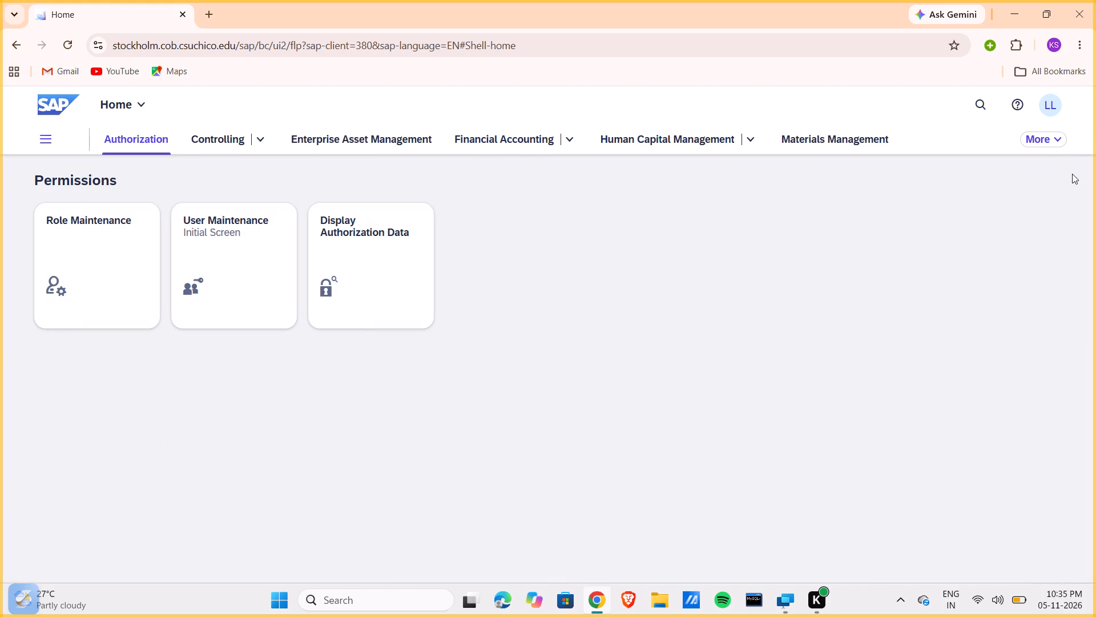
left_click(1057, 142)
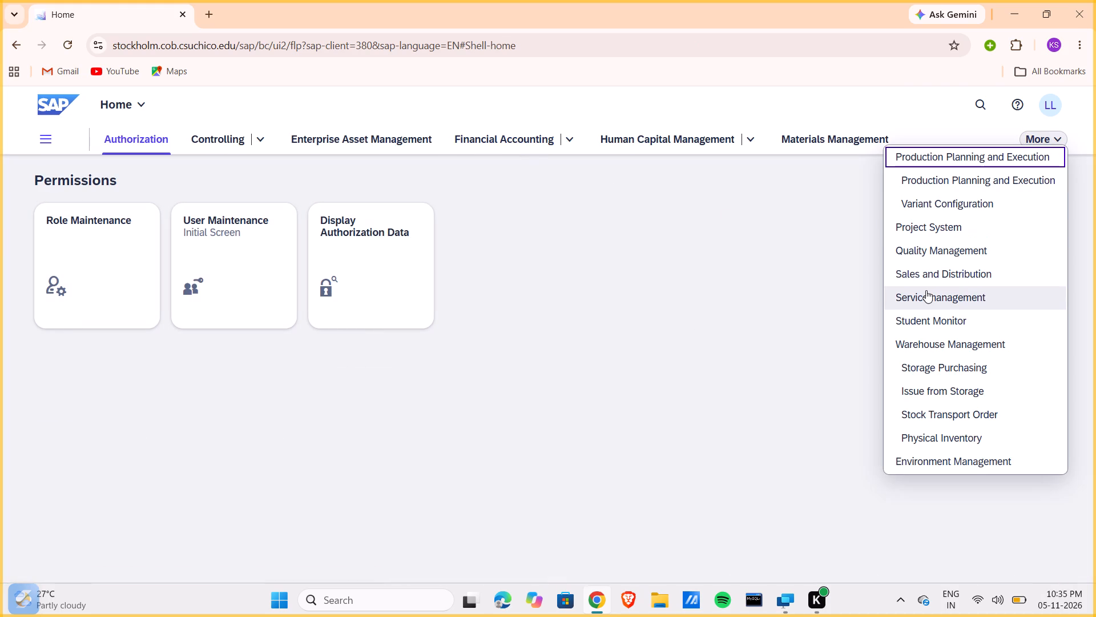
left_click(903, 264)
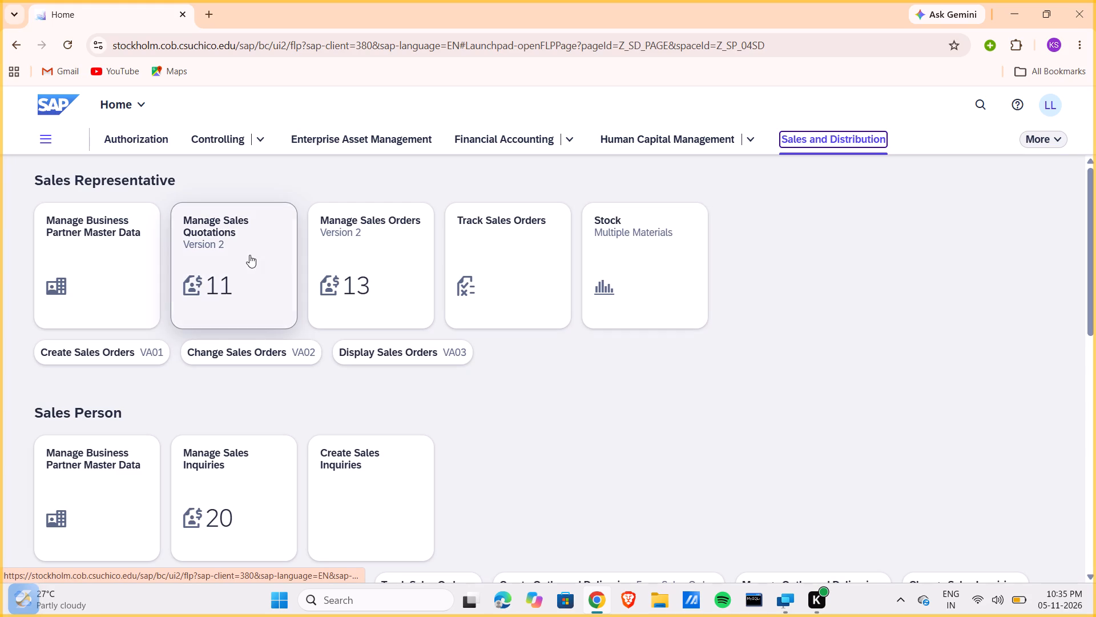
double_click(66, 225)
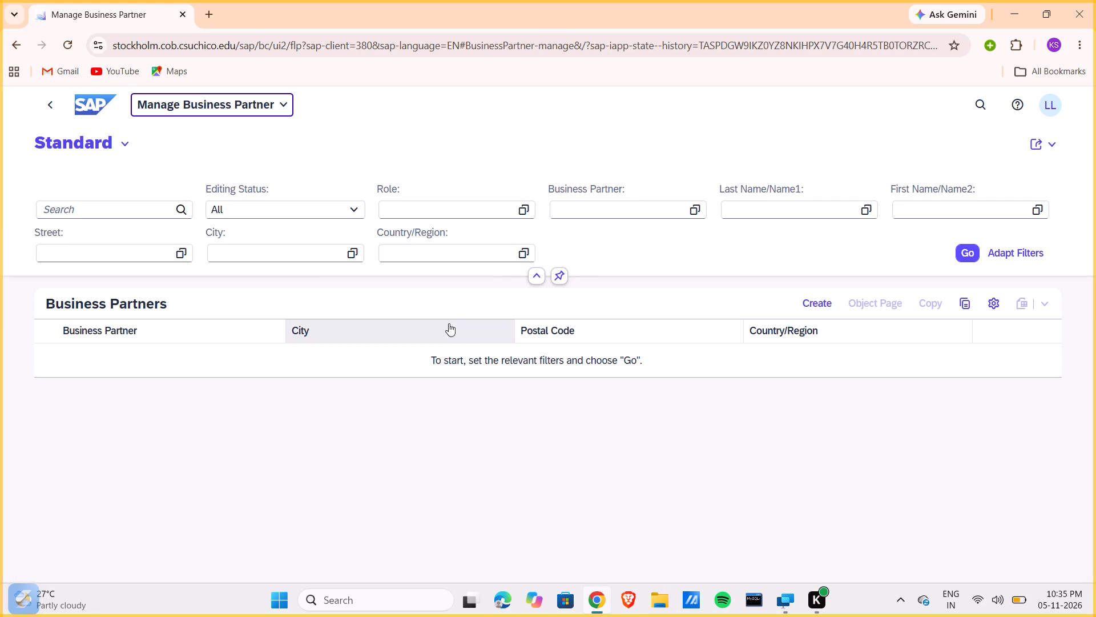
Search business partners by Name1 The Bike Zone 126 and open the record numbered 1003242.
left_click(756, 204)
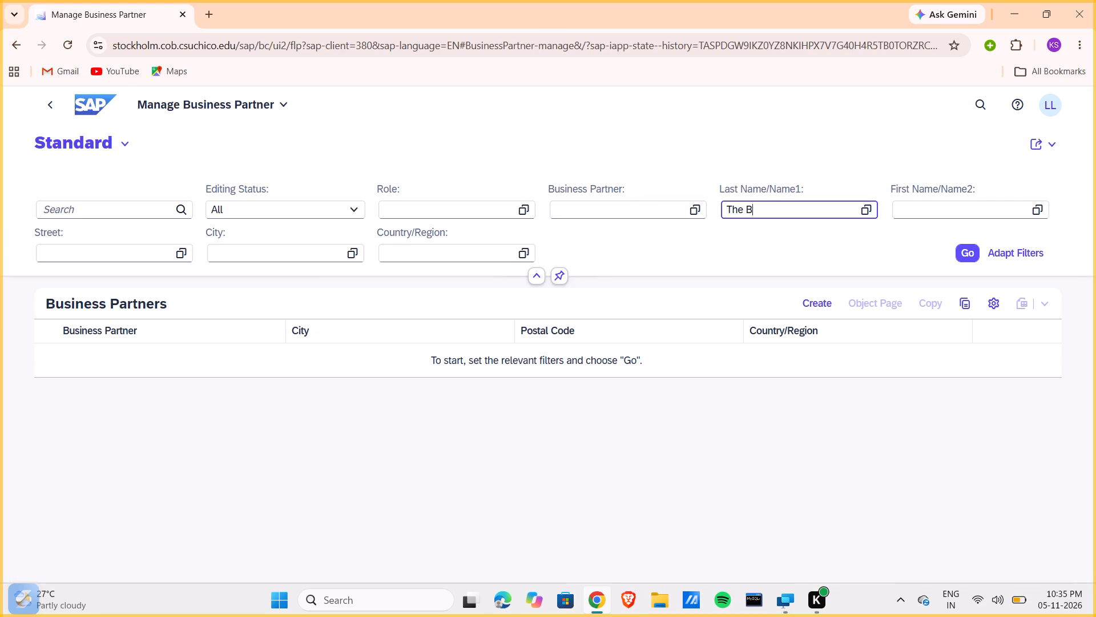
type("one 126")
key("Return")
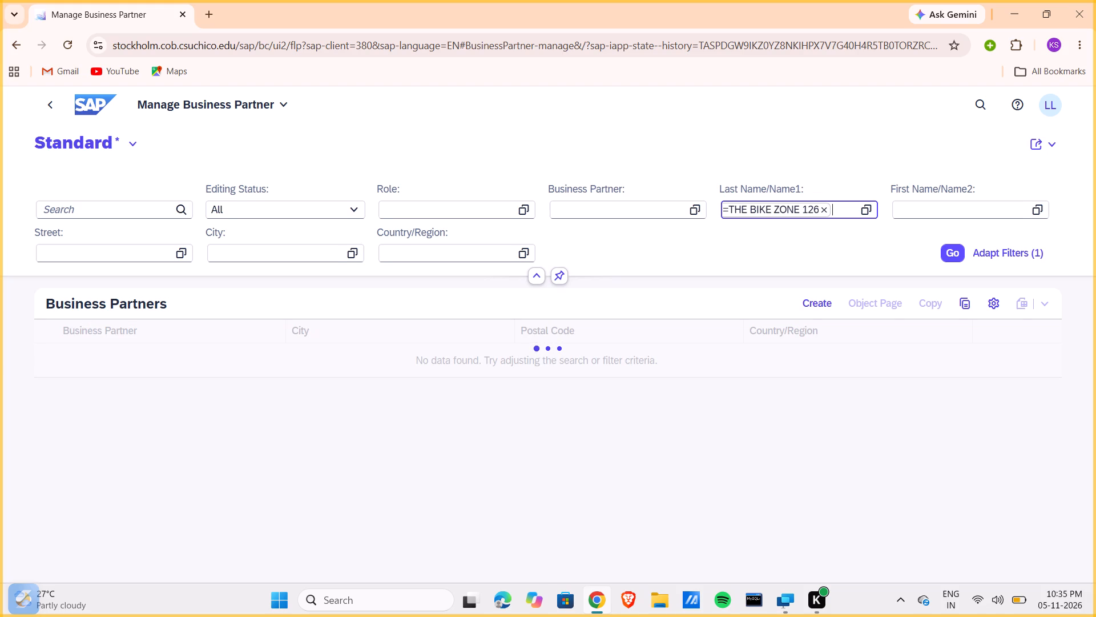
scroll(264, 404, "down", 6)
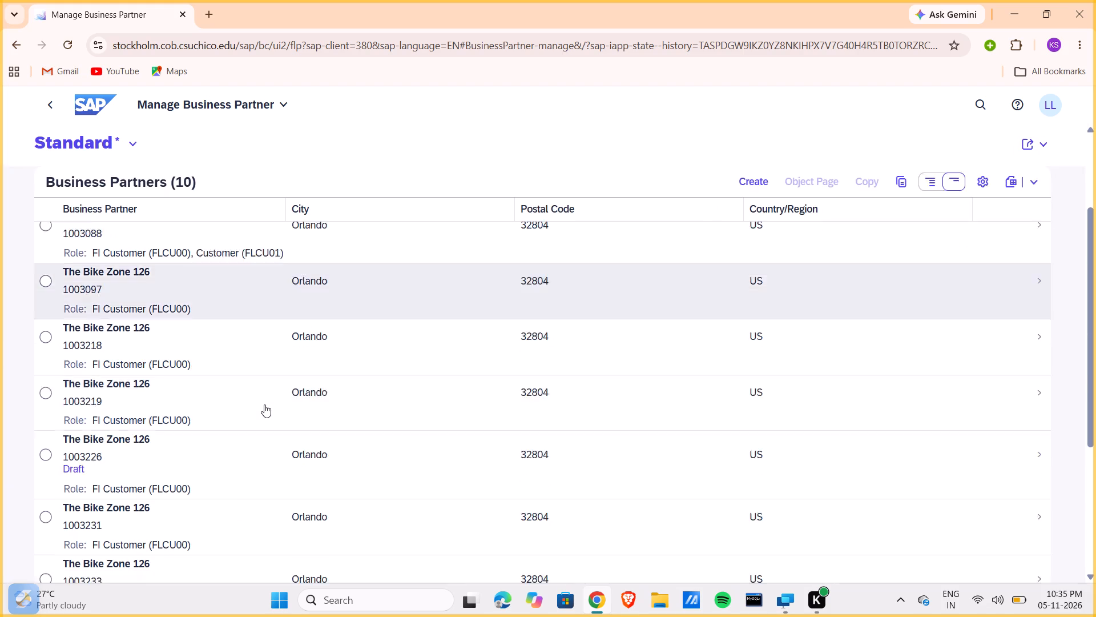
scroll(264, 404, "down", 4)
double_click(86, 537)
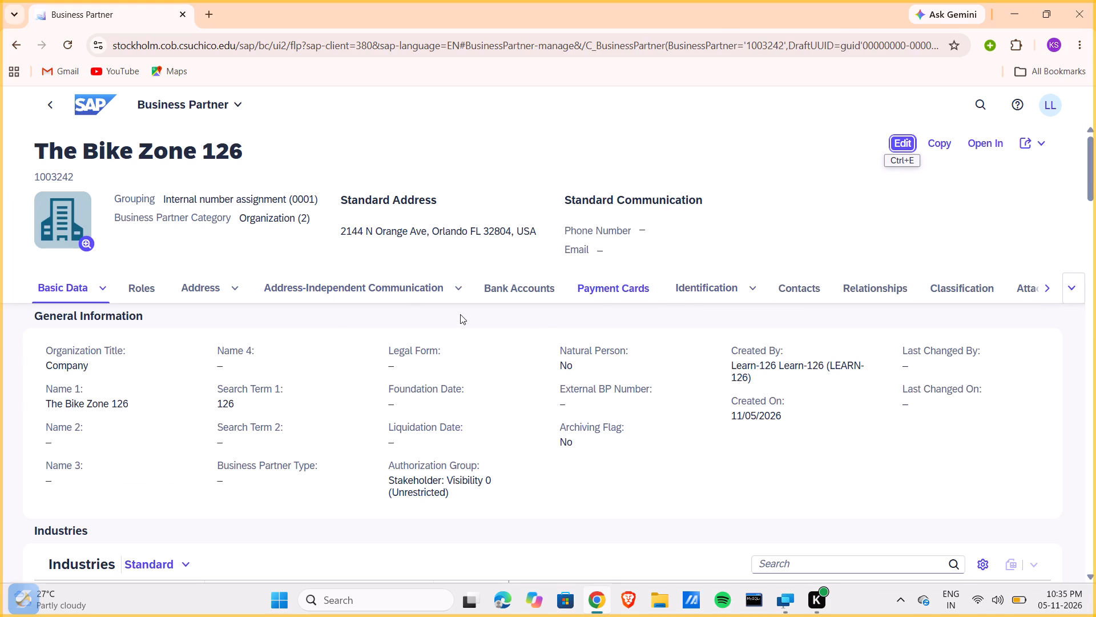
Check the company codes of the partner's FI Customer role, and return to the business partner record.
left_click(144, 289)
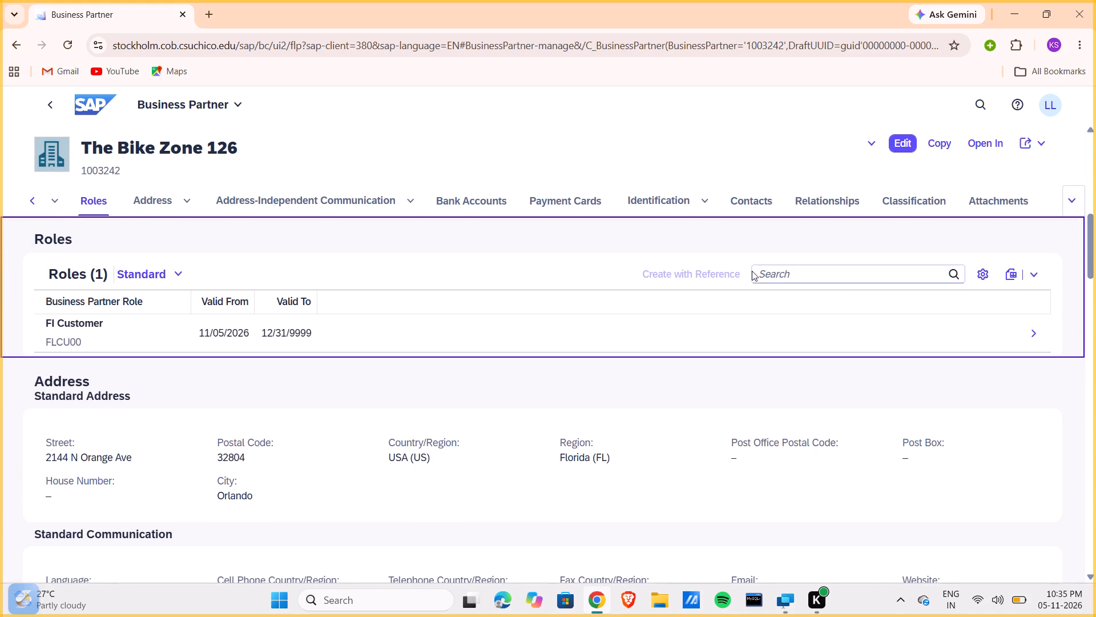
left_click(1029, 337)
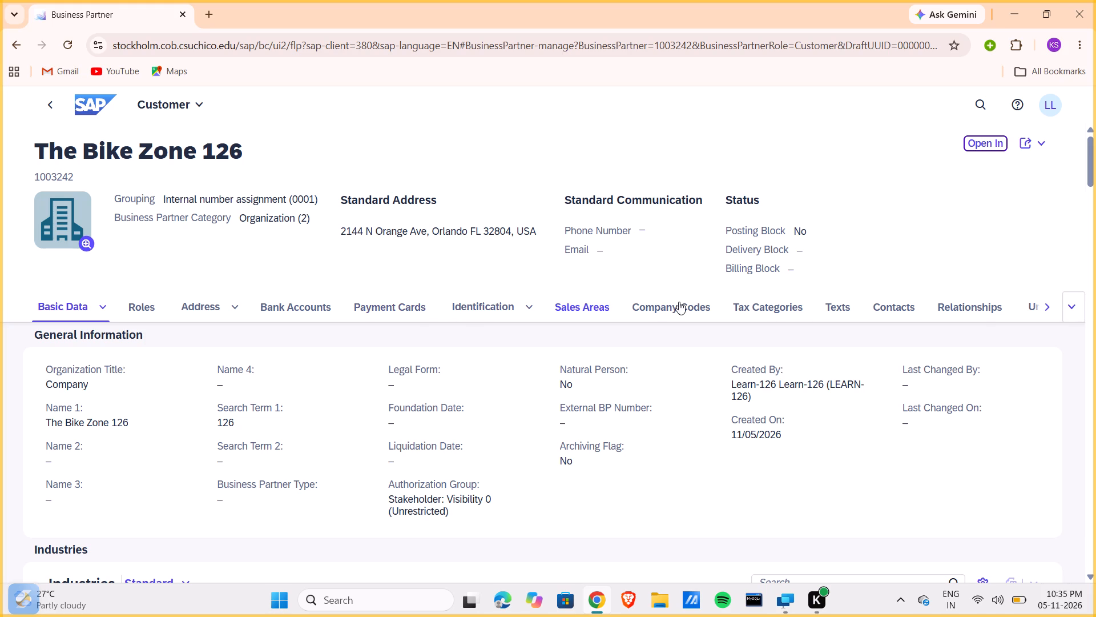
left_click(684, 302)
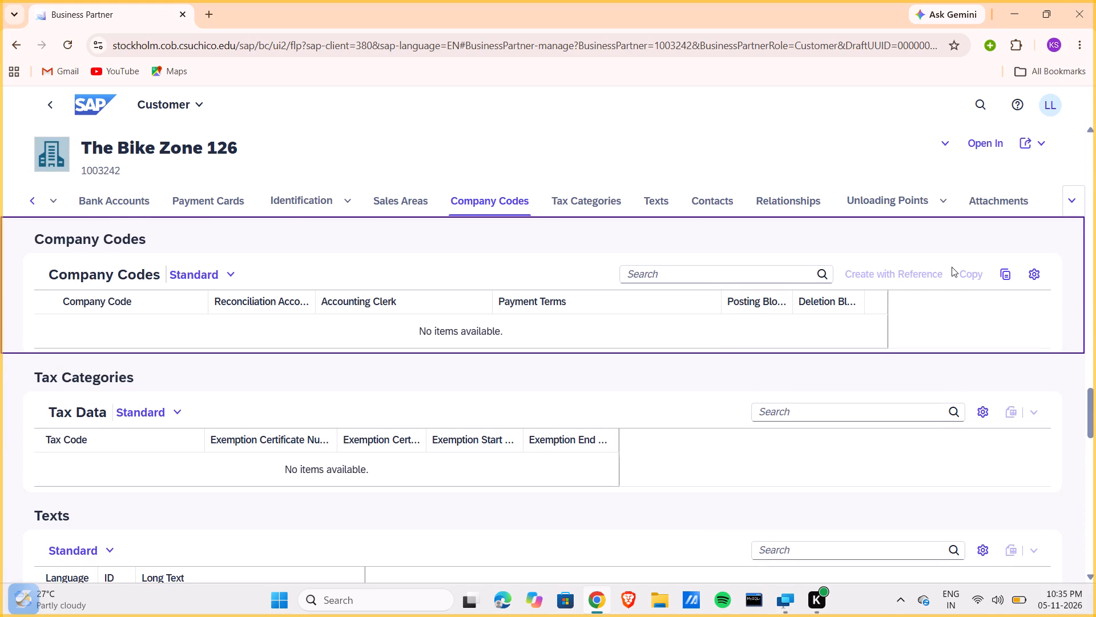
scroll(761, 350, "up", 7)
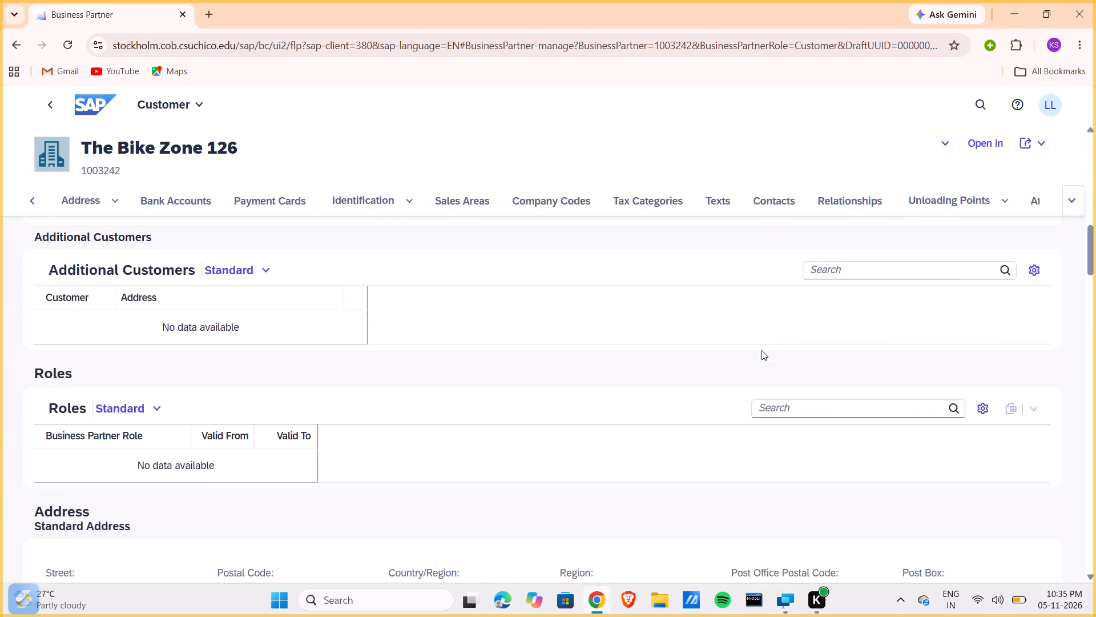
scroll(761, 350, "up", 4)
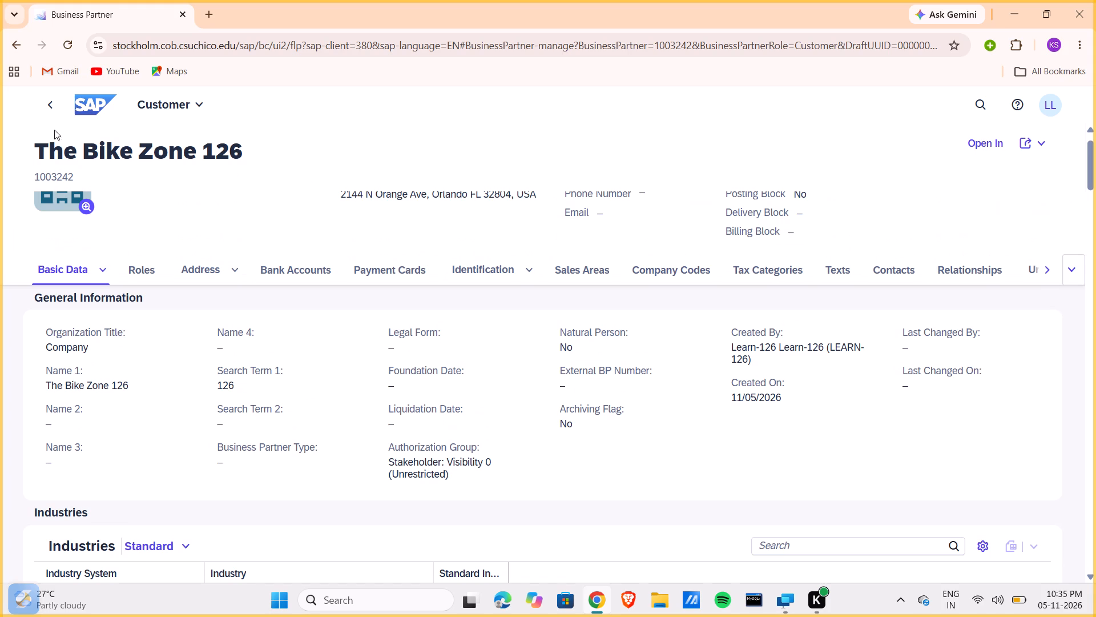
left_click(46, 111)
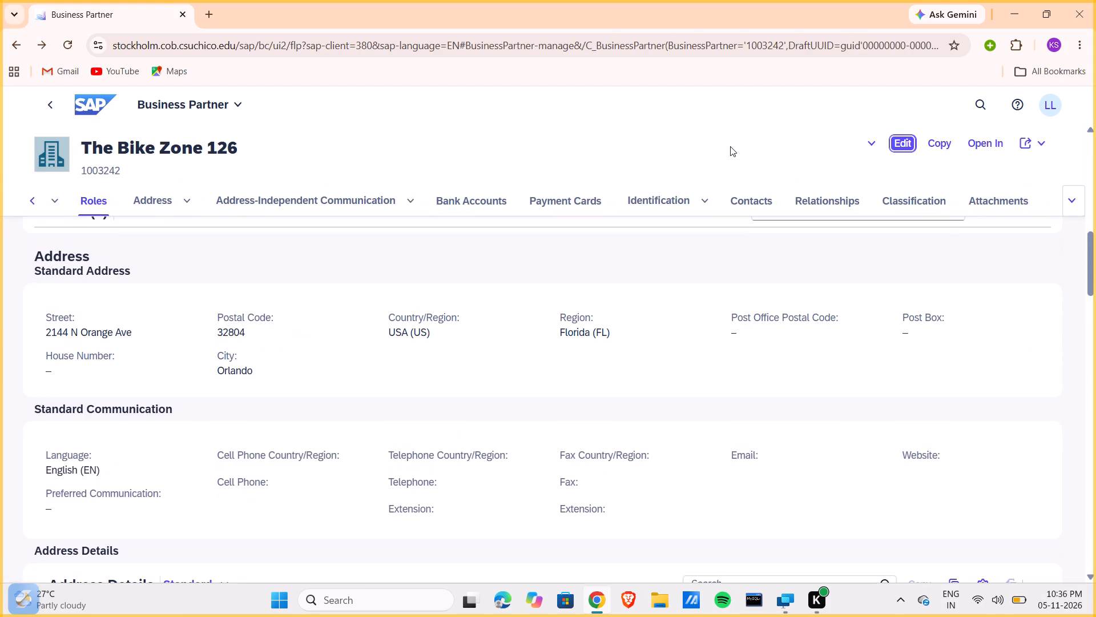
left_click(900, 146)
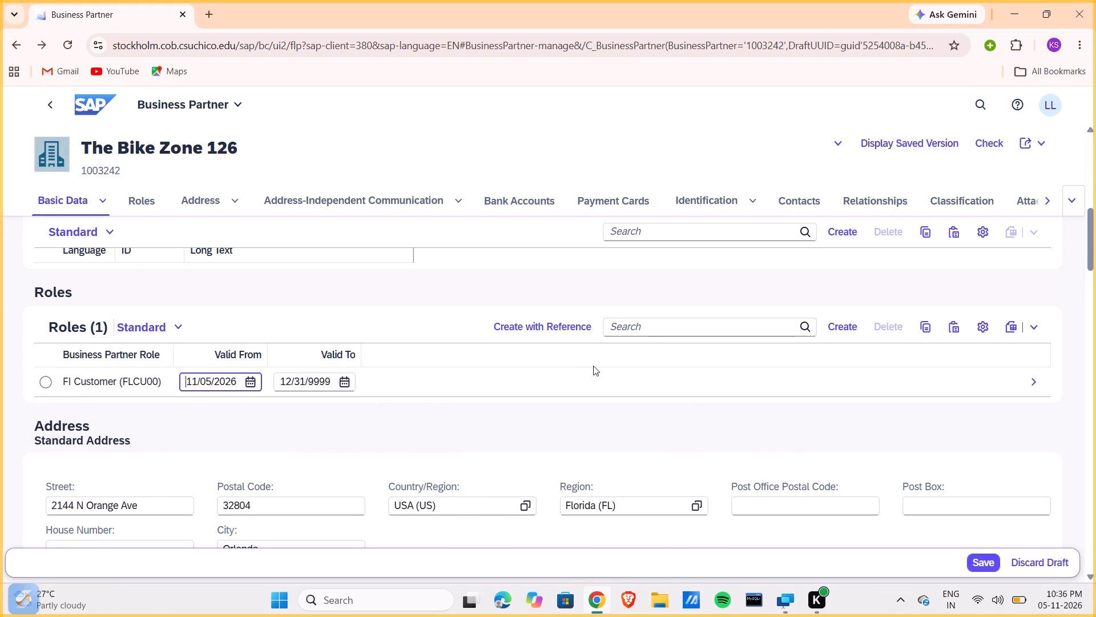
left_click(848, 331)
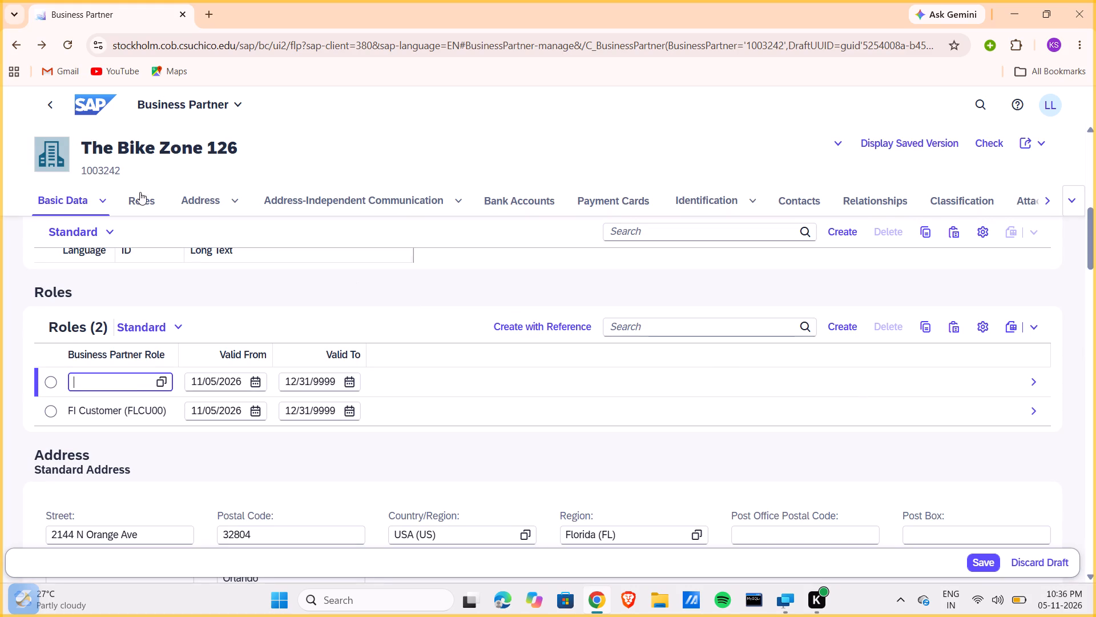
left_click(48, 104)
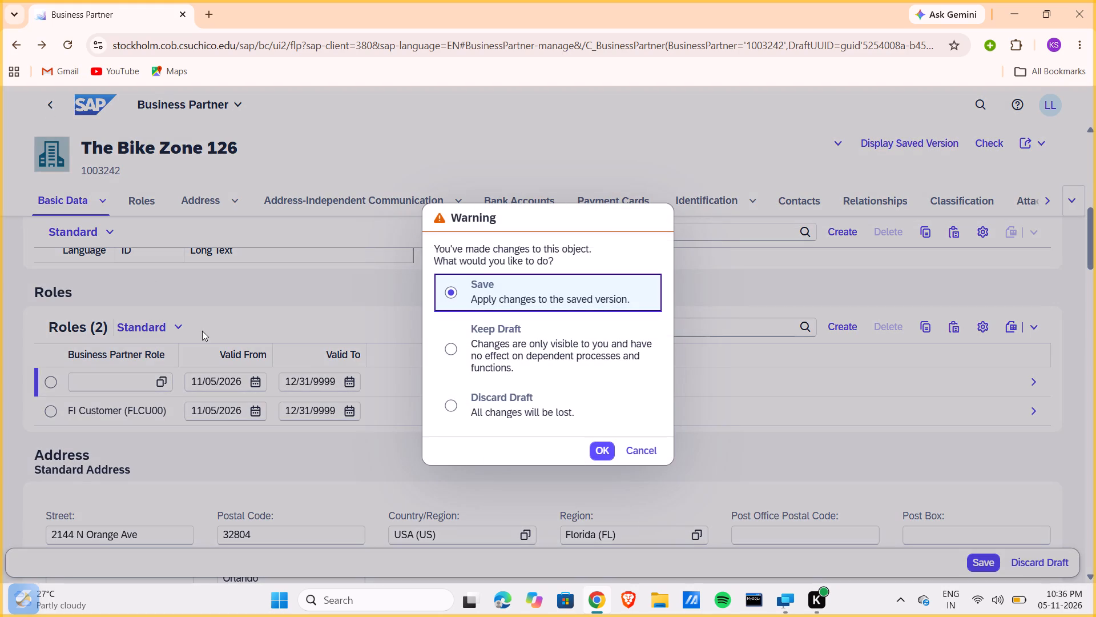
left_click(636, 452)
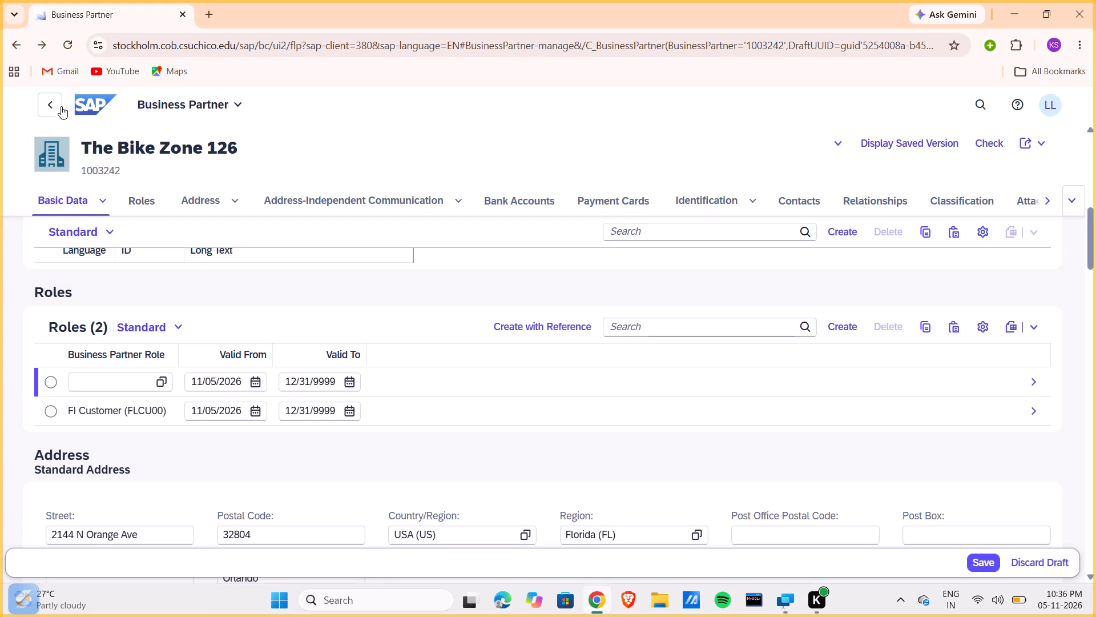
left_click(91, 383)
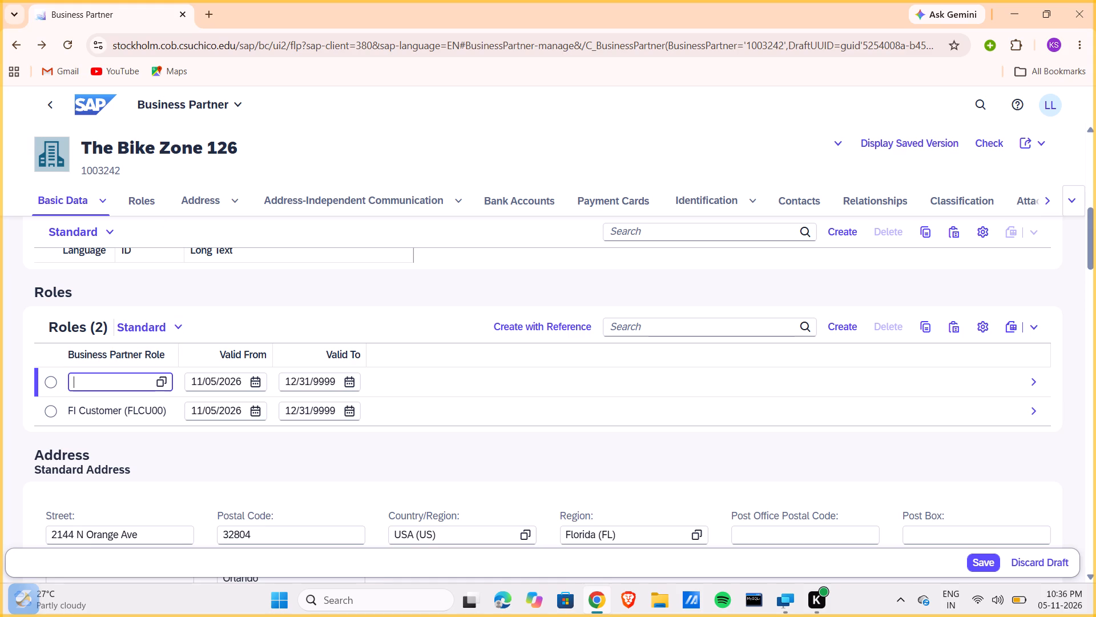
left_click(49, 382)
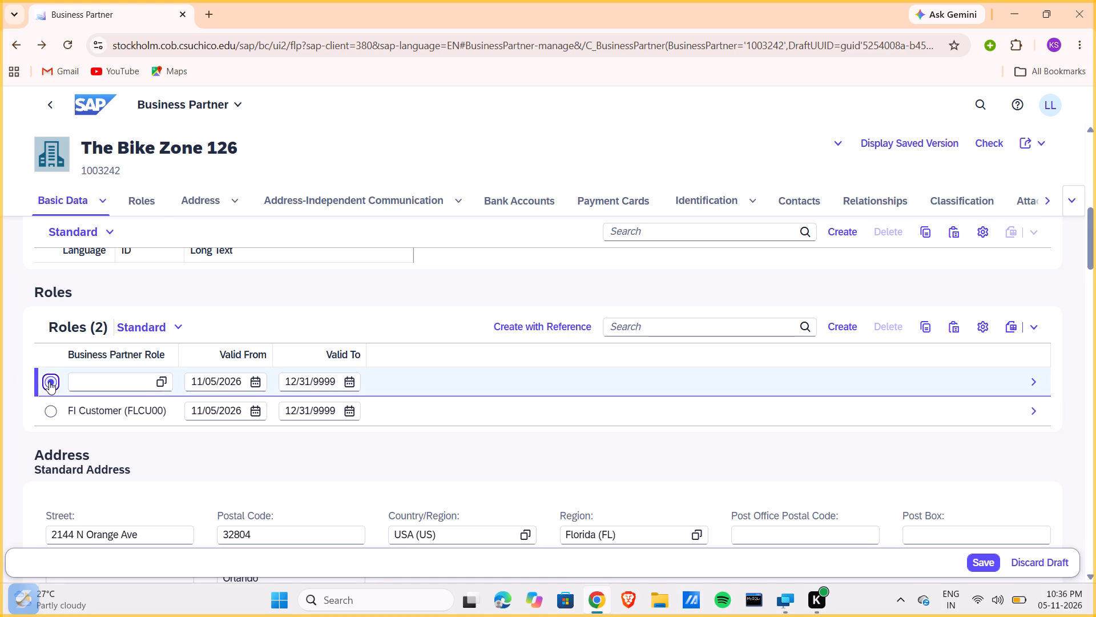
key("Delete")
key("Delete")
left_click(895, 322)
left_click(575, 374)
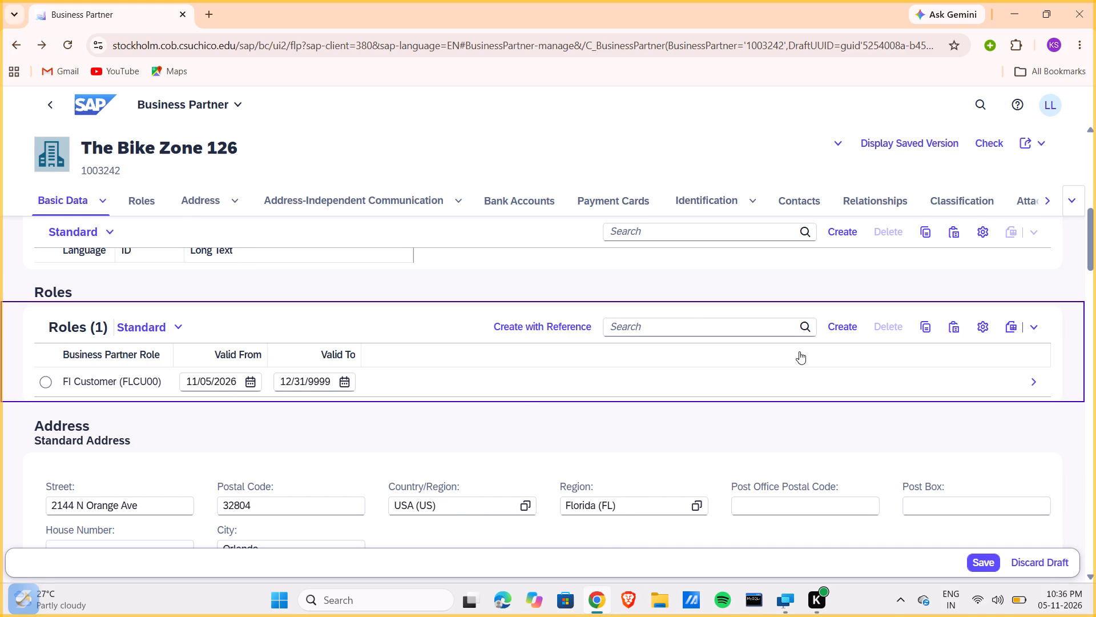
Open the FI Customer (FLCU00) role and create a new company code entry for Global Bike Inc. (US00).
left_click(1033, 384)
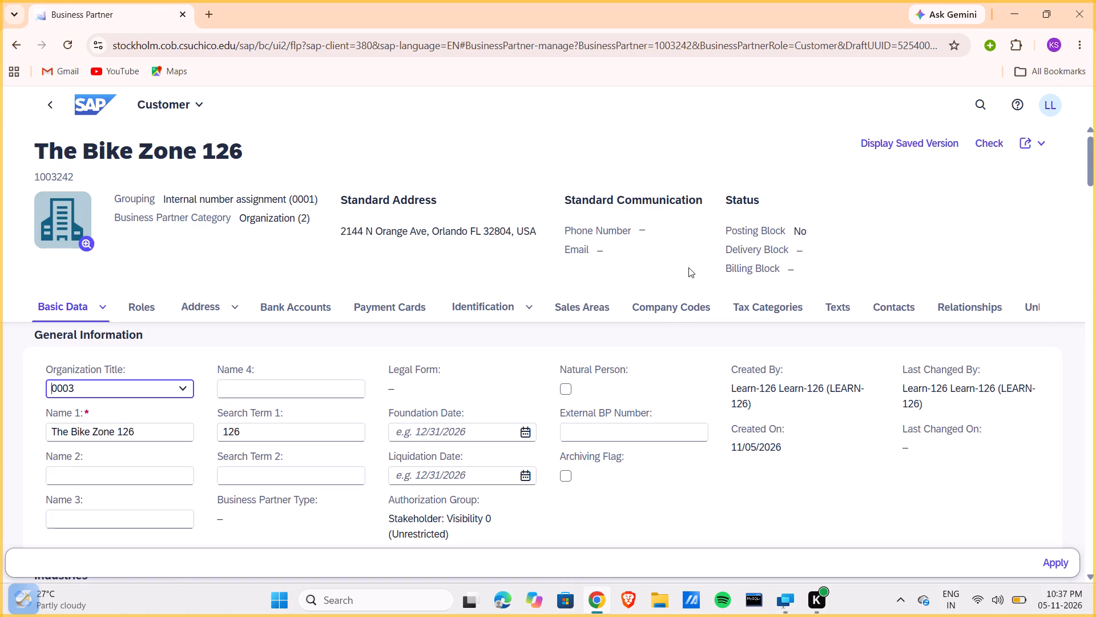
left_click(654, 299)
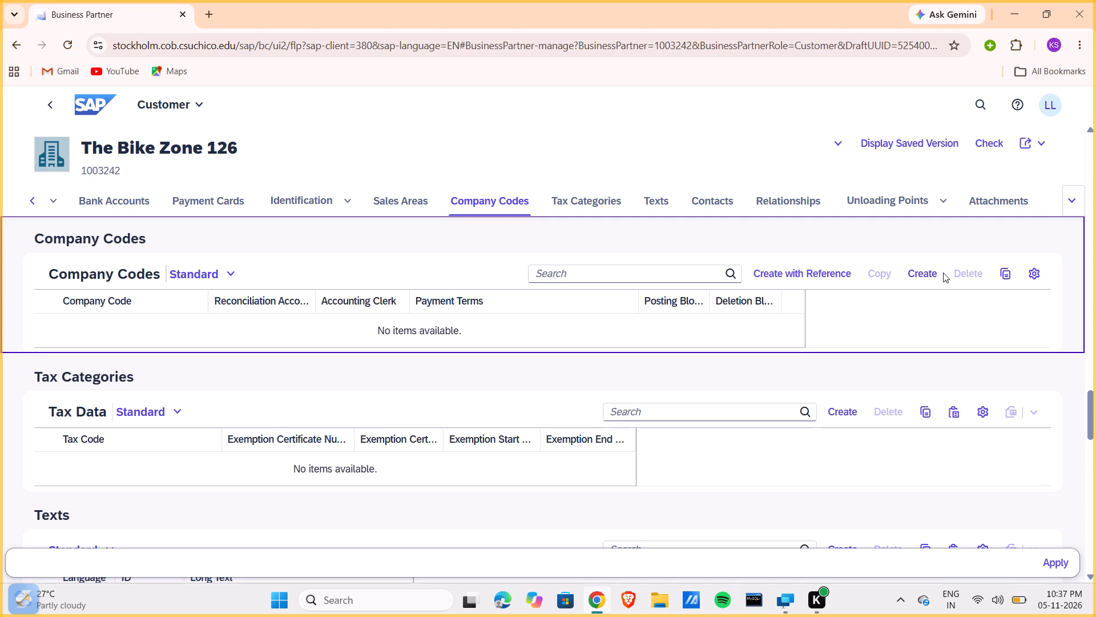
left_click(927, 273)
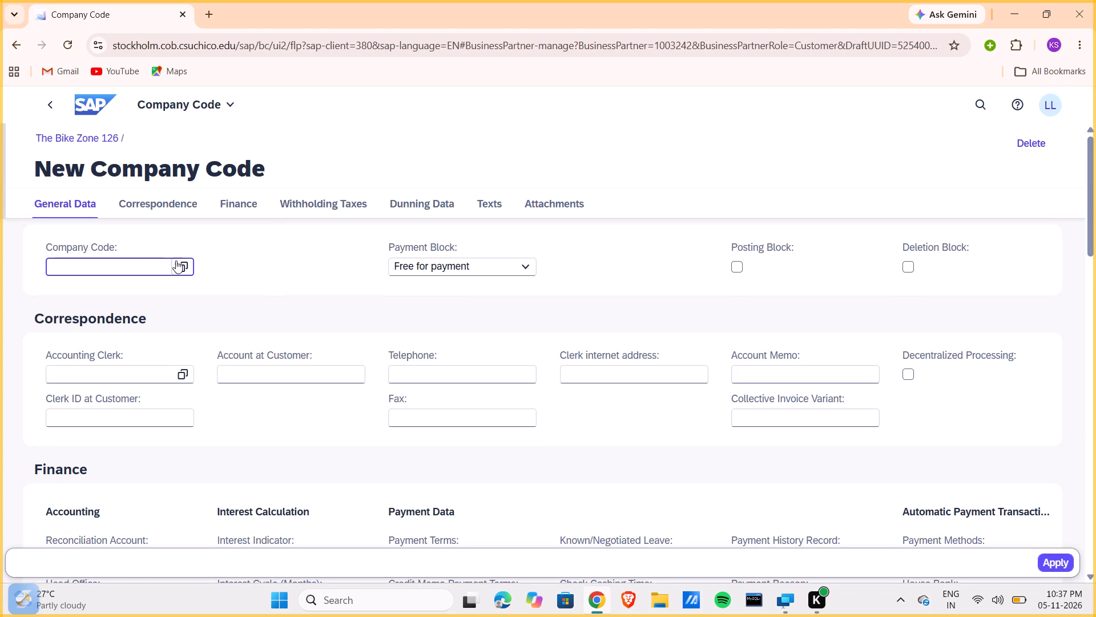
left_click(184, 263)
left_click(211, 188)
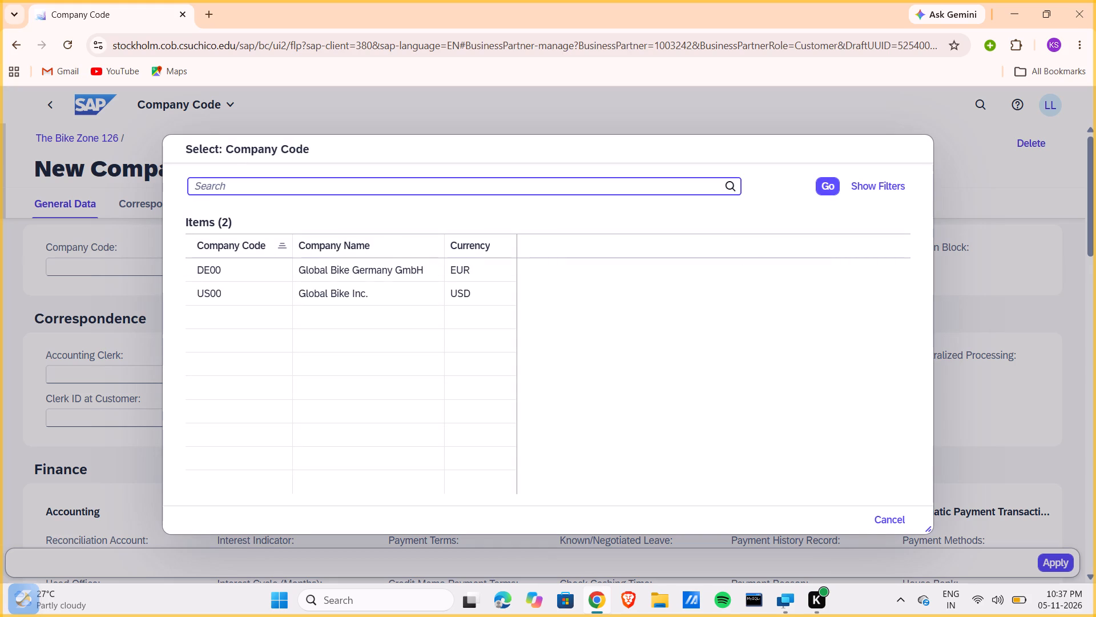
left_click(340, 297)
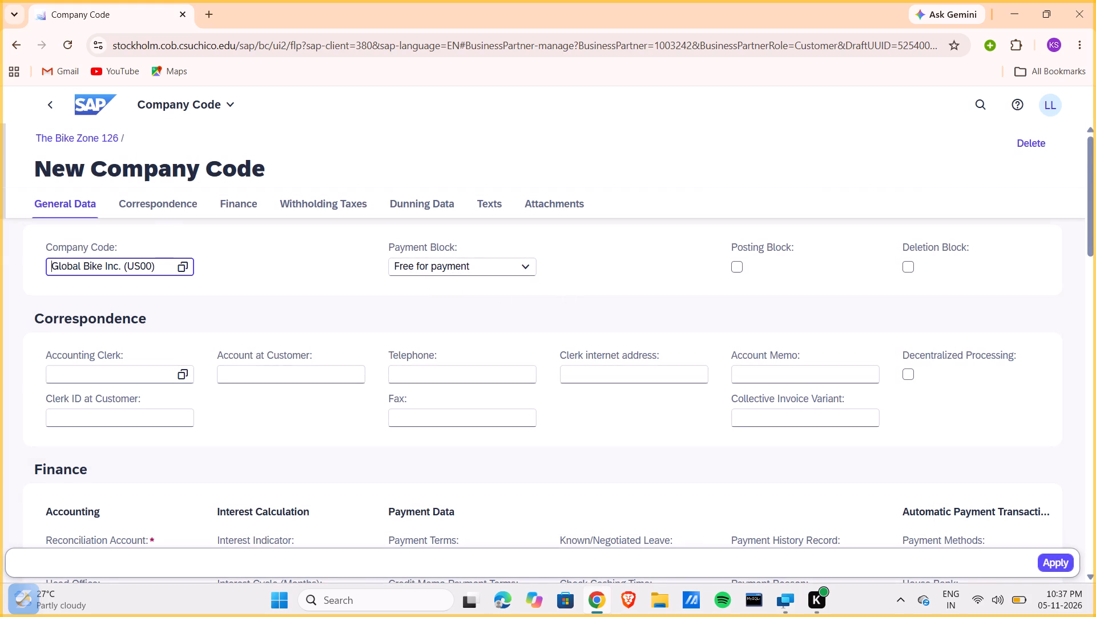
In the company code's finance data, set the reconciliation account to Trade receivables and the sort key to Posting date (001).
scroll(184, 398, "down", 2)
left_click(175, 400)
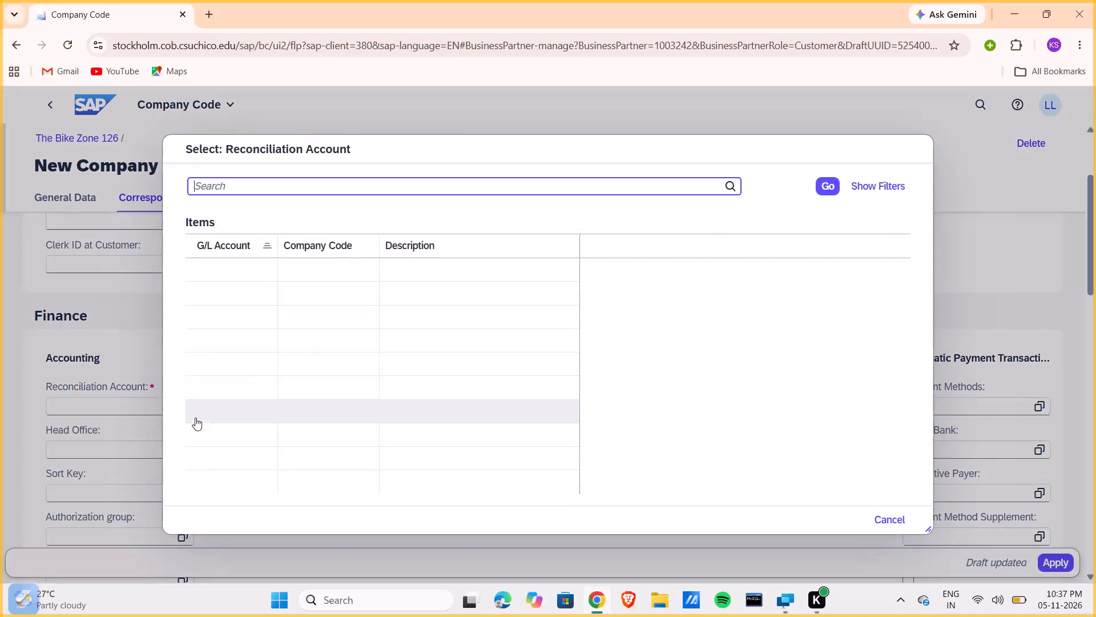
left_click(362, 273)
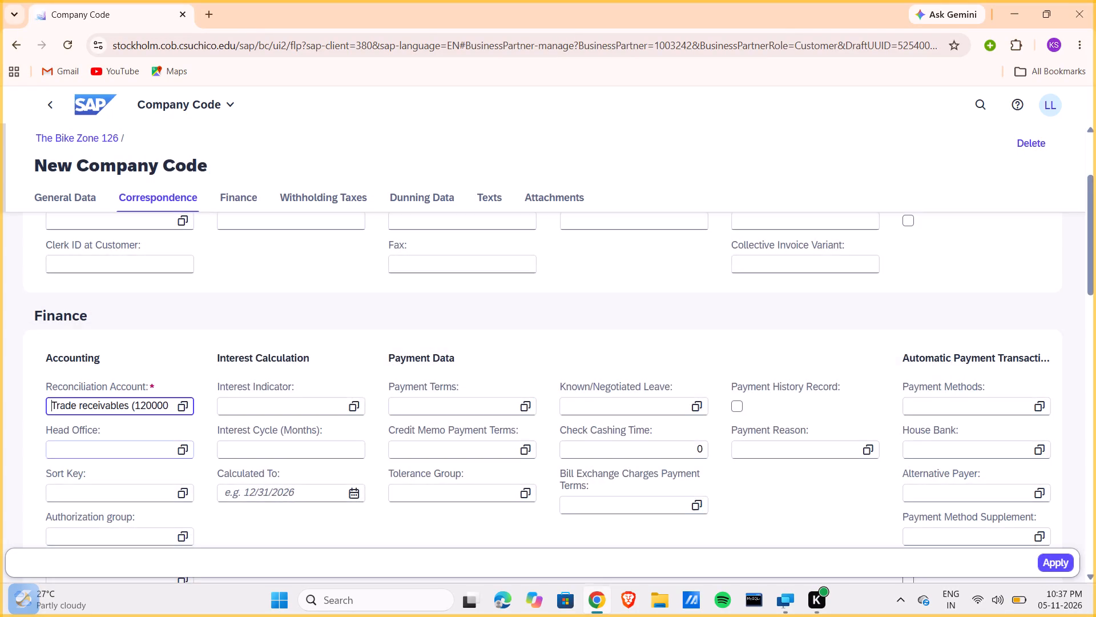
scroll(104, 440, "down", 3)
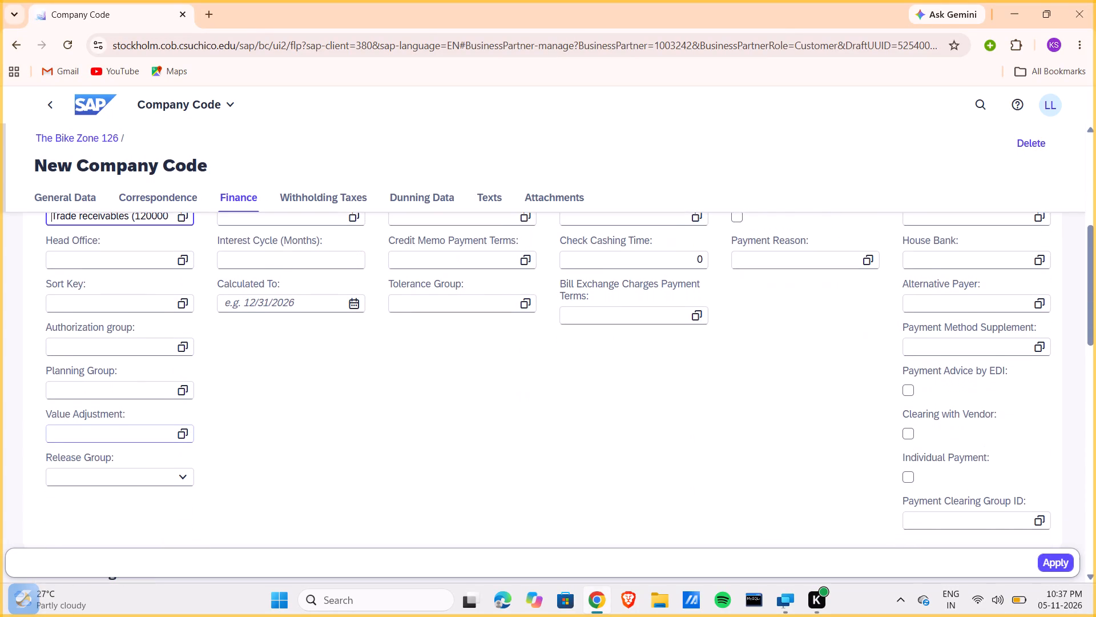
scroll(104, 440, "down", 1)
left_click(178, 289)
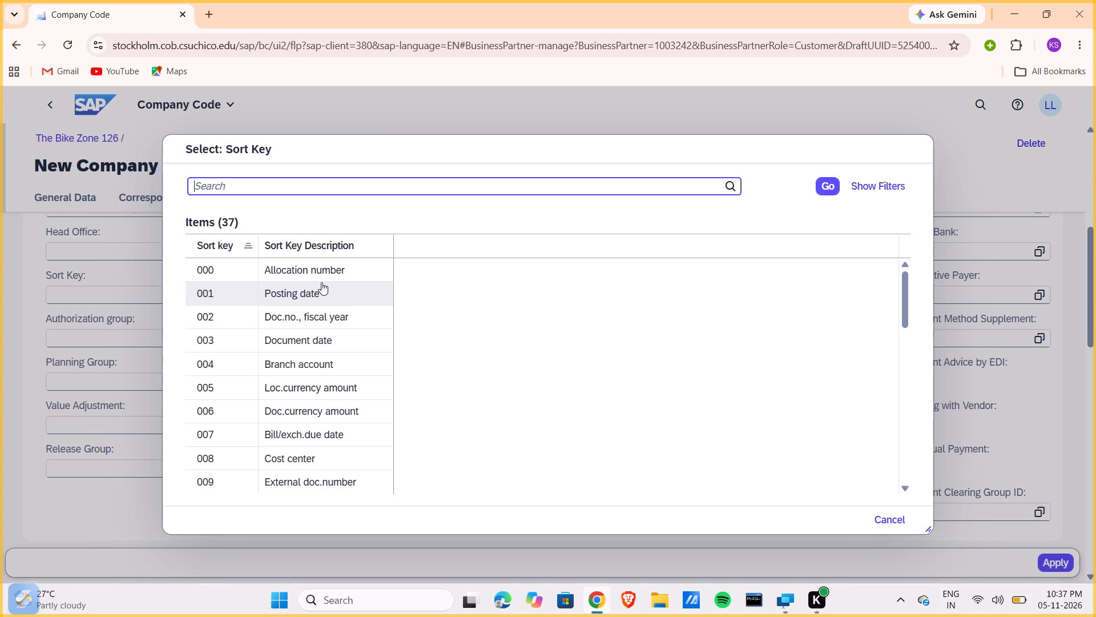
left_click(314, 292)
scroll(376, 361, "up", 1)
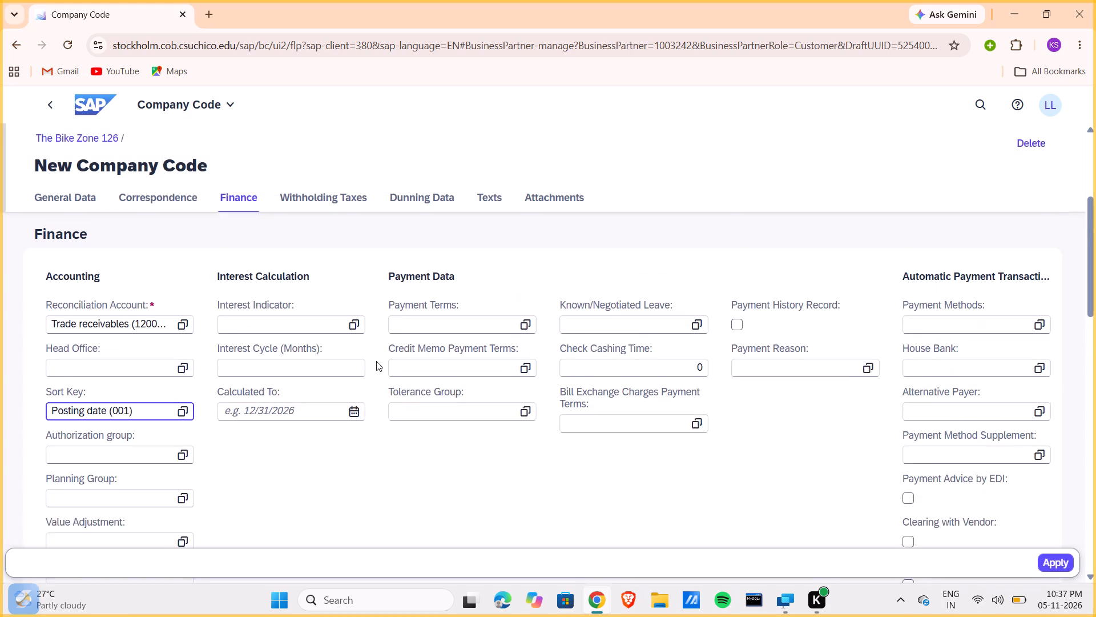
scroll(376, 361, "up", 1)
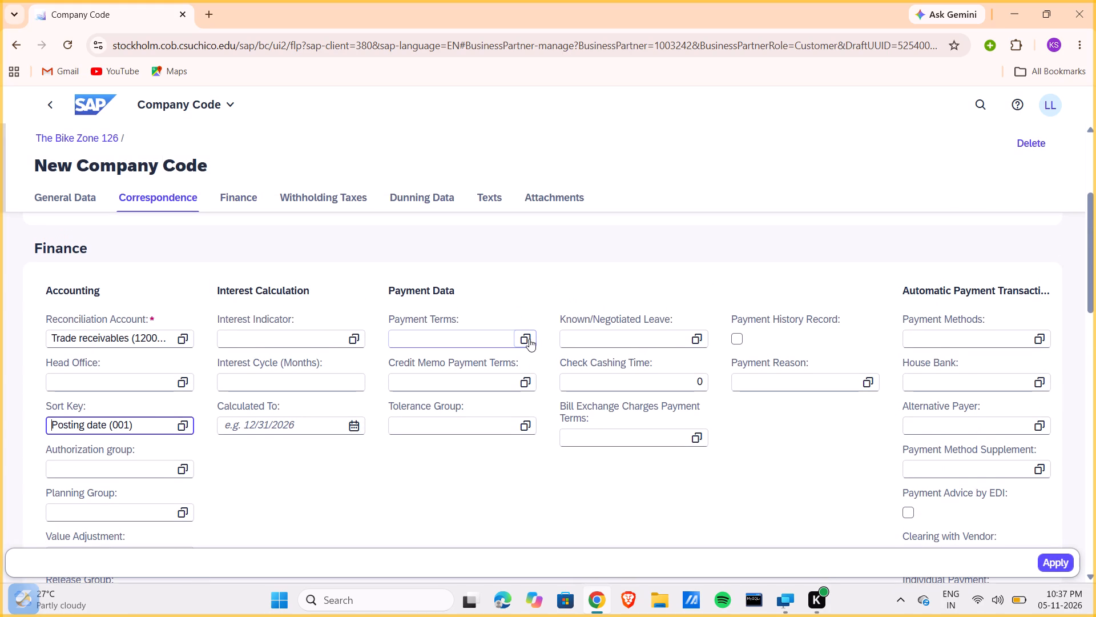
Set the company code's payment terms to Payable immediately Due net (0001) and apply the company code entry.
left_click(529, 339)
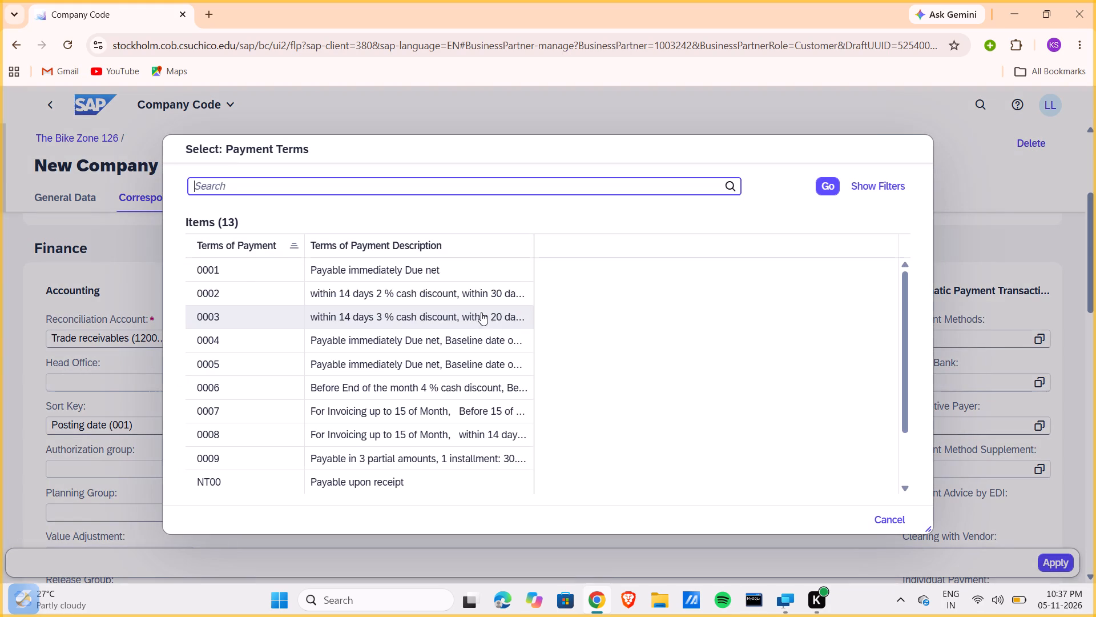
left_click(397, 269)
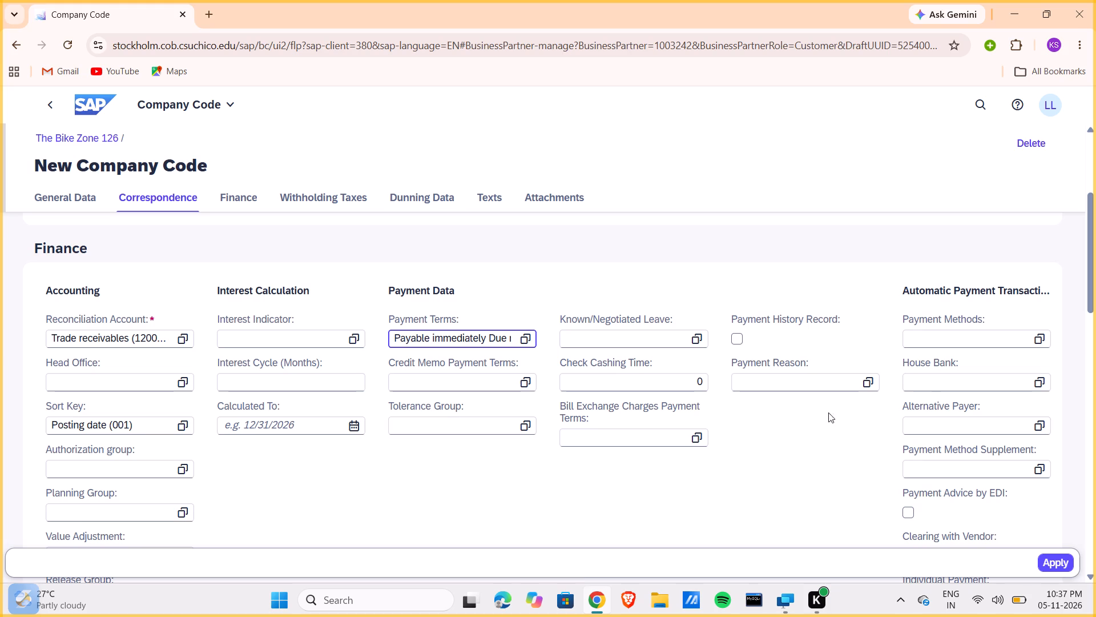
left_click(1048, 559)
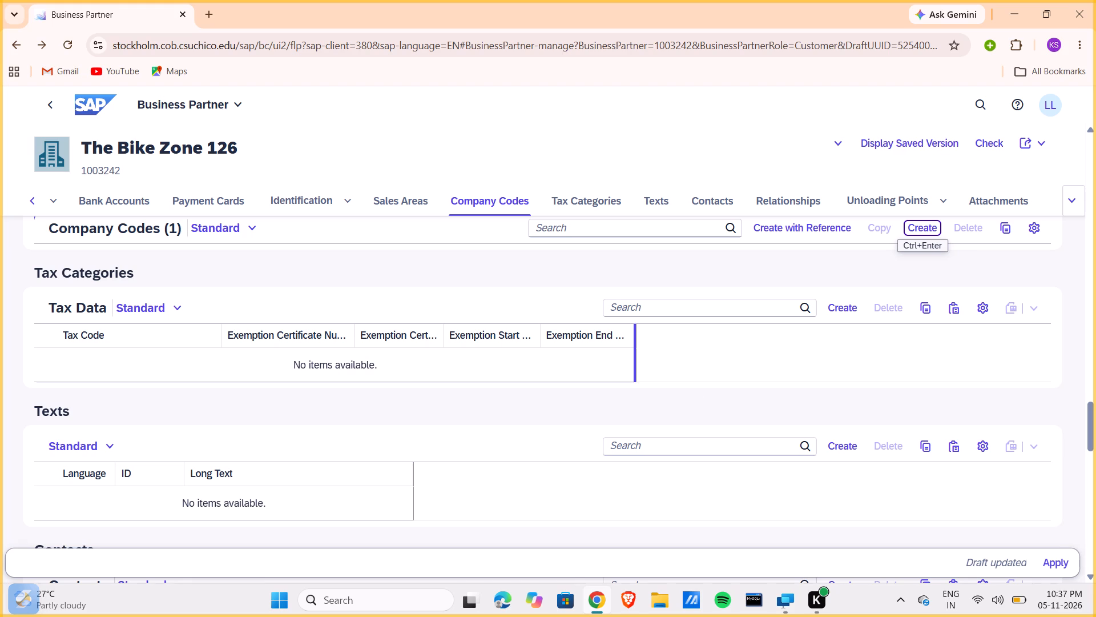
scroll(635, 362, "down", 1)
scroll(635, 362, "up", 1)
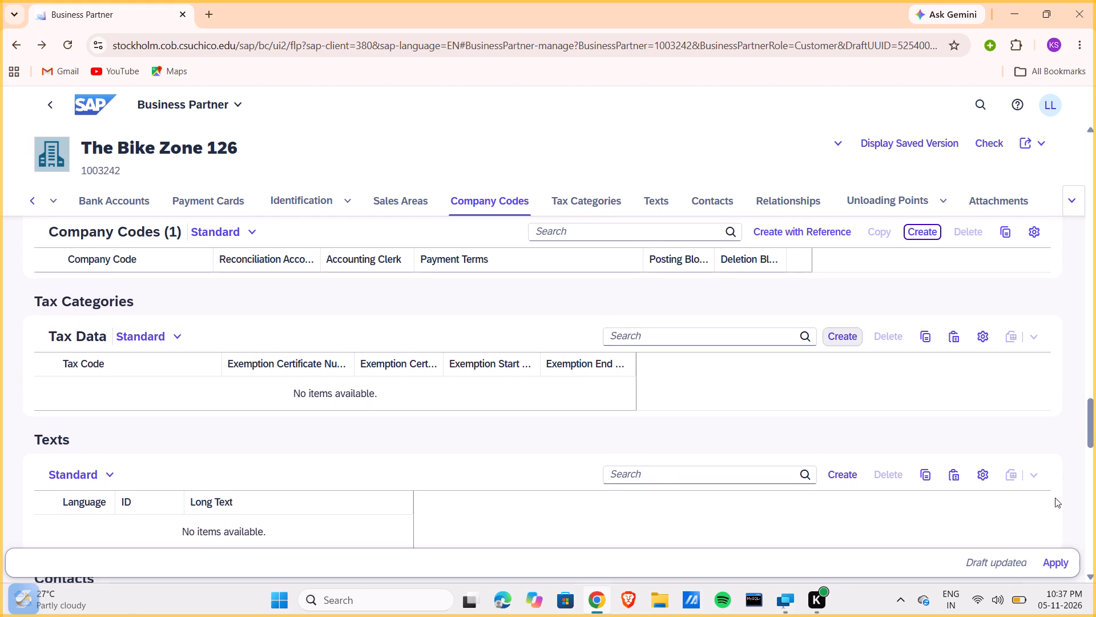
left_click(1060, 559)
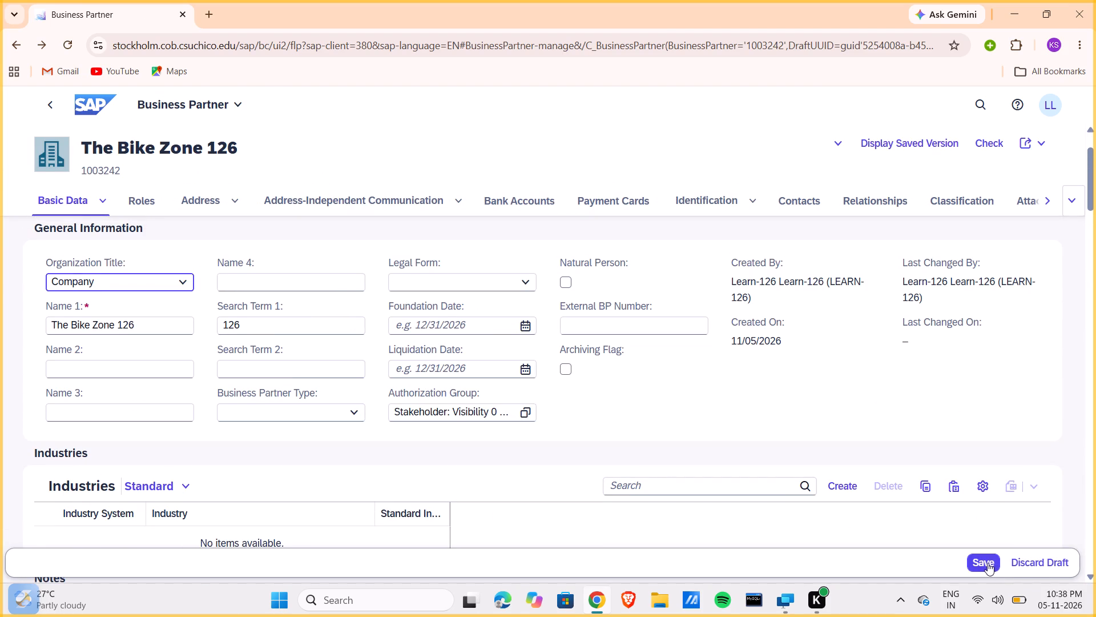
left_click(987, 562)
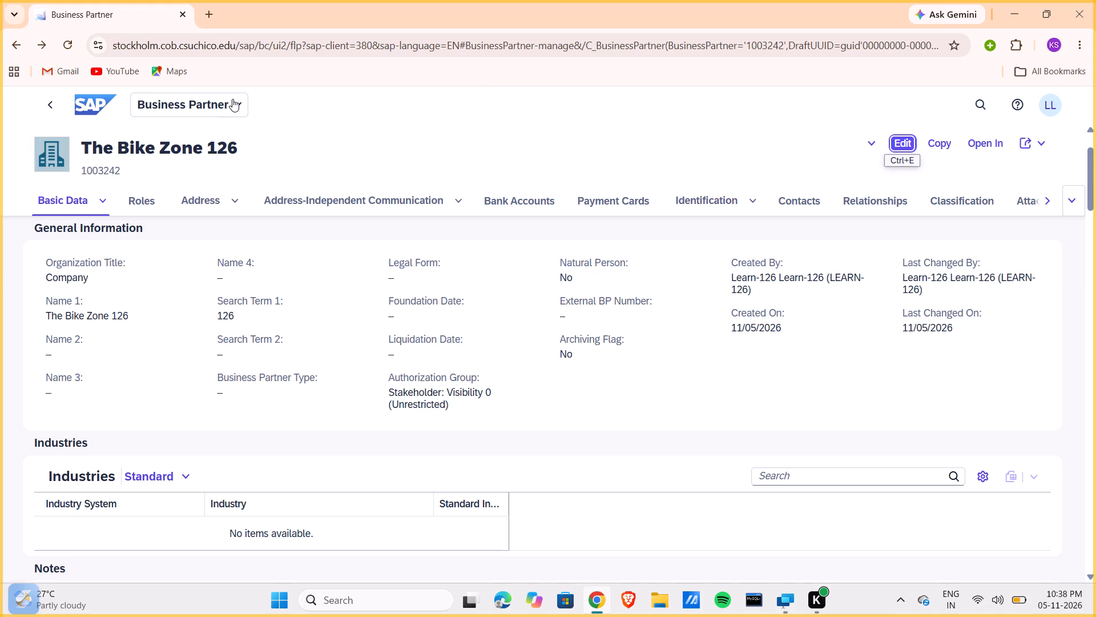
Return to the home page and open Manage Business Partner Master Data from the Sales and Distribution area.
left_click(88, 97)
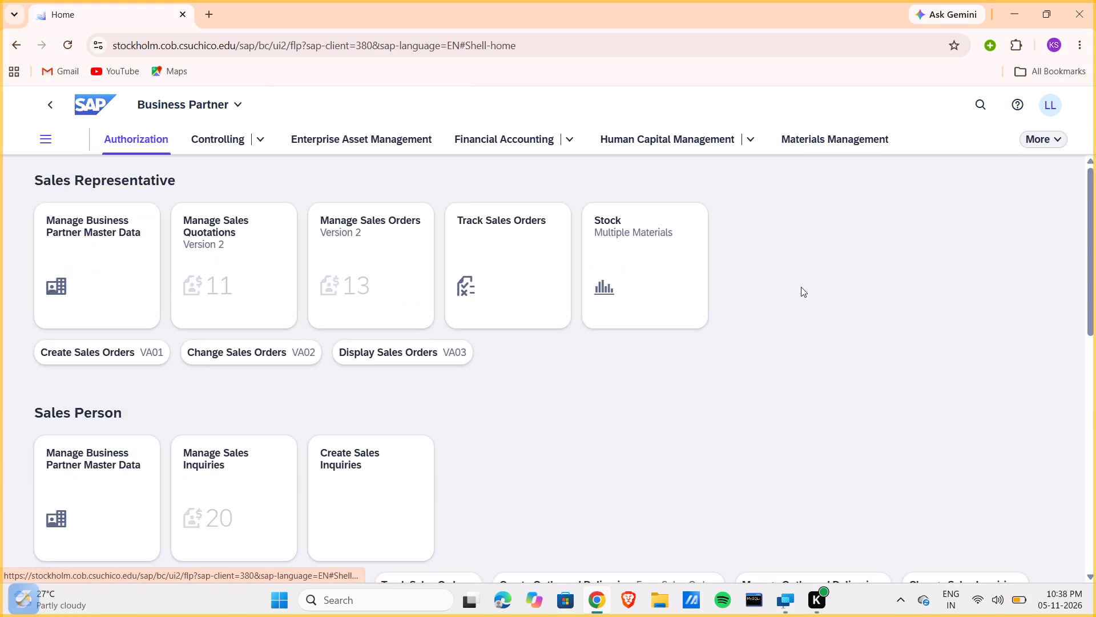
left_click(1047, 141)
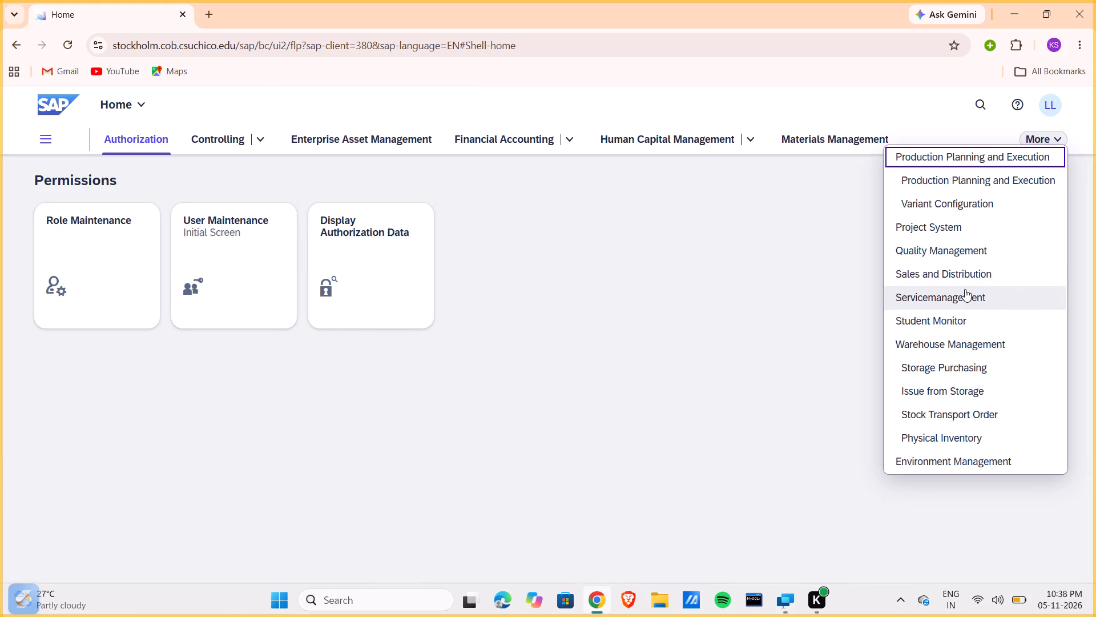
left_click(944, 279)
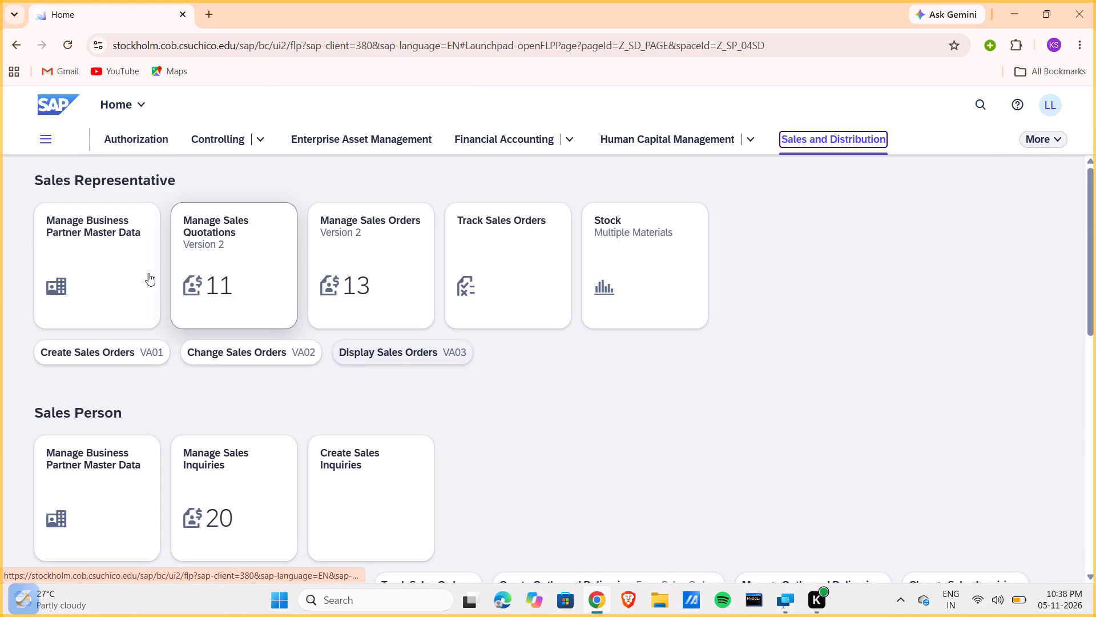
double_click(82, 254)
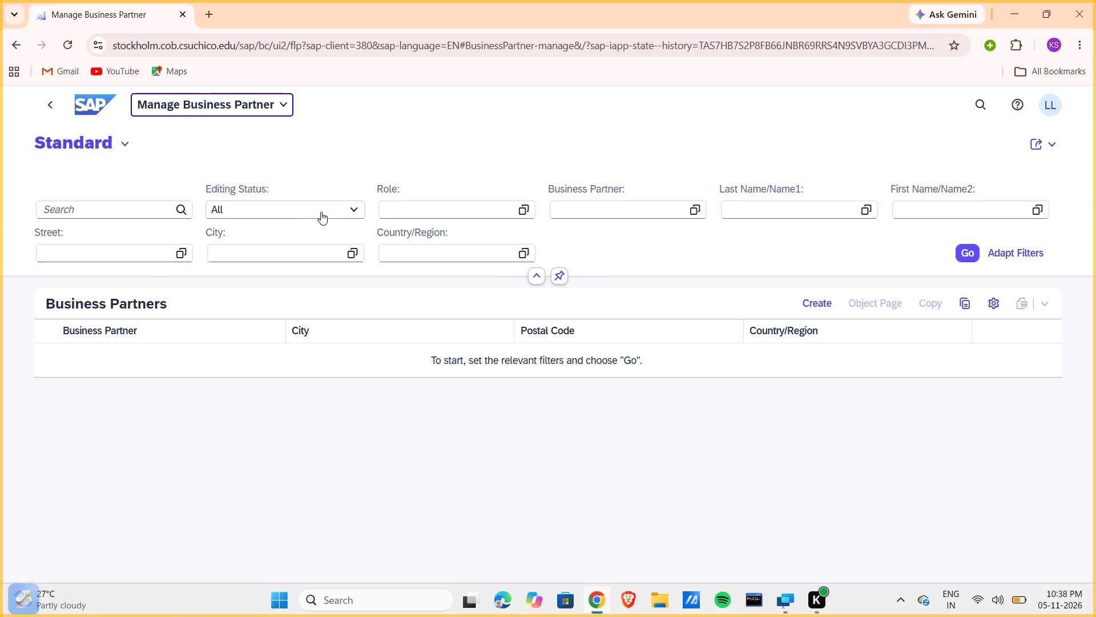
Search for business partners with the name The Bike Zone 126 and open partner 1003242.
left_click(771, 209)
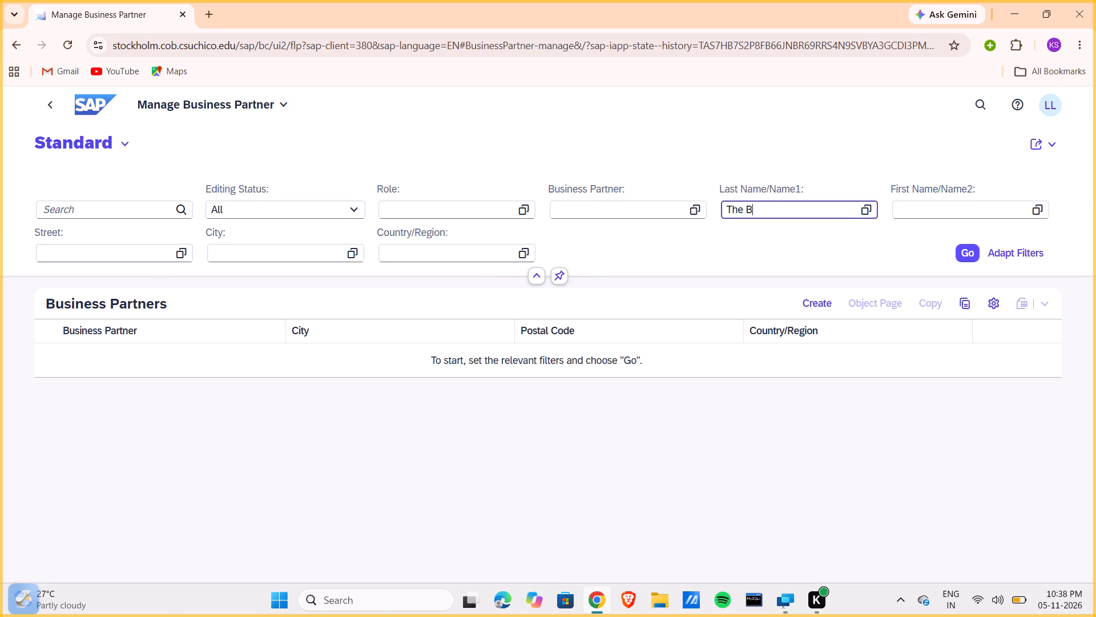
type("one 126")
left_click(961, 259)
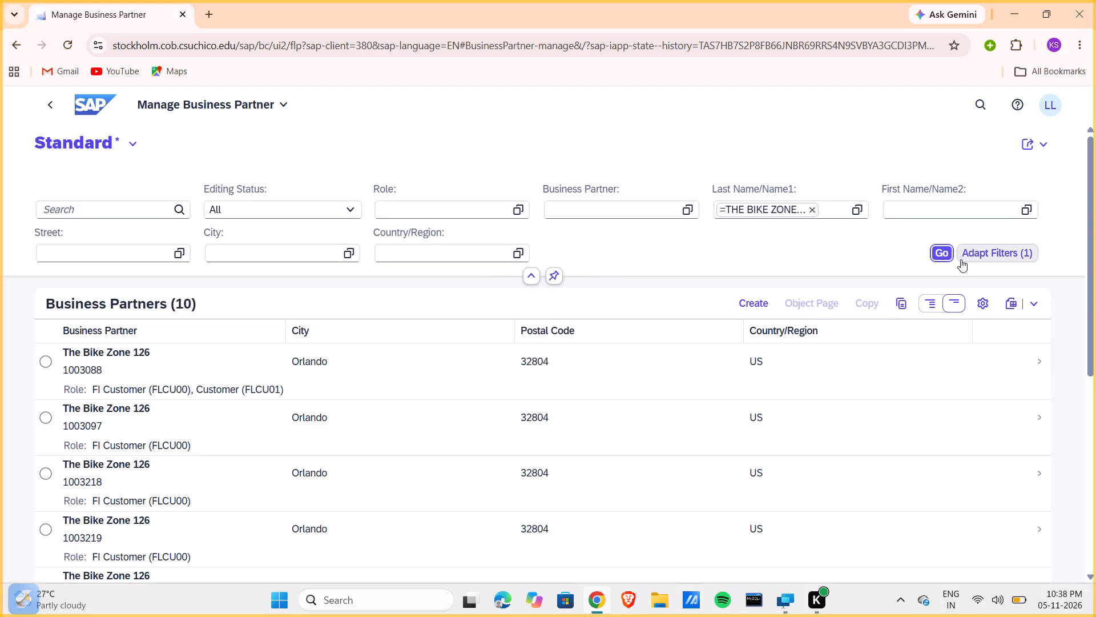
scroll(660, 378, "down", 11)
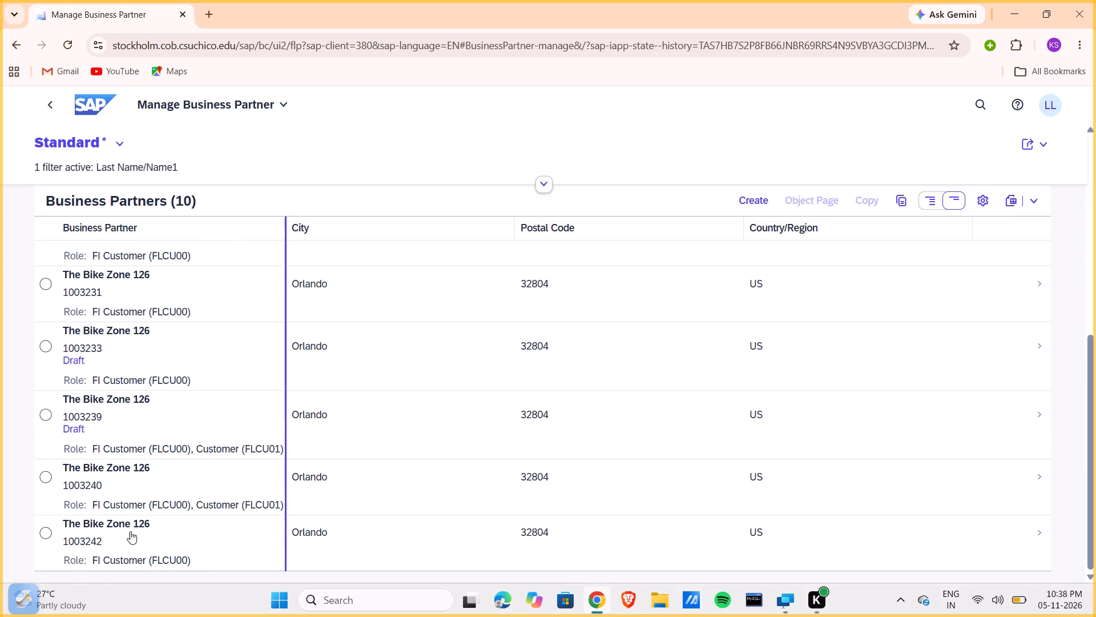
double_click(100, 526)
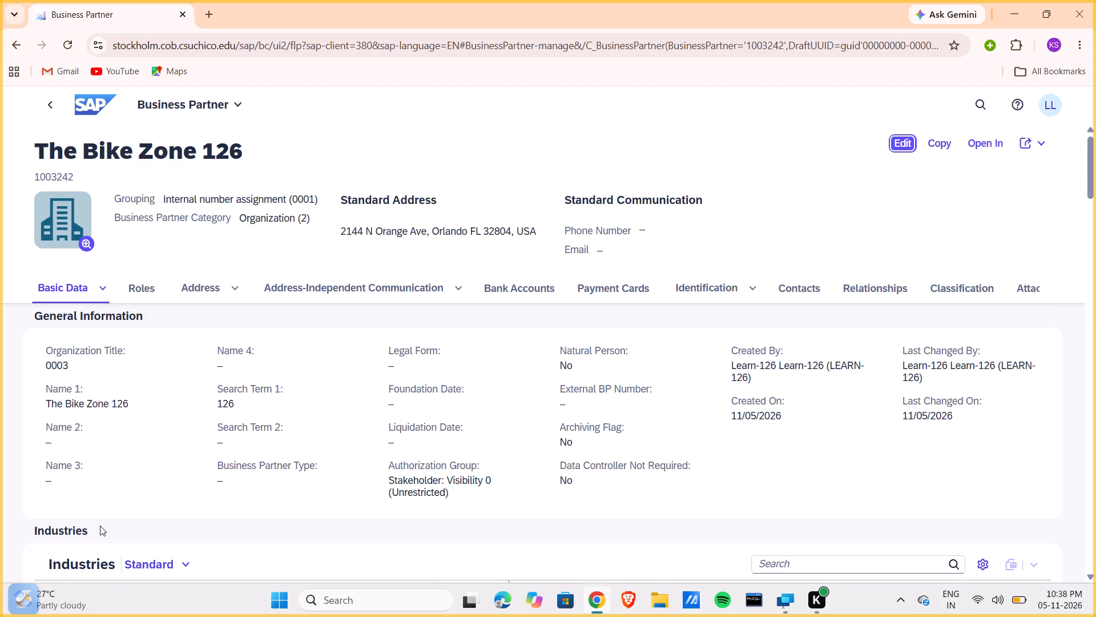
Put the business partner into edit mode and add the Customer role (FLCU01) to its roles.
left_click(150, 291)
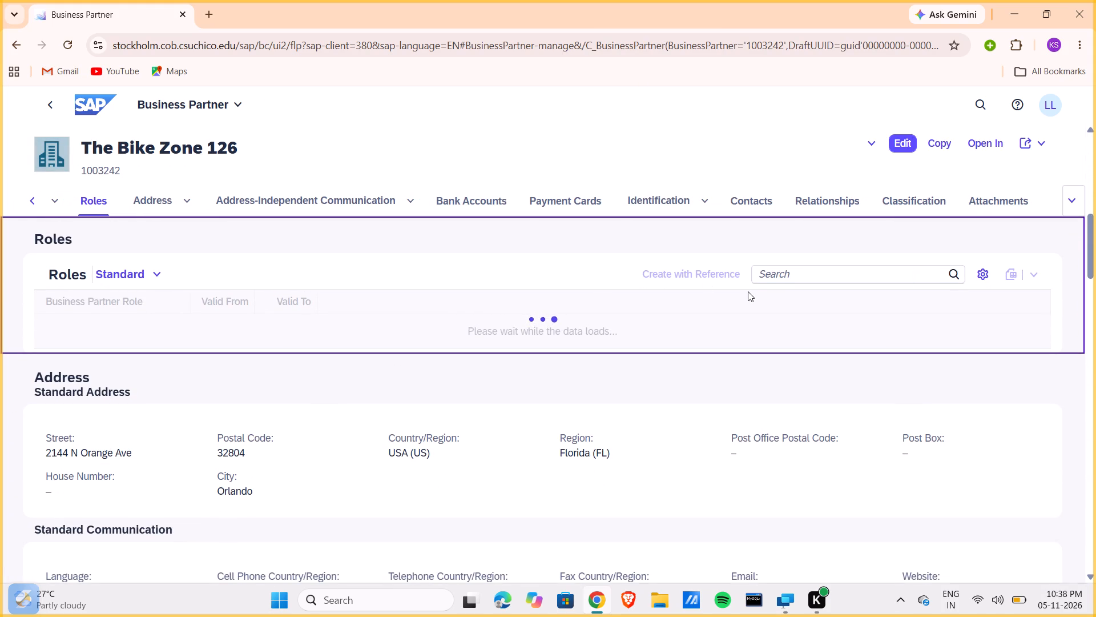
left_click(896, 138)
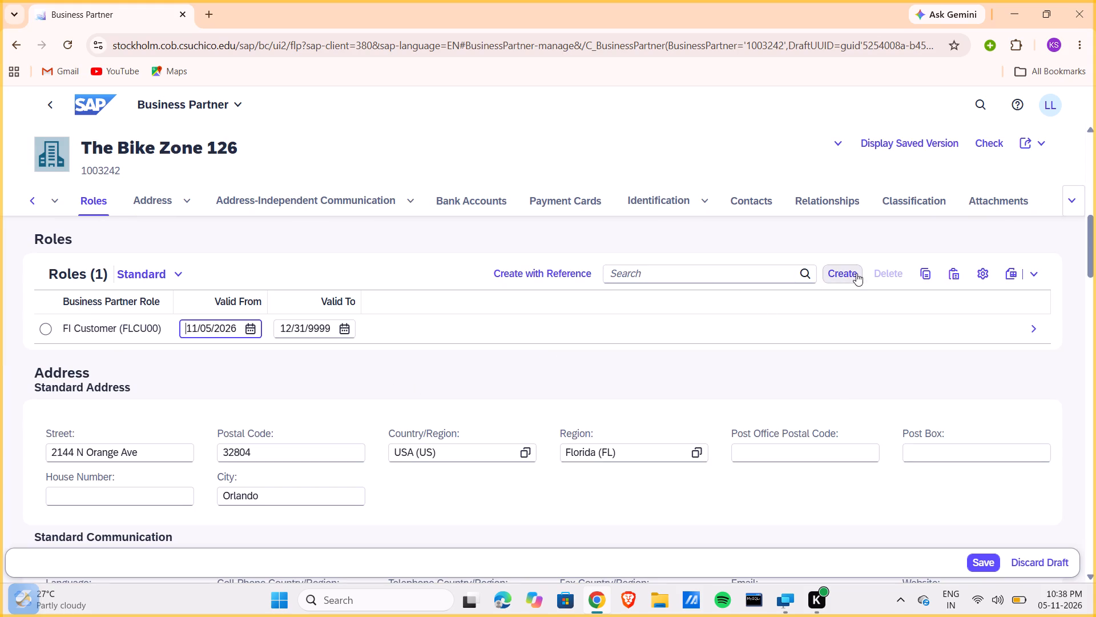
left_click(856, 273)
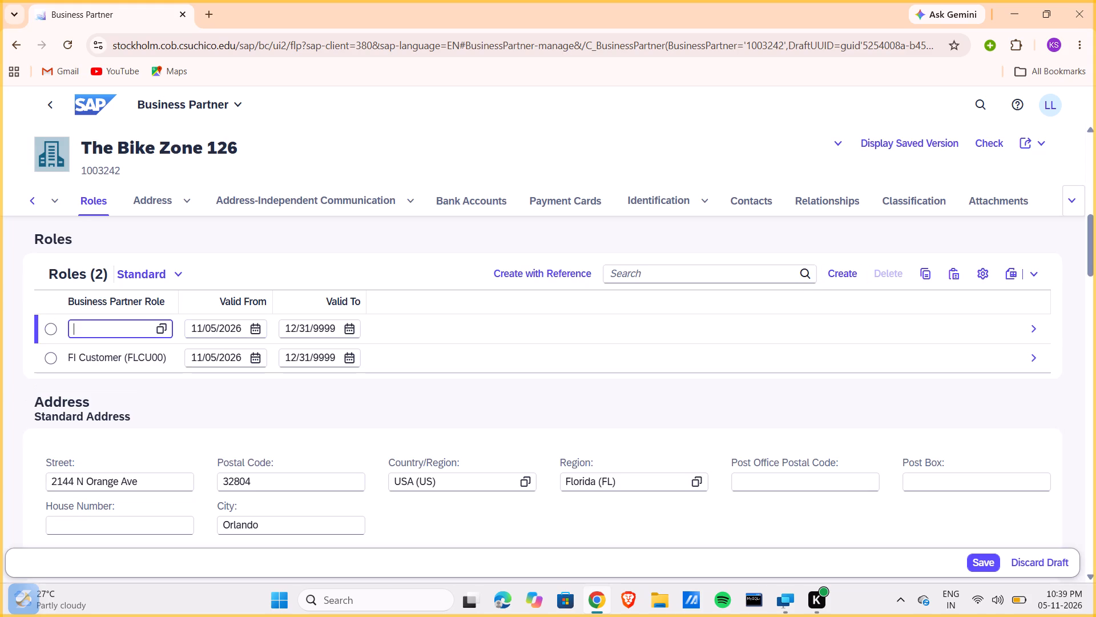
left_click(99, 324)
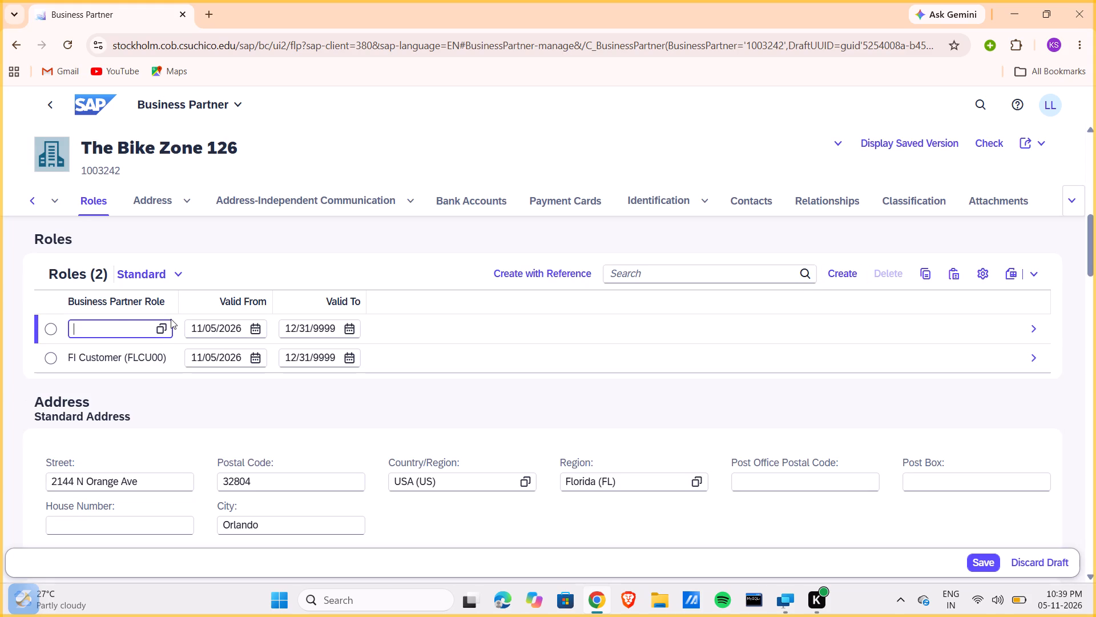
left_click(159, 326)
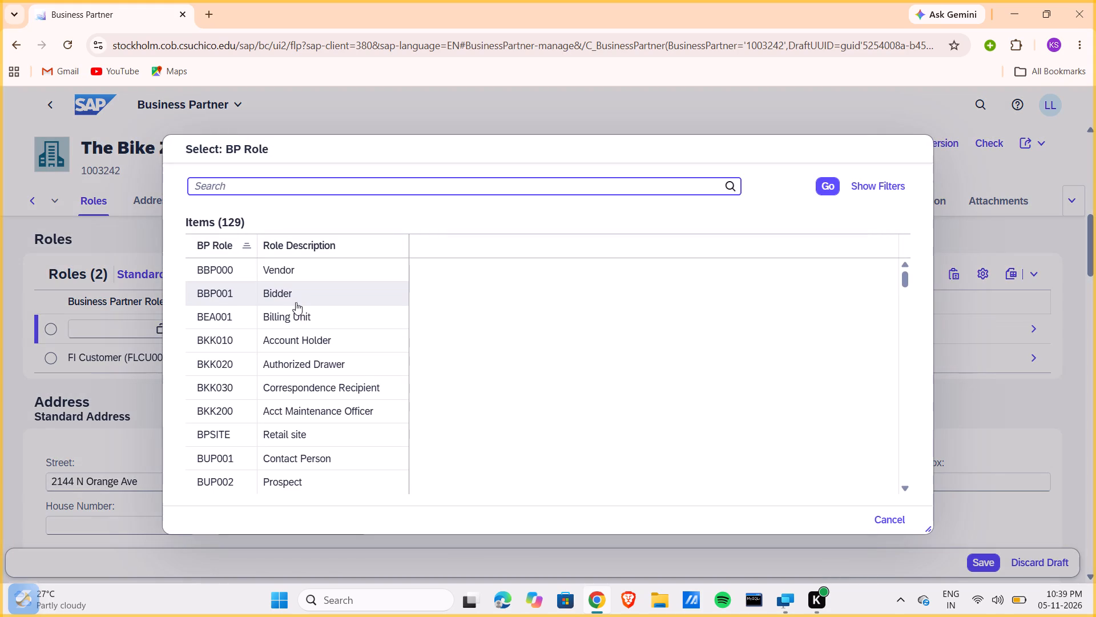
left_click(253, 189)
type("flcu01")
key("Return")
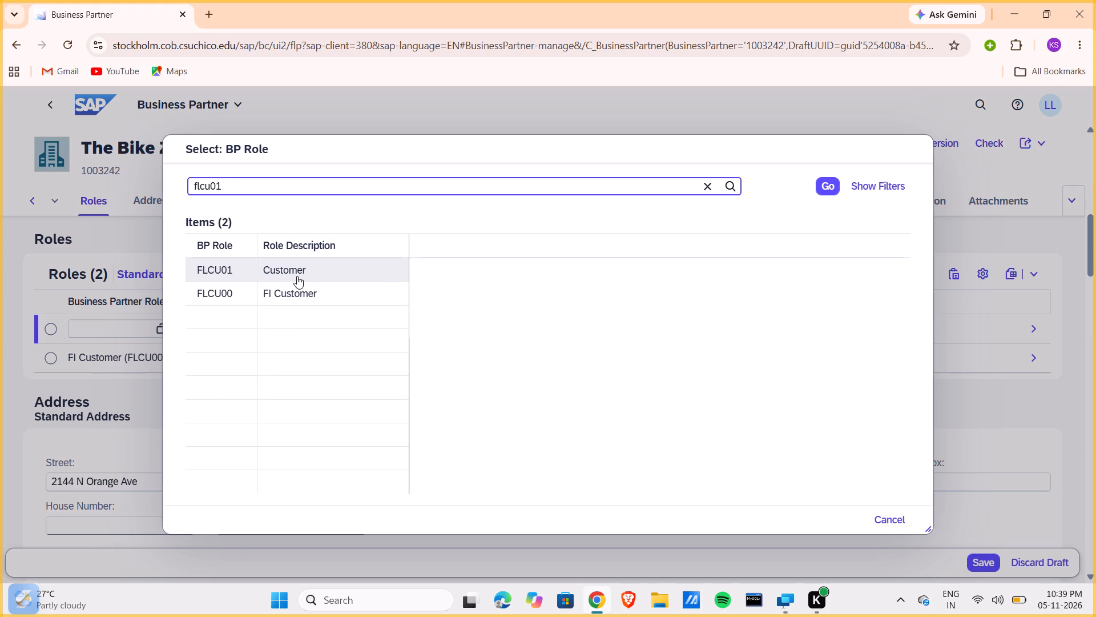
left_click_drag(297, 276, 327, 274)
left_click(327, 274)
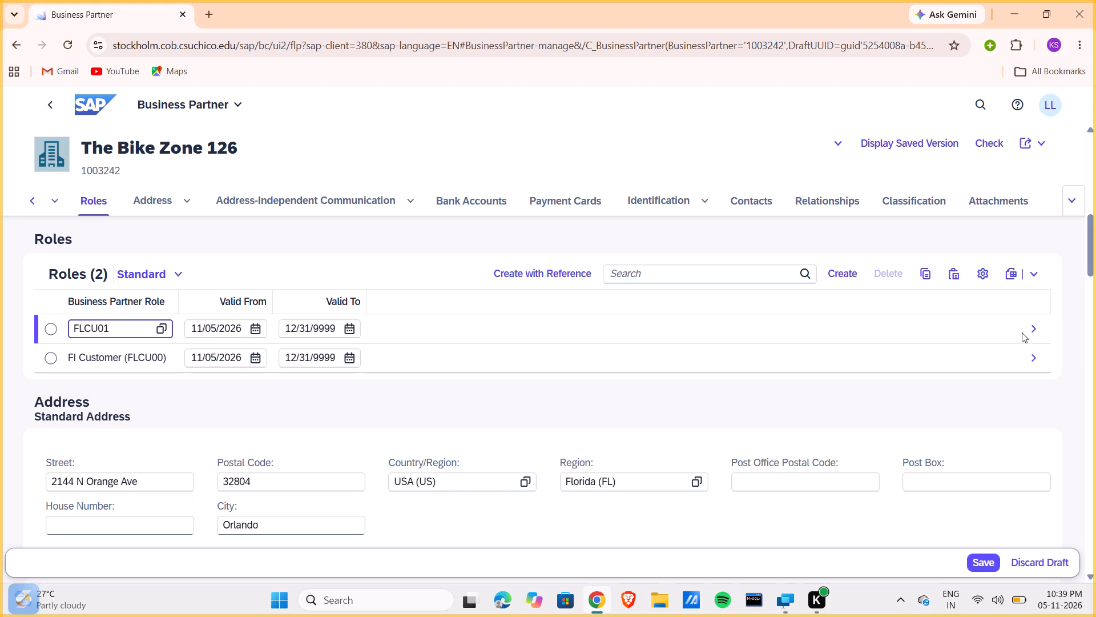
Open the new Customer (FLCU01) role's details and create a new sales area entry.
left_click(1040, 331)
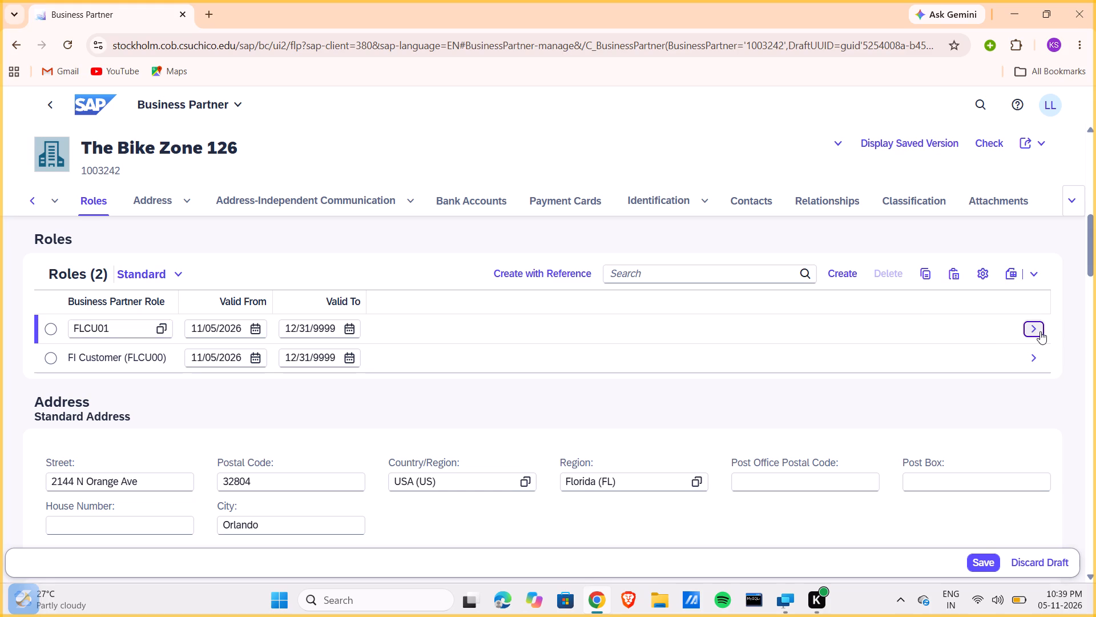
left_click(604, 151)
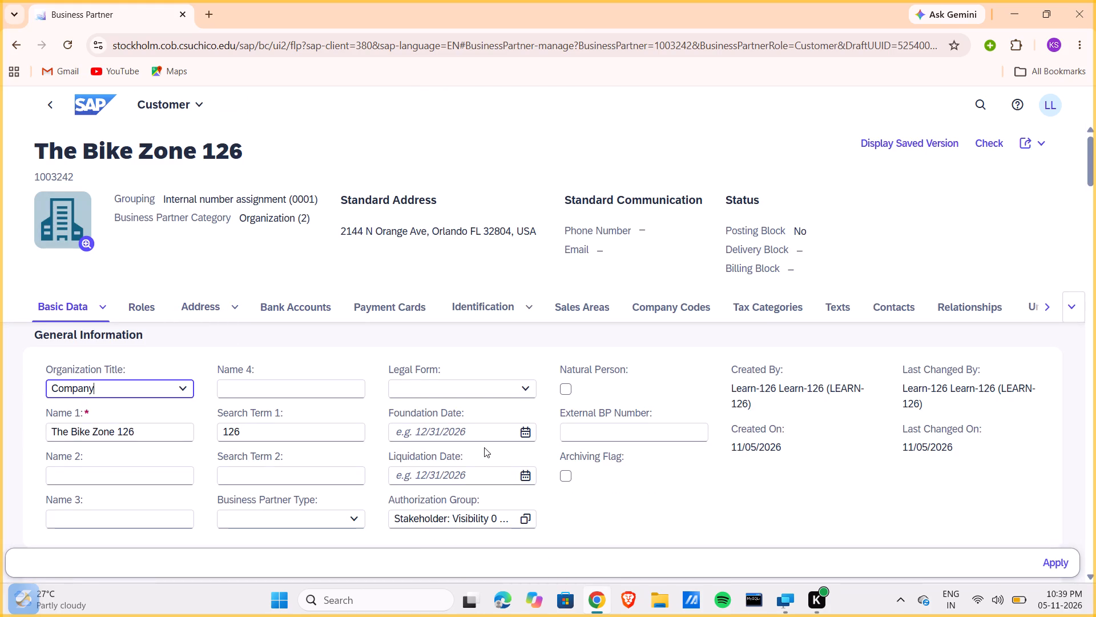
scroll(484, 447, "down", 9)
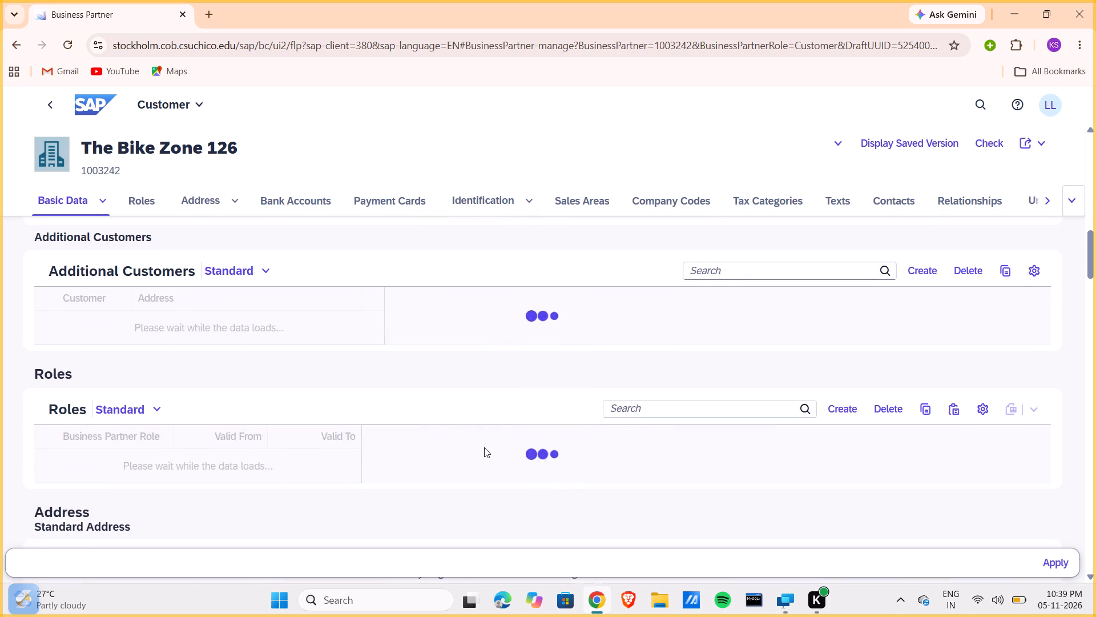
scroll(484, 447, "down", 7)
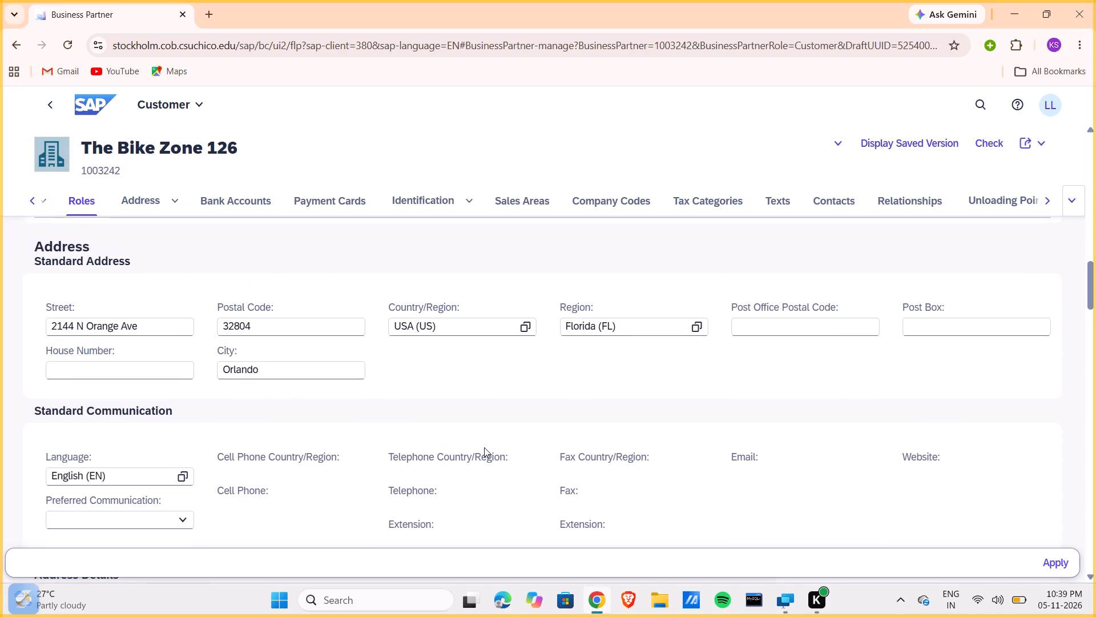
scroll(484, 447, "down", 2)
scroll(486, 340, "up", 5)
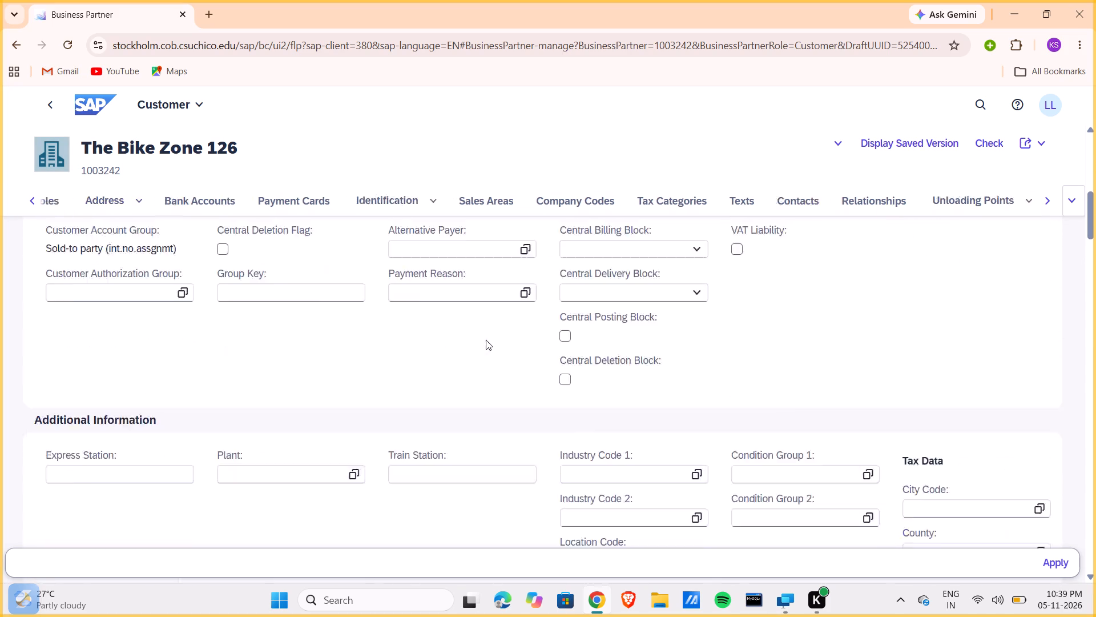
left_click(572, 203)
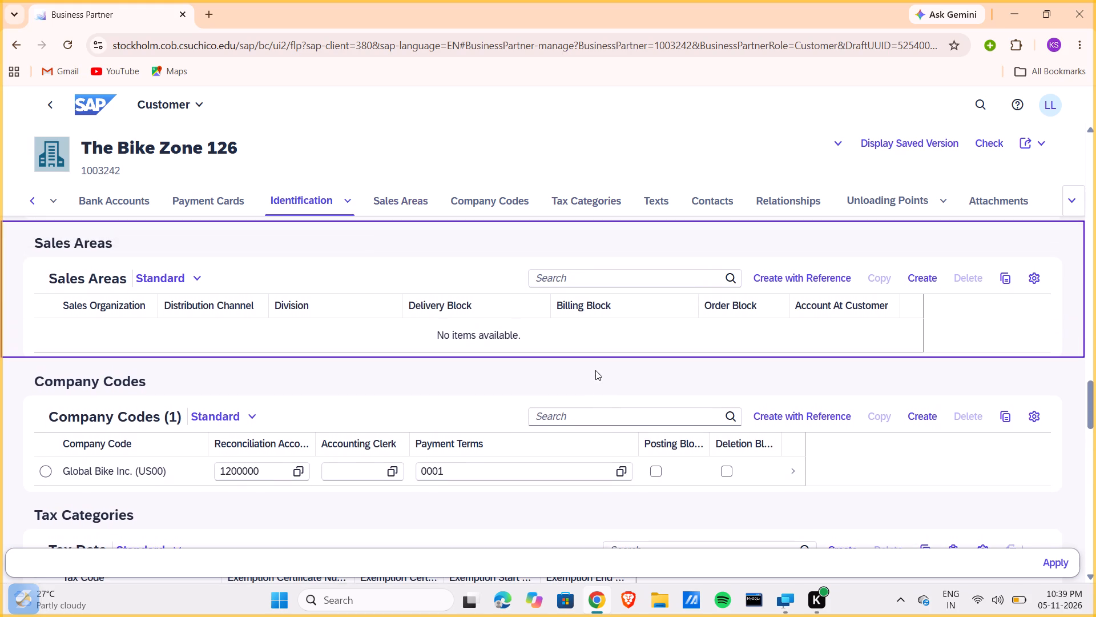
left_click(921, 285)
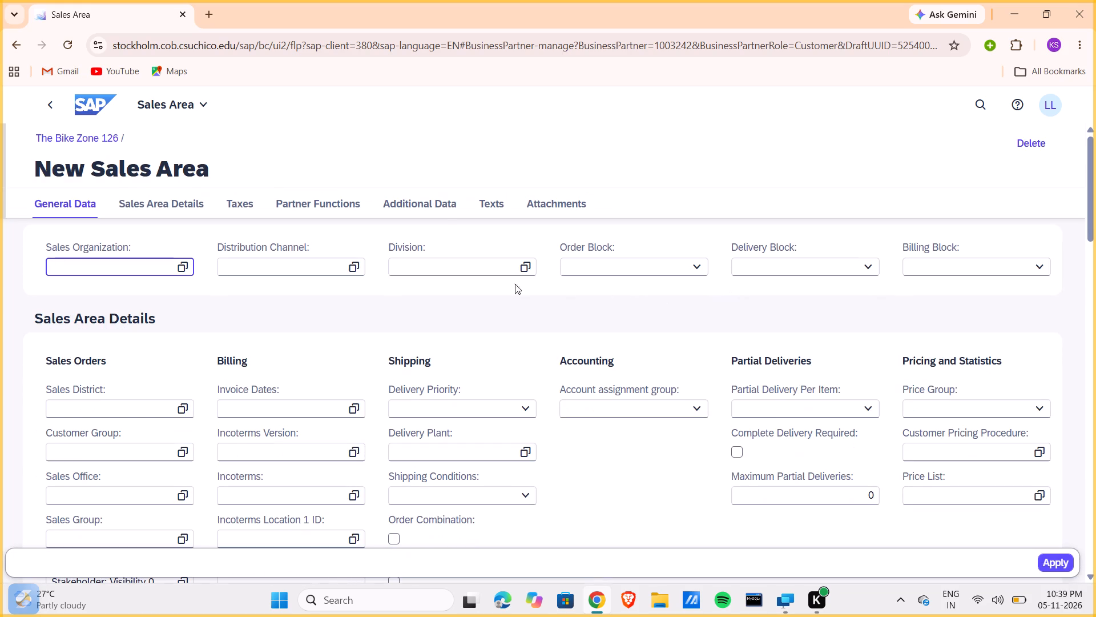
Set the new sales area to sales organization US East (UE00), distribution channel Wholesale (WH) and division Bicycles (BI).
left_click(176, 264)
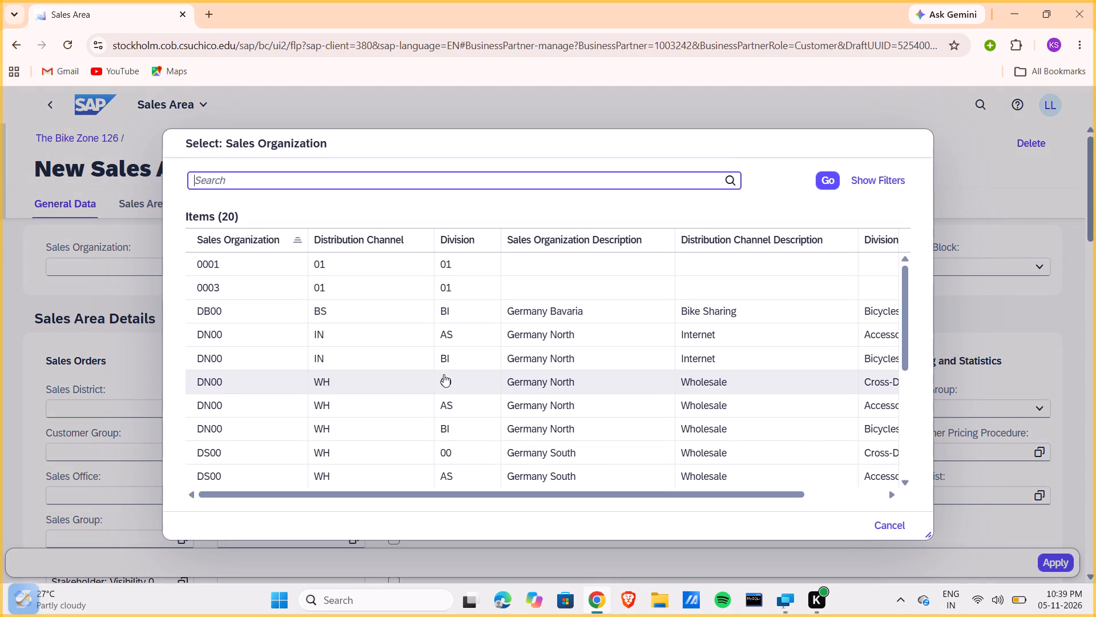
scroll(390, 300, "down", 7)
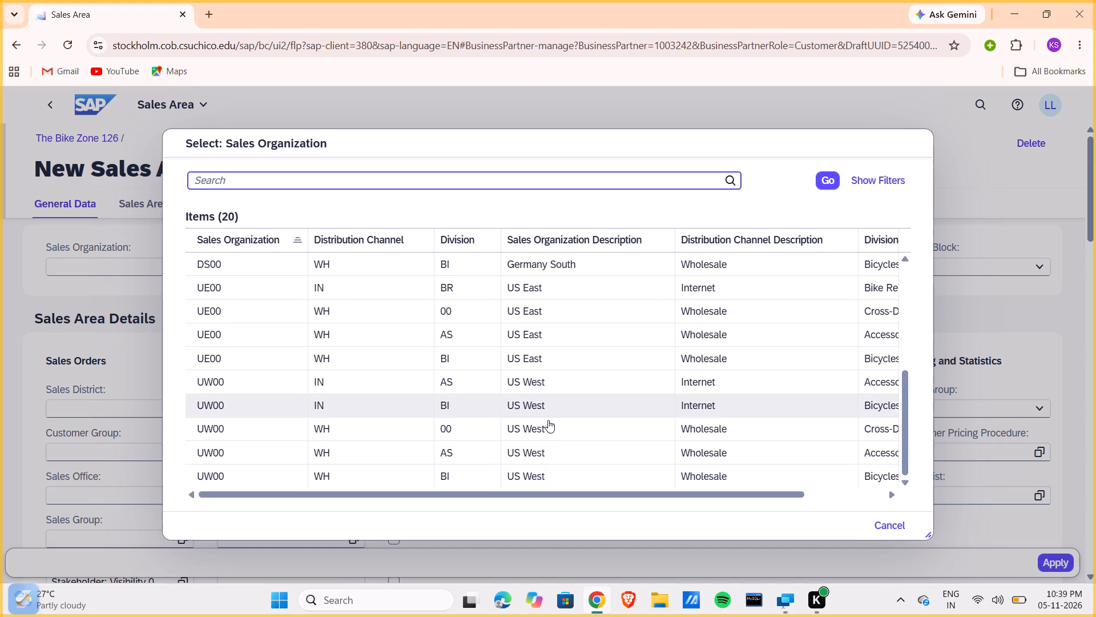
left_click(705, 467)
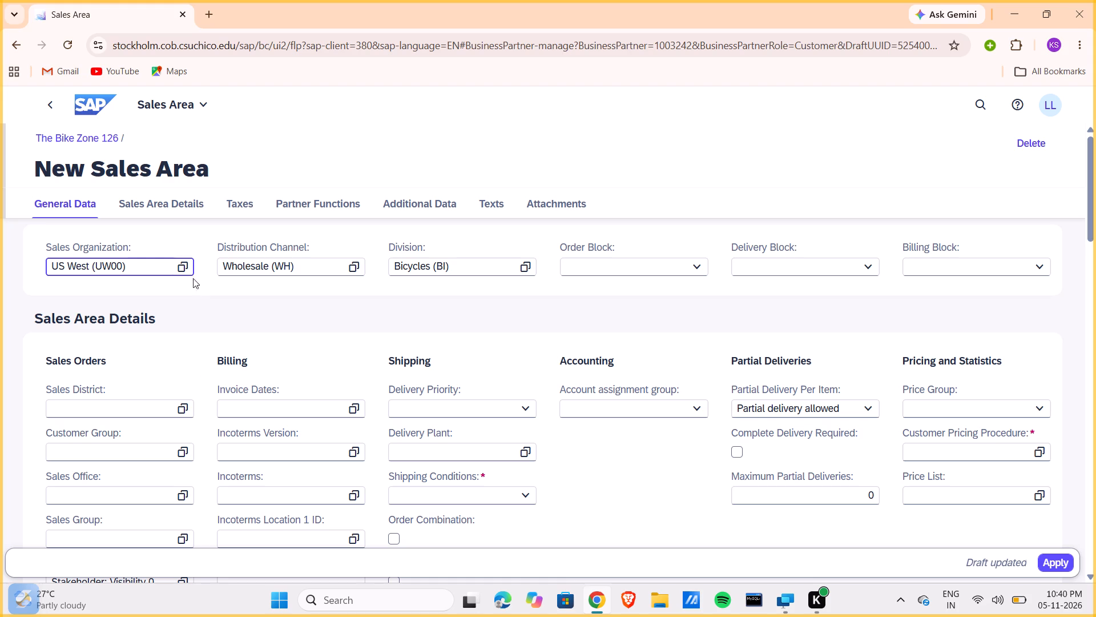
left_click(186, 266)
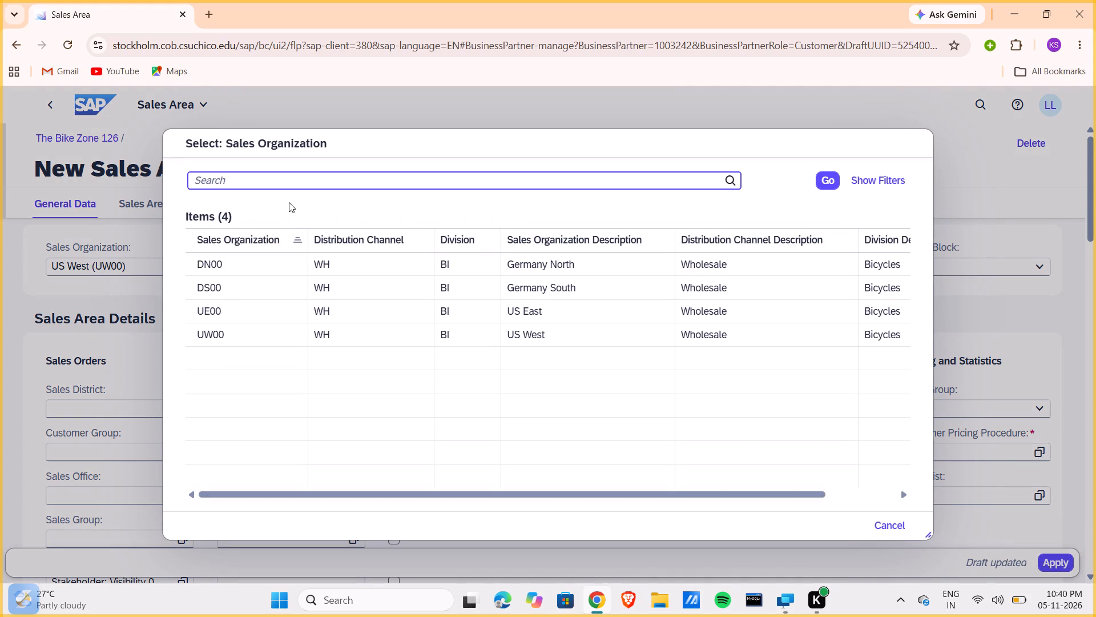
left_click(263, 185)
left_click(255, 314)
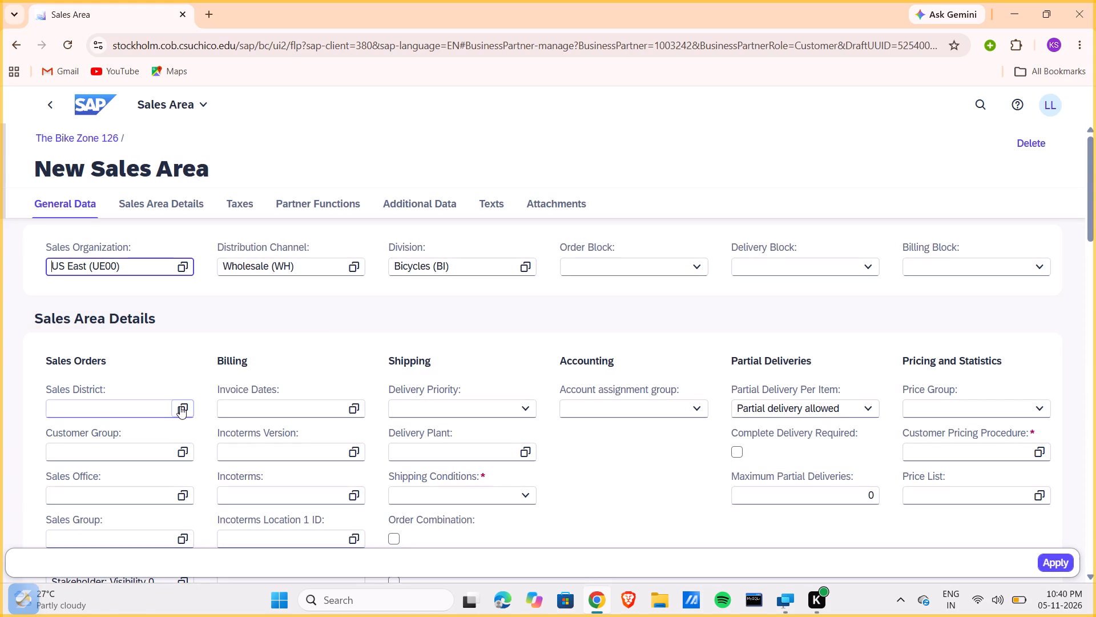
Set the new sales area's sales district to Pacific NorthwestUSA (US0001) and its currency to USD.
left_click(180, 406)
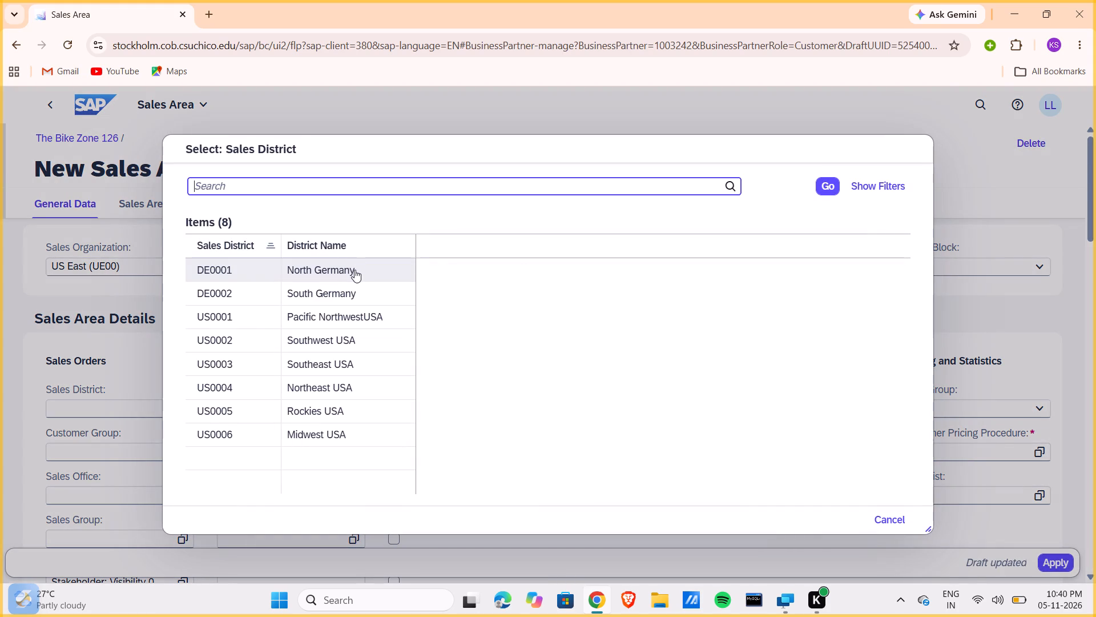
left_click(349, 320)
scroll(166, 466, "down", 1)
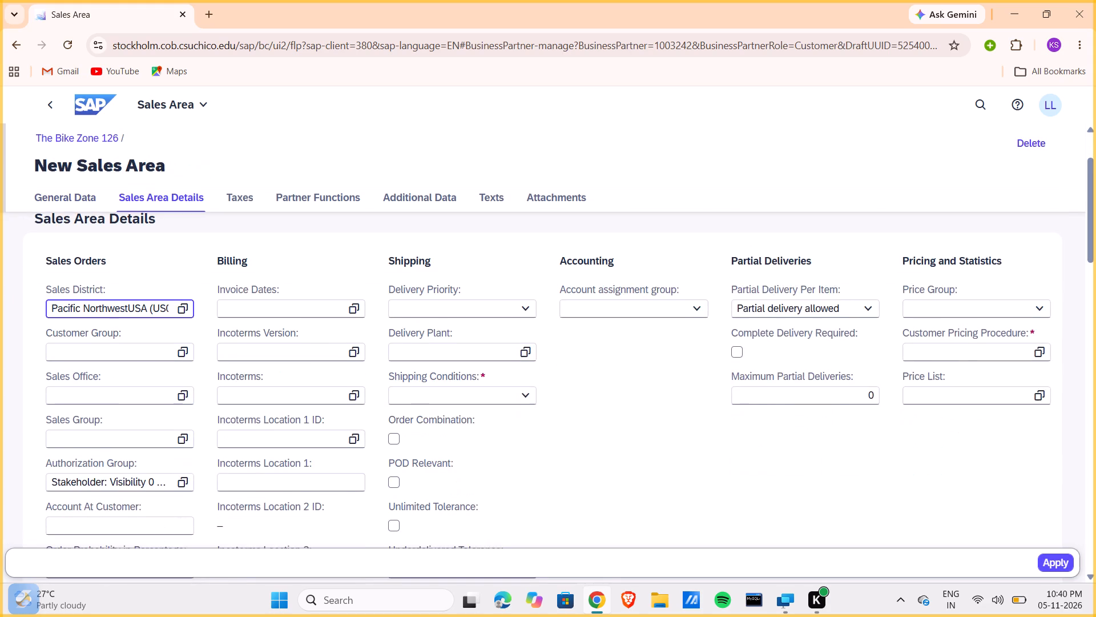
scroll(166, 466, "down", 3)
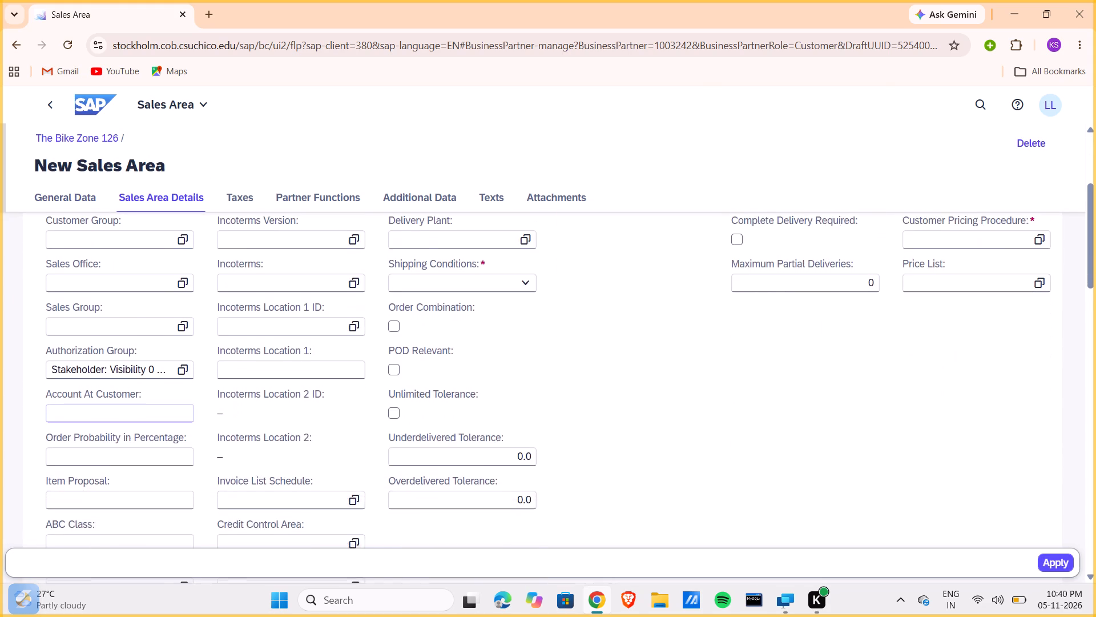
scroll(166, 466, "down", 4)
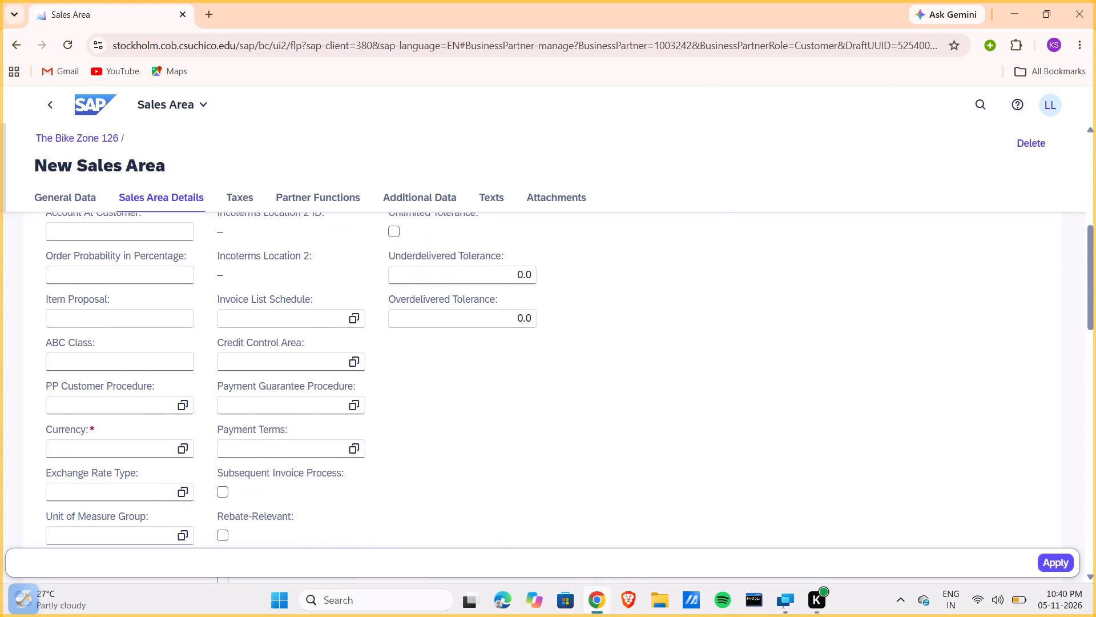
left_click(185, 443)
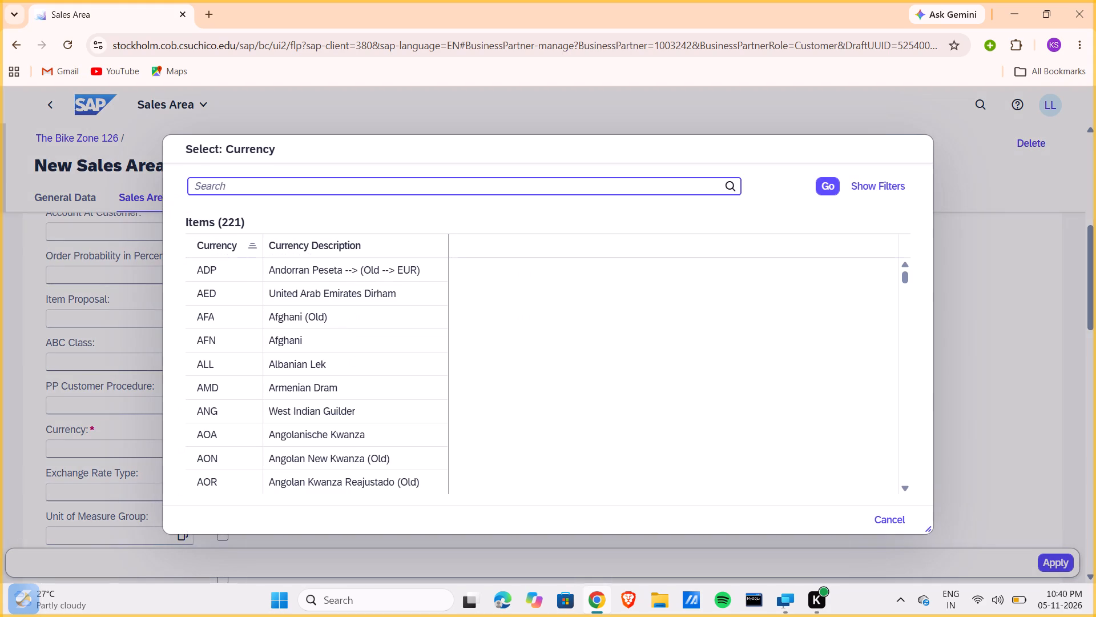
left_click(220, 187)
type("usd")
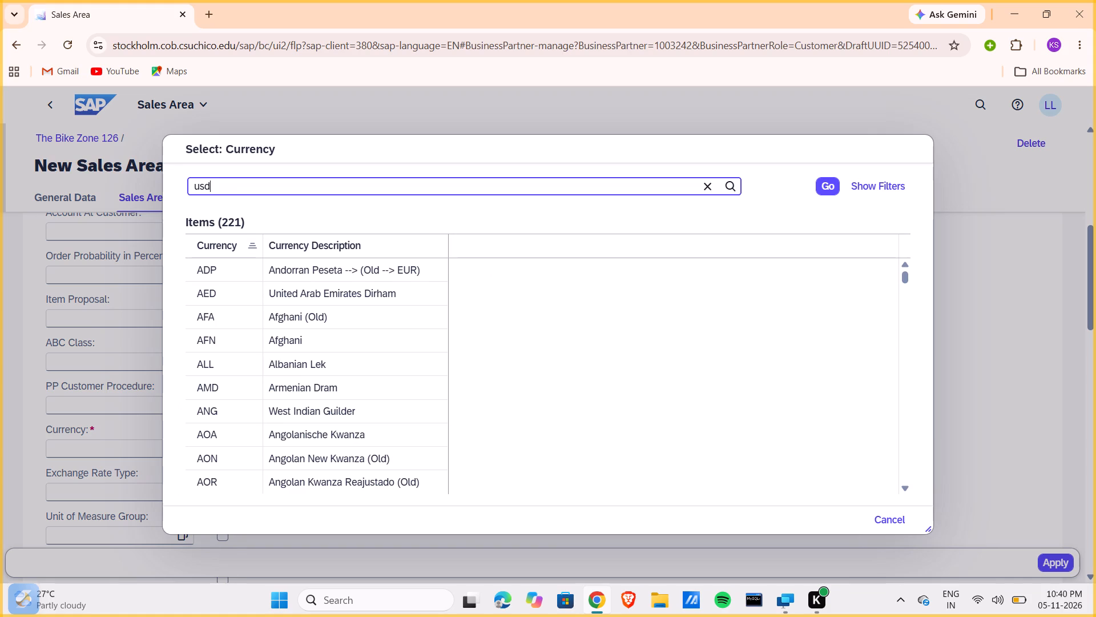
left_click(271, 185)
key("Return")
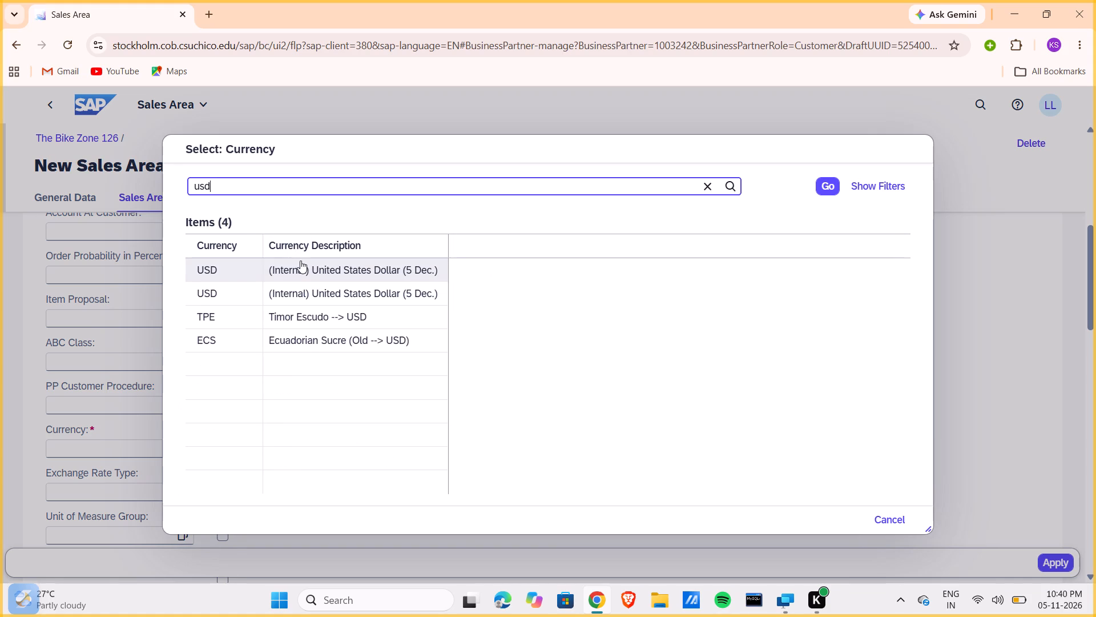
left_click(300, 261)
Set the billing Incoterms to Free on board (FOB) and enter Miami as Incoterms Location 1.
scroll(421, 320, "up", 3)
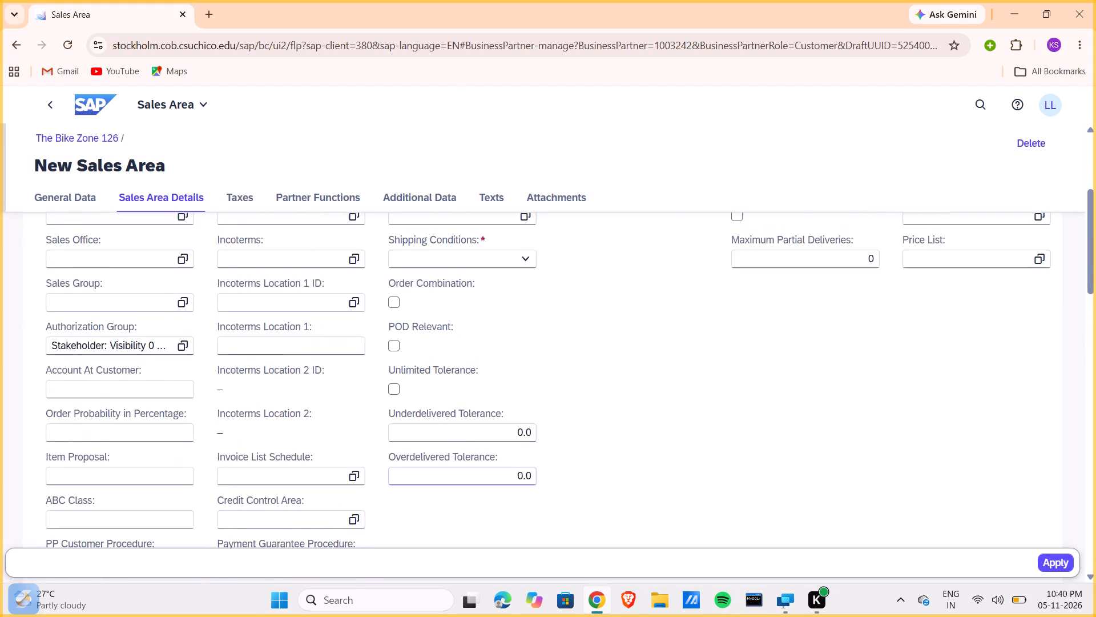
scroll(421, 320, "up", 2)
scroll(346, 413, "down", 2)
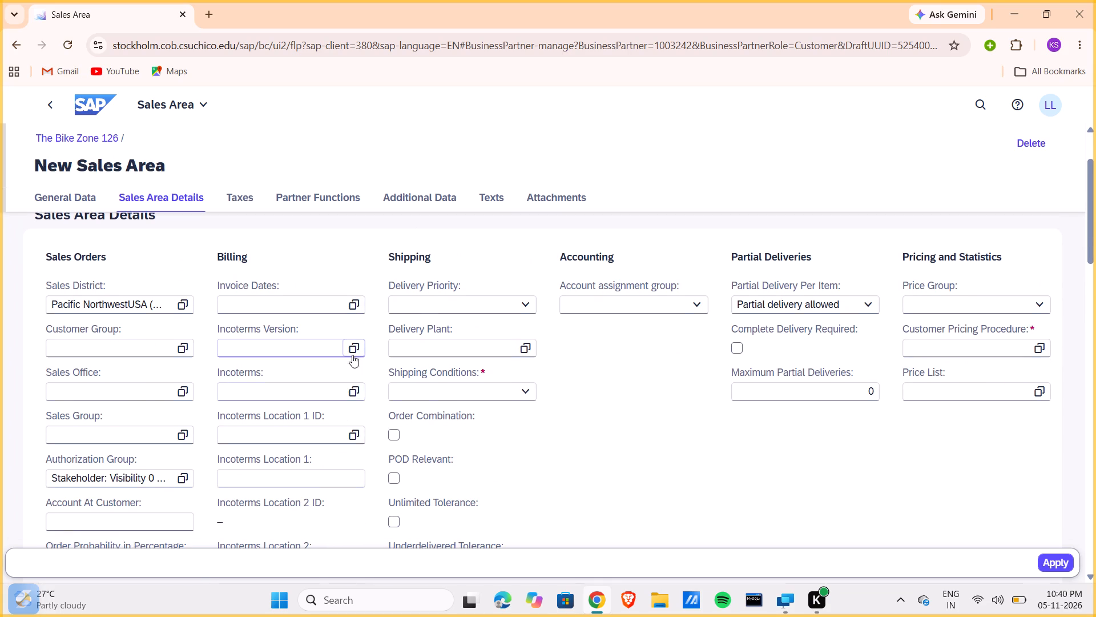
left_click(357, 395)
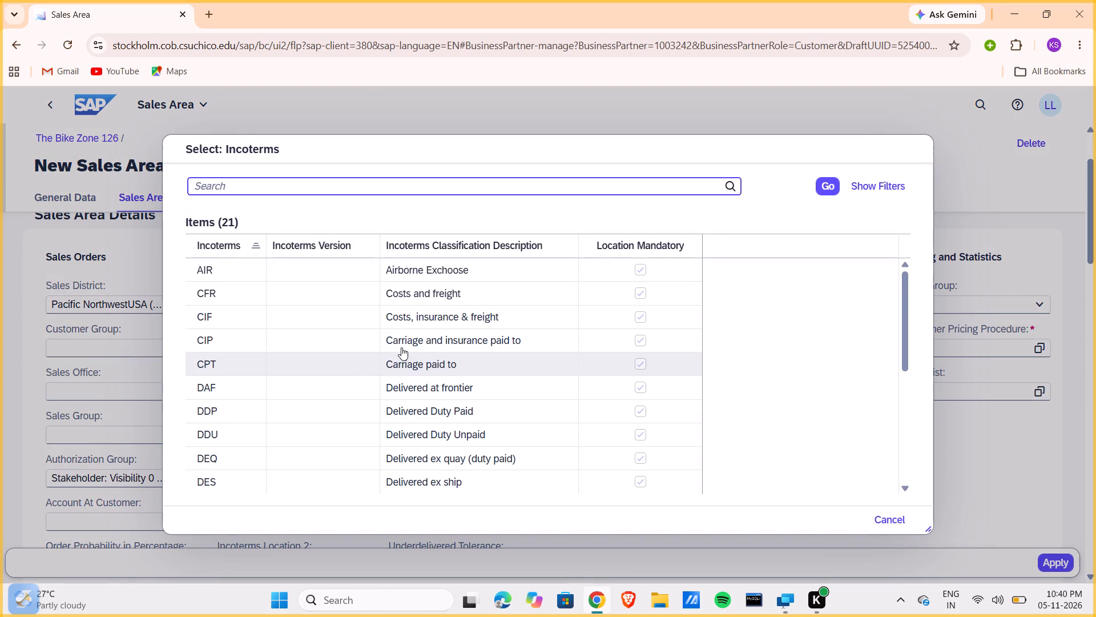
scroll(391, 353, "down", 6)
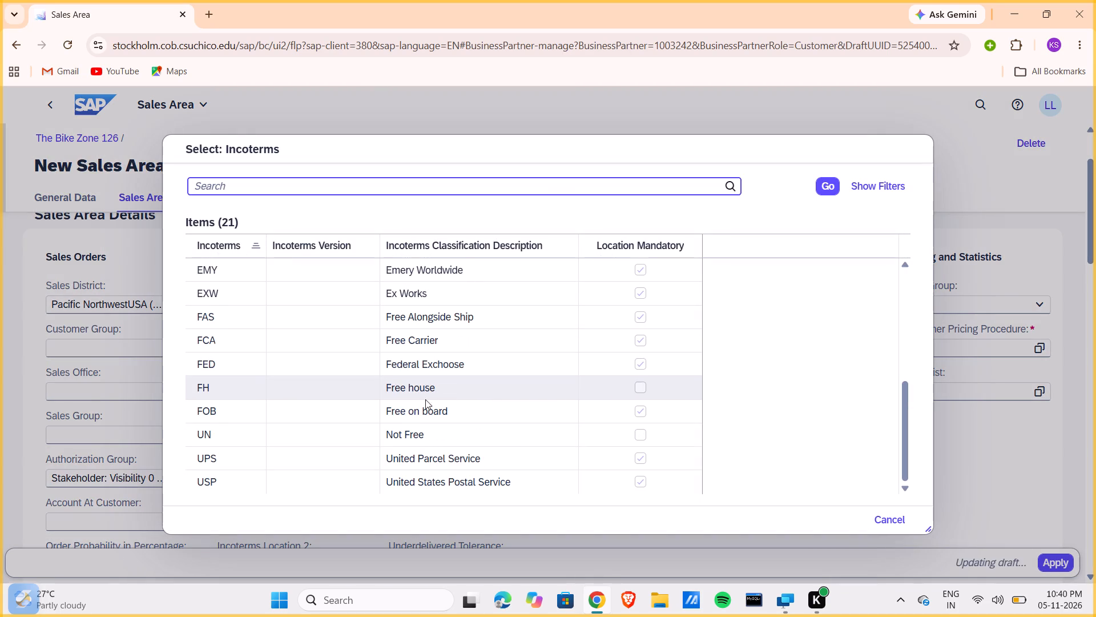
left_click(421, 412)
scroll(354, 425, "down", 1)
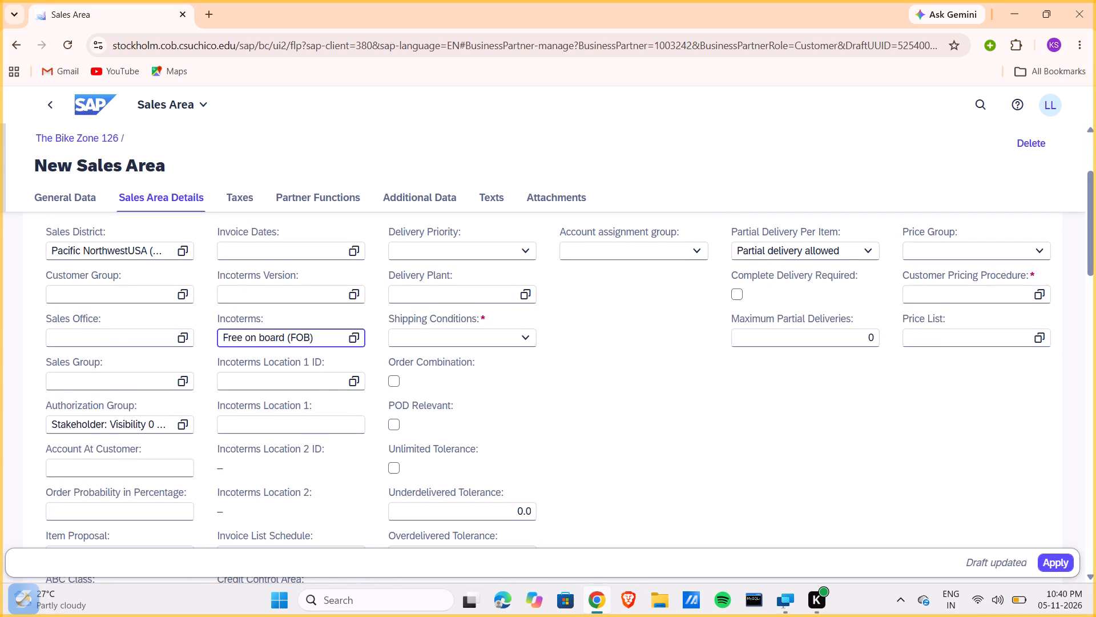
left_click(297, 419)
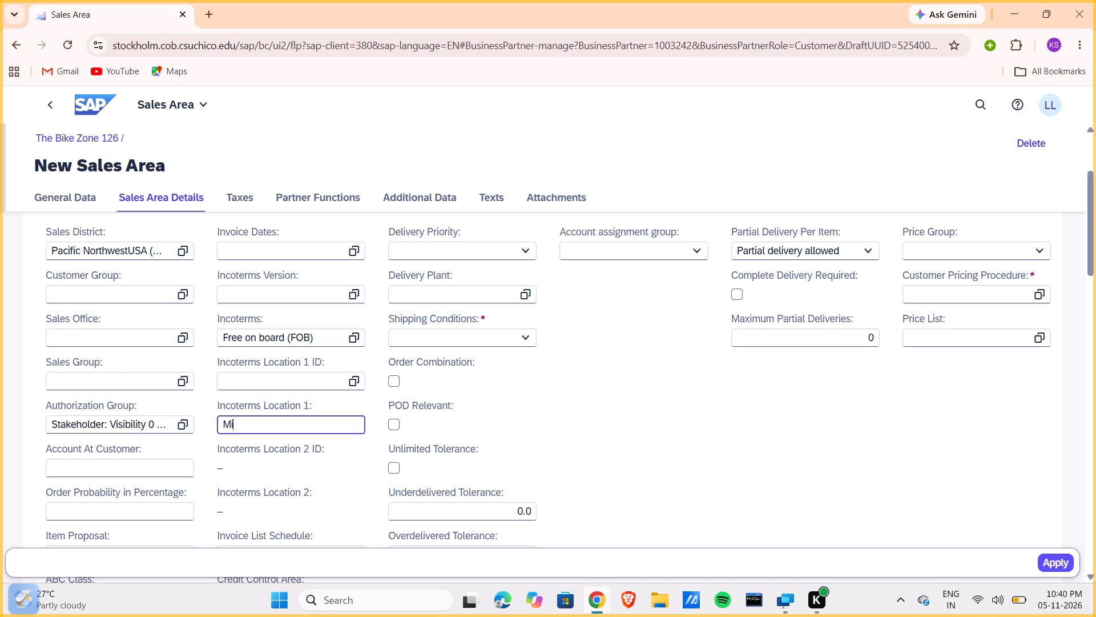
Set the shipping data: delivery priority Normal item, delivery plant DC Miami (MI00) and shipping conditions Standard.
scroll(462, 407, "up", 1)
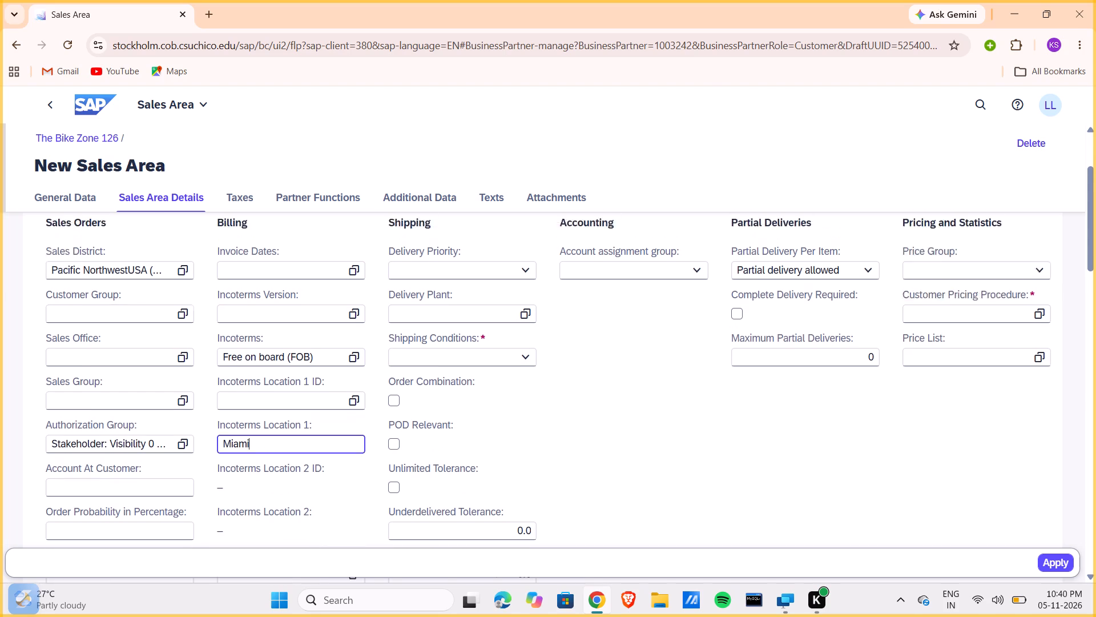
scroll(462, 407, "up", 1)
left_click(530, 359)
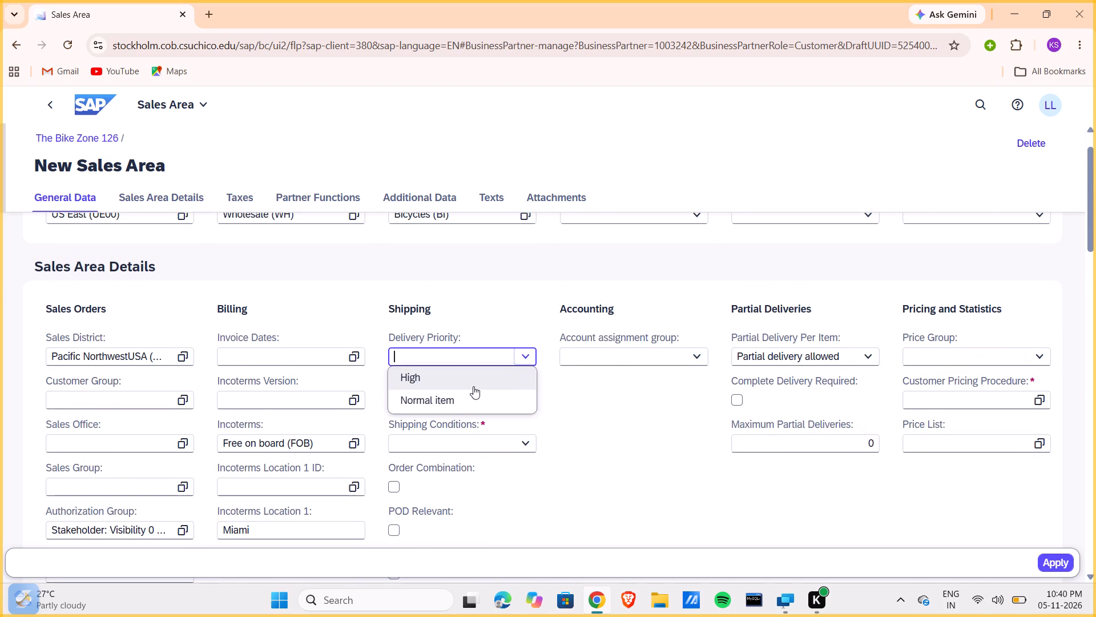
left_click(450, 400)
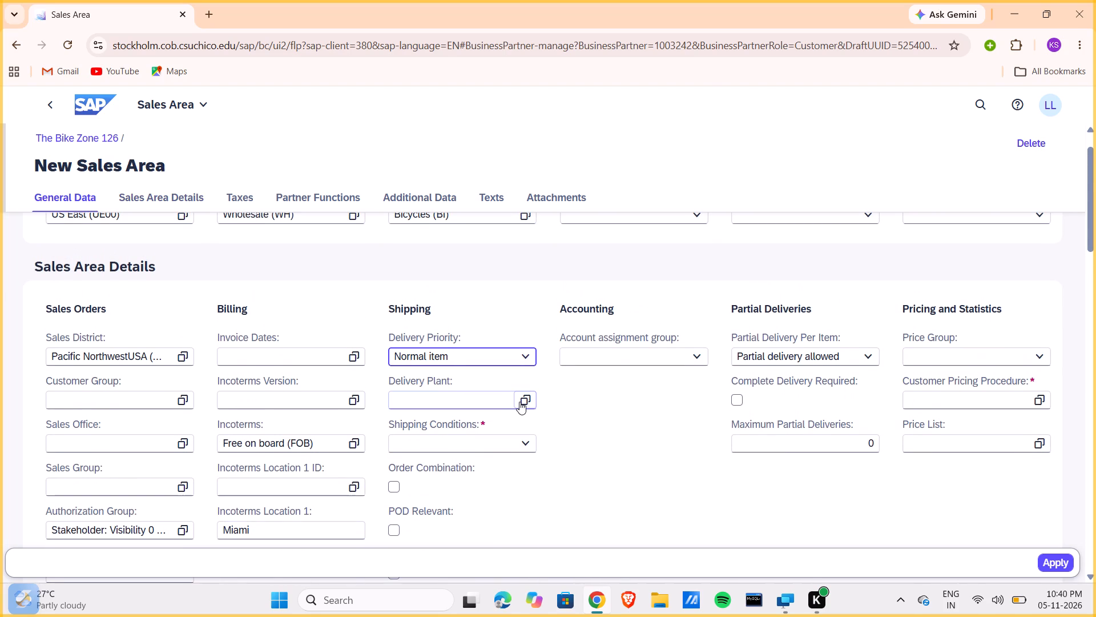
left_click(519, 402)
left_click(289, 292)
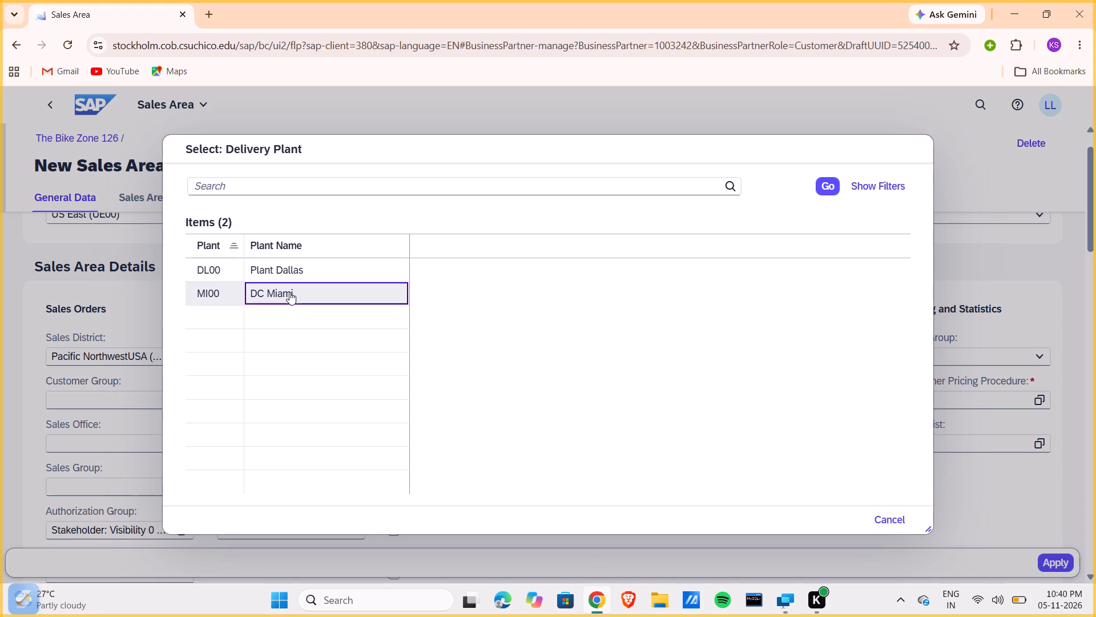
left_click(522, 446)
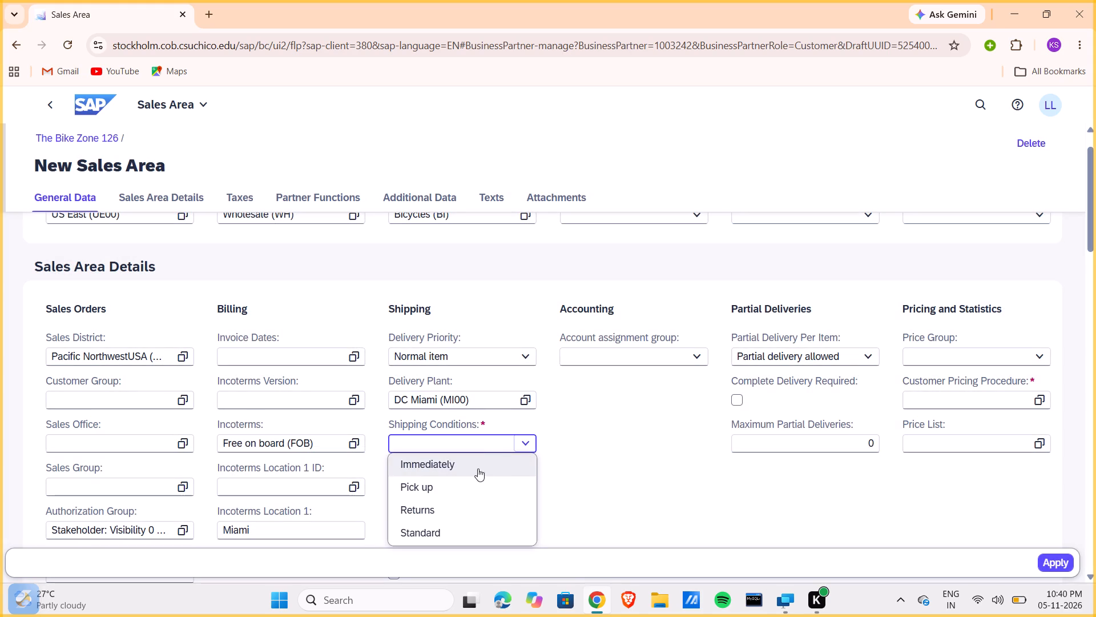
left_click(438, 534)
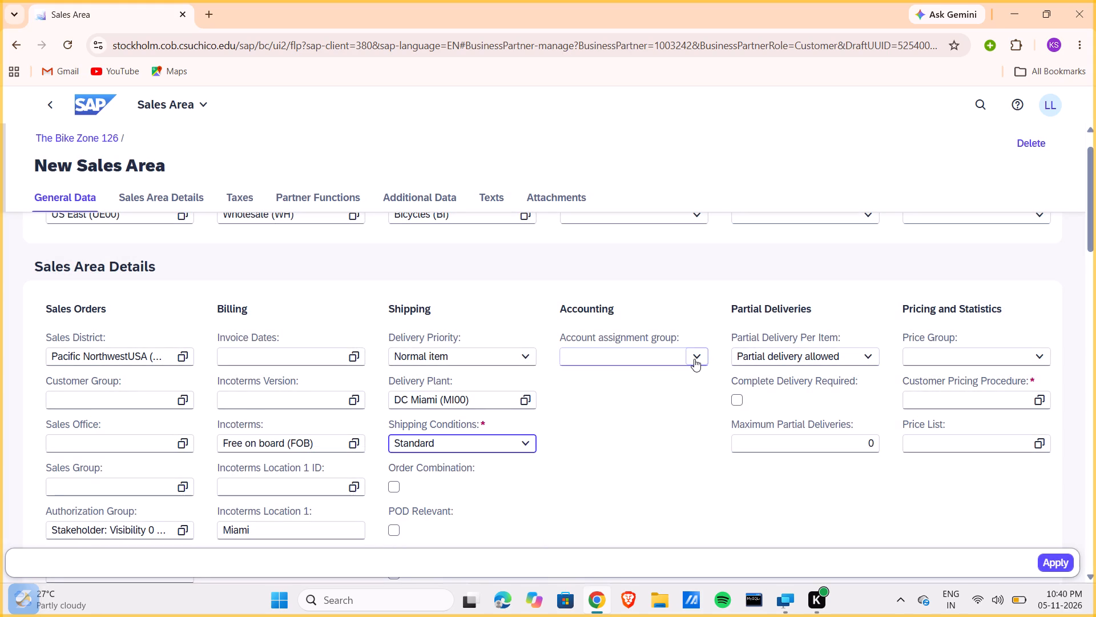
Set the account assignment group to Domestic Revenues, the price group to Bulk buyer and the customer pricing procedure to Standard (1).
left_click(694, 359)
left_click(634, 423)
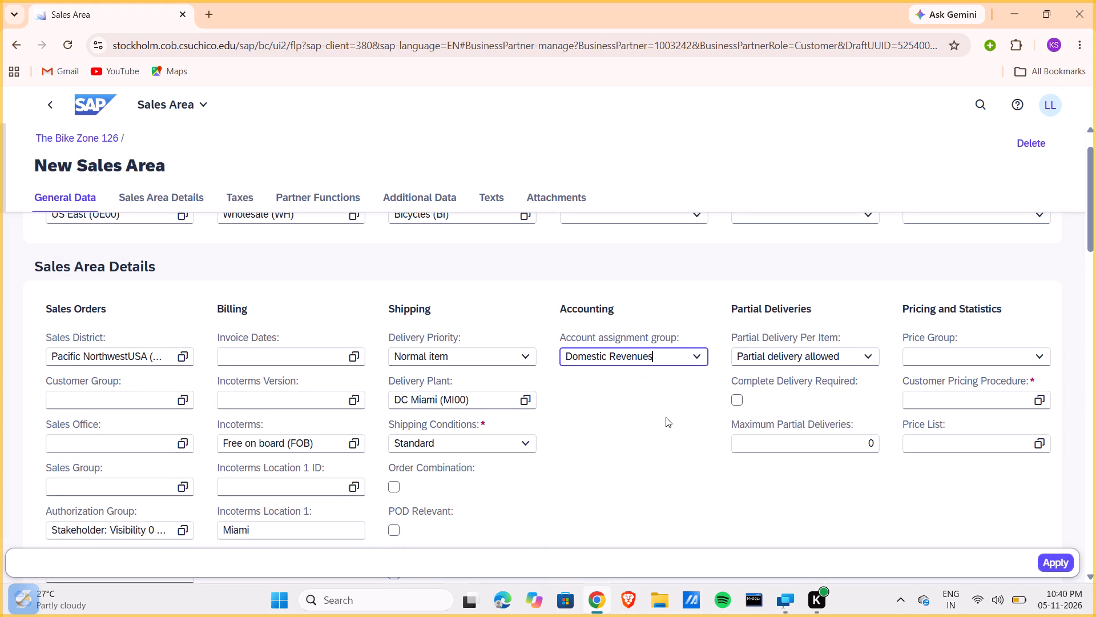
left_click(1040, 353)
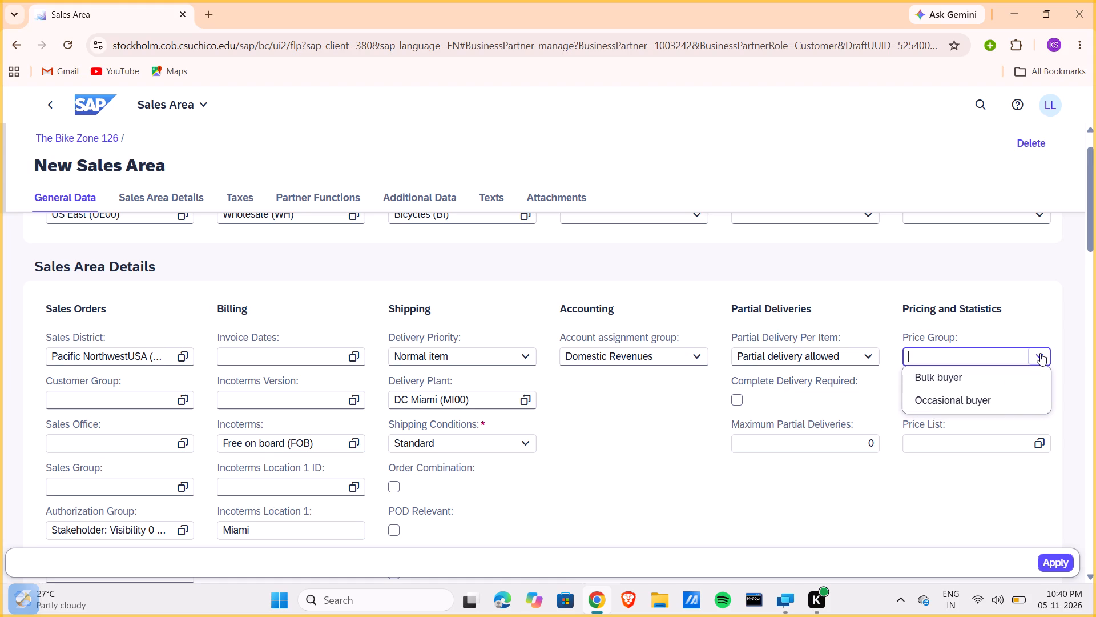
left_click(955, 381)
left_click(1038, 398)
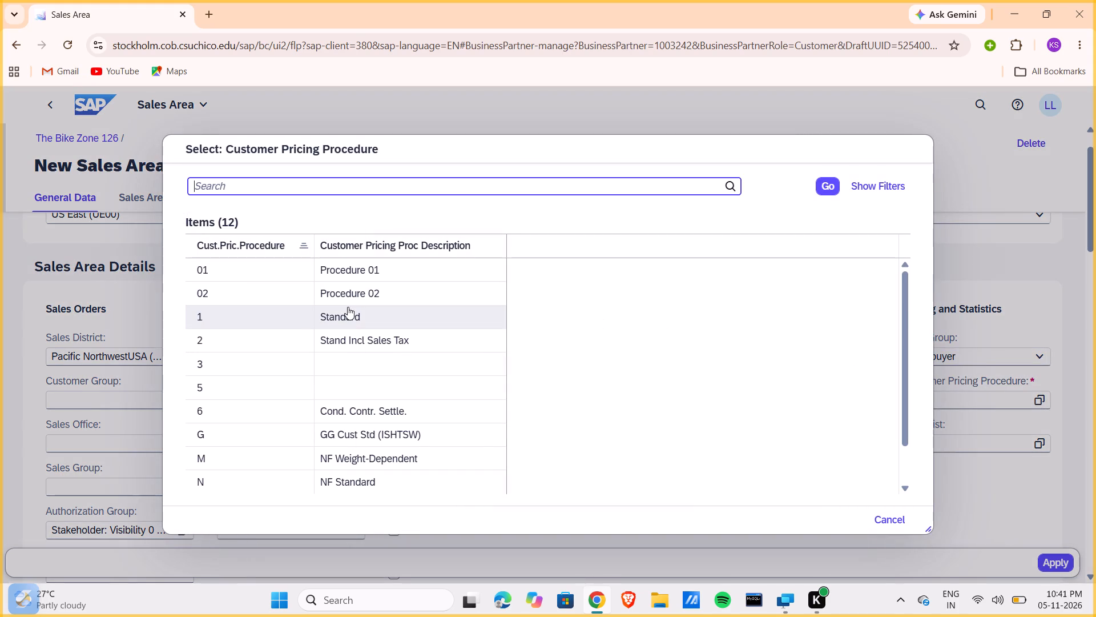
left_click(349, 308)
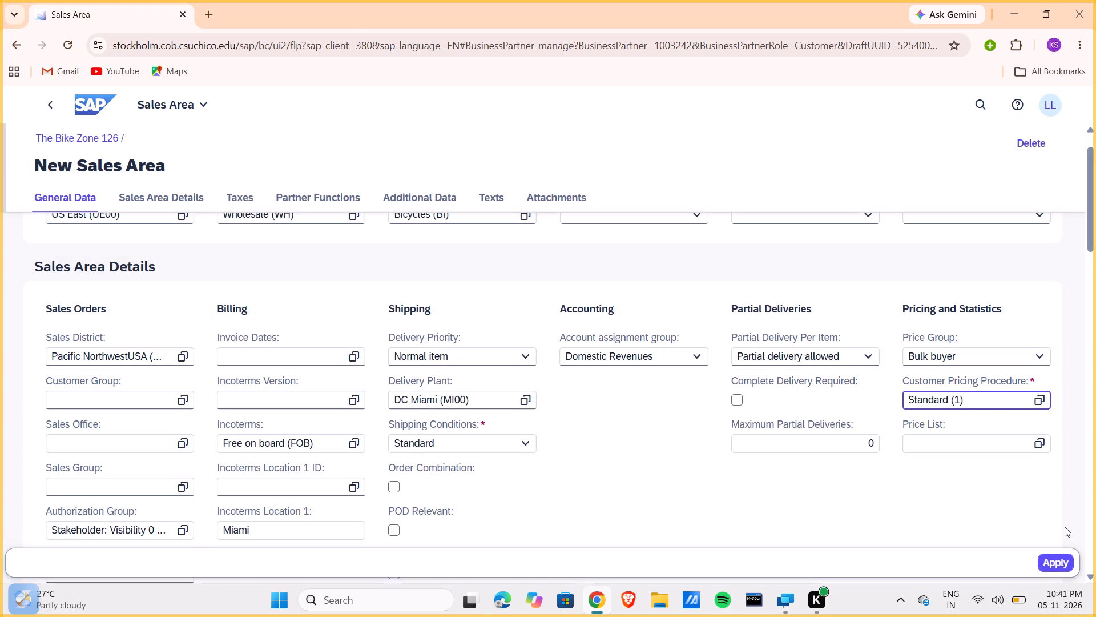
Apply the new sales area and the role details, and try to save the business partner.
left_click(1064, 556)
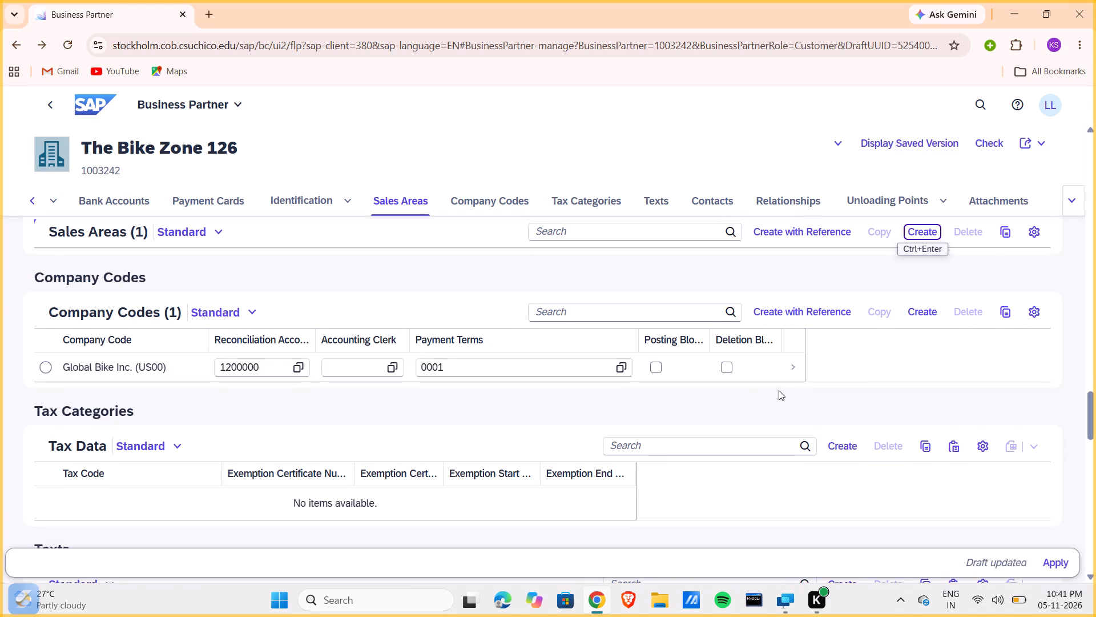
left_click(1058, 558)
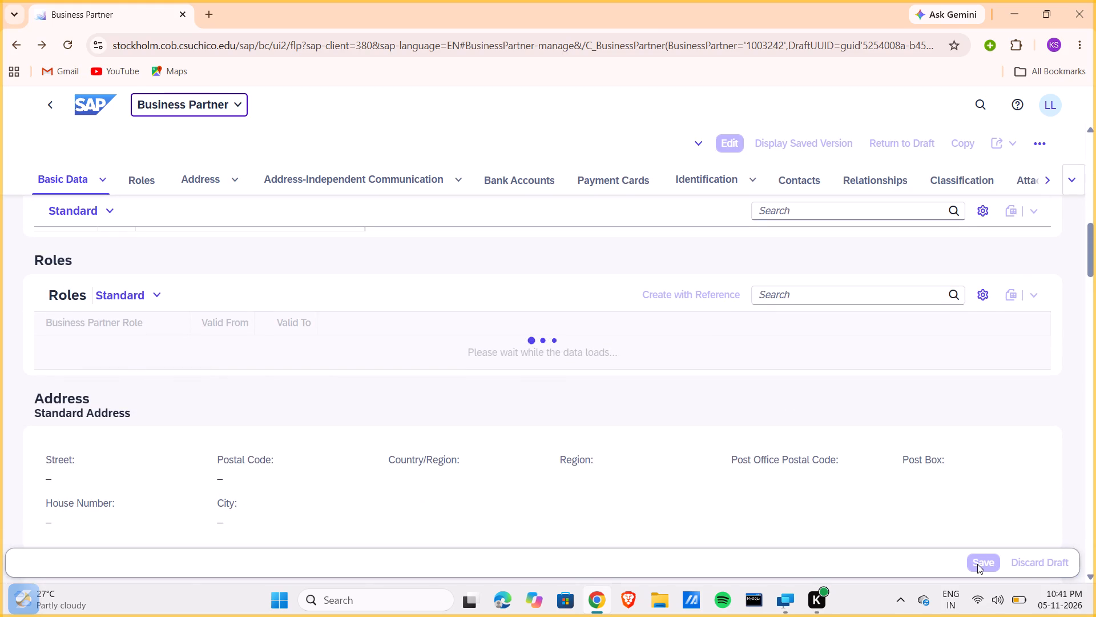
left_click(987, 562)
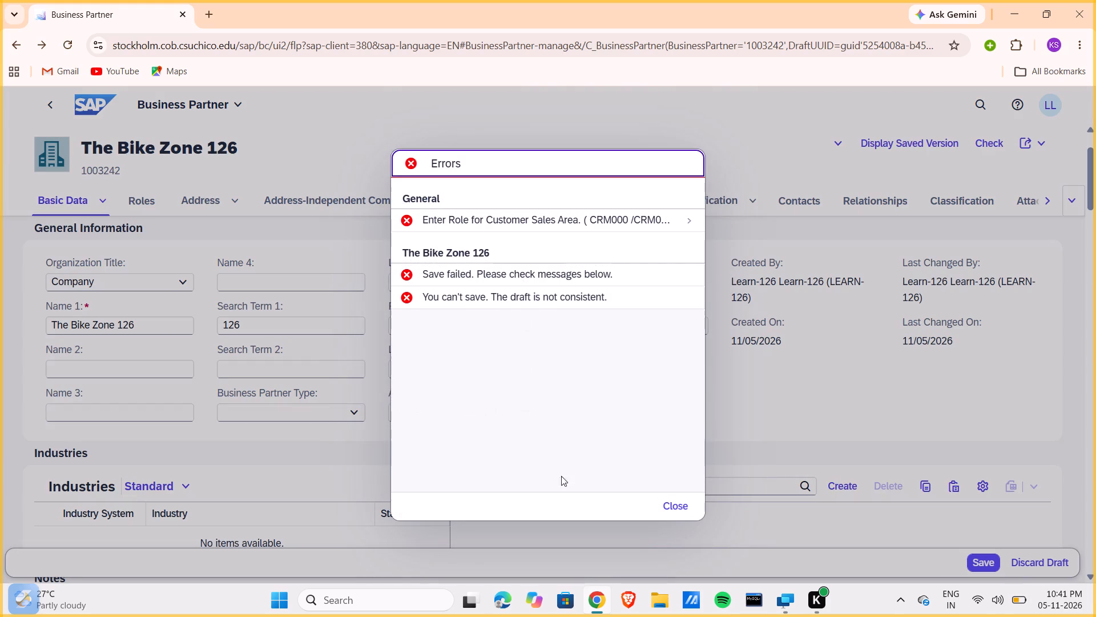
left_click(681, 500)
Fill the blank entry in the Roles table with role FLCU01 and try to save the business partner again.
scroll(533, 450, "down", 3)
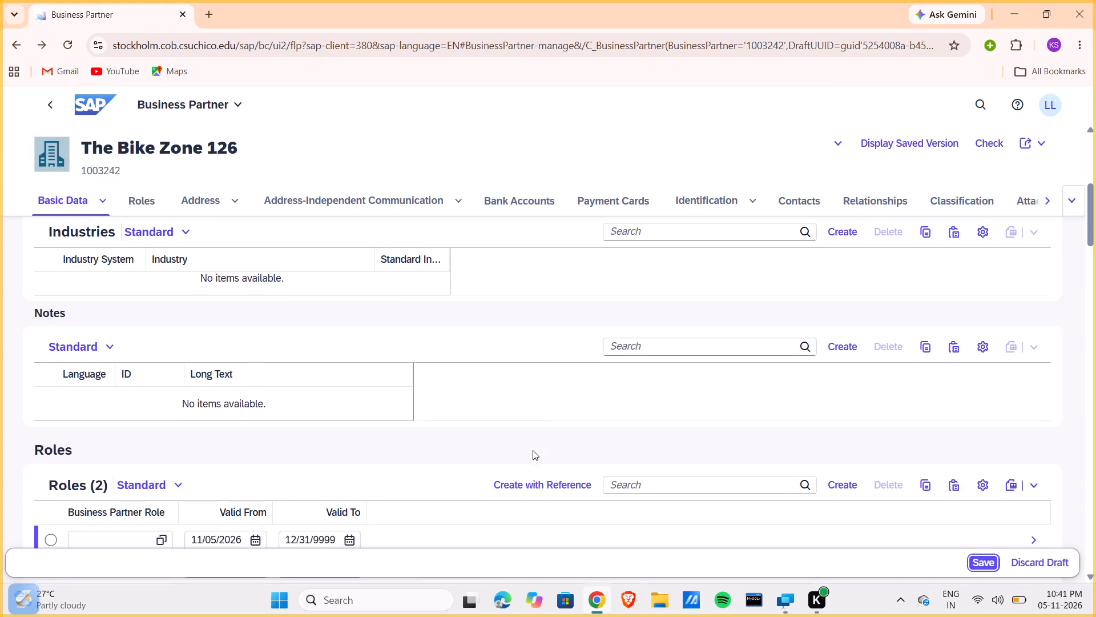
scroll(533, 450, "down", 3)
left_click(162, 346)
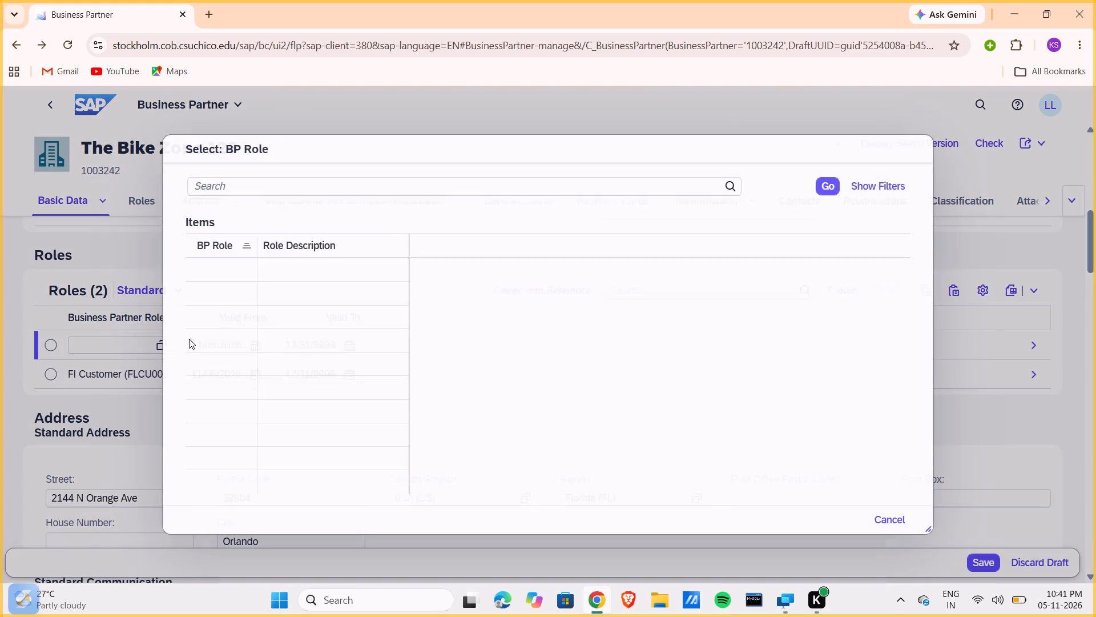
left_click(232, 190)
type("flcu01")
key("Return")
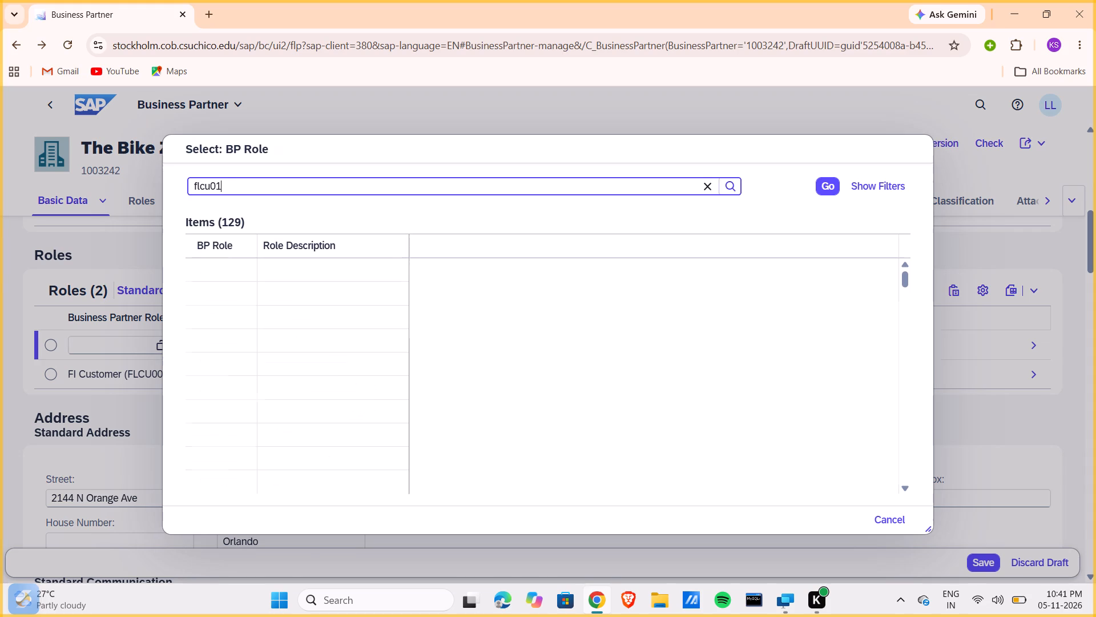
left_click(289, 274)
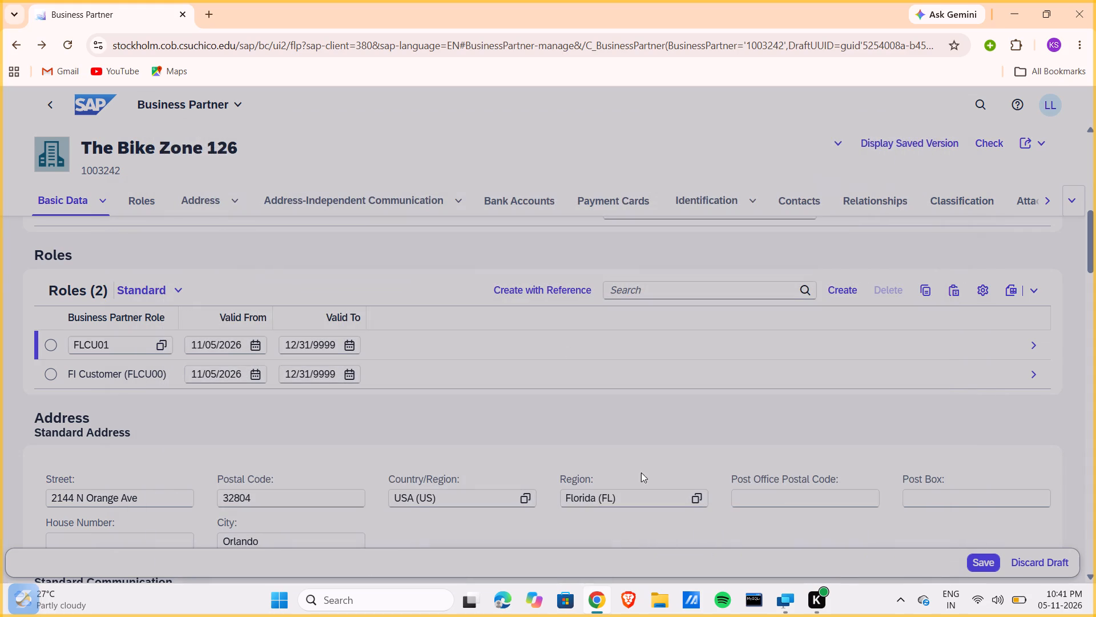
left_click(981, 558)
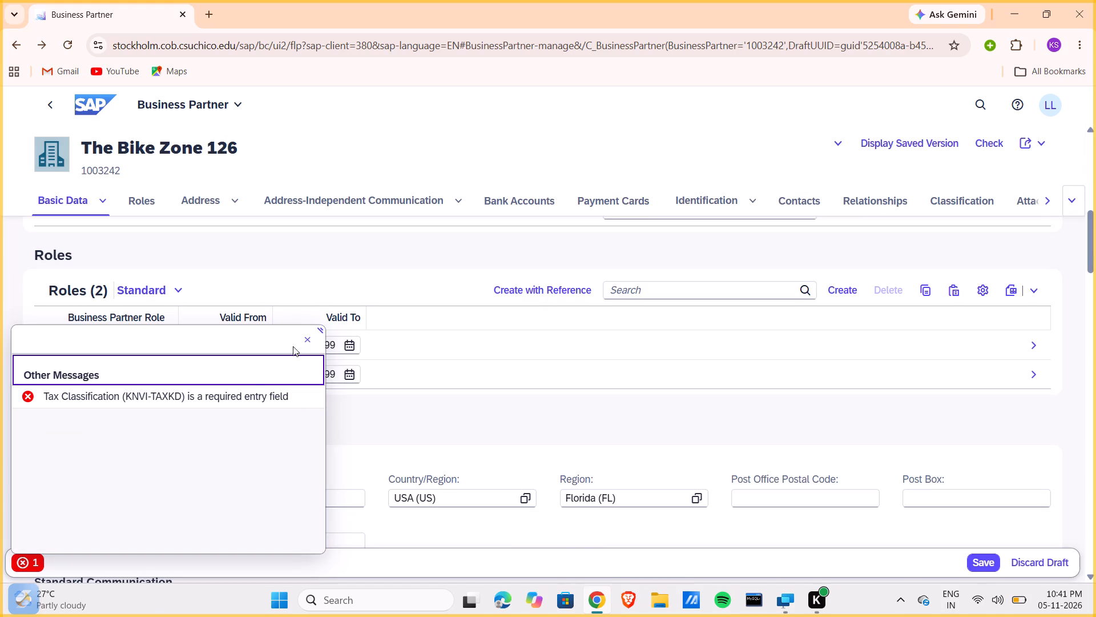
left_click(309, 338)
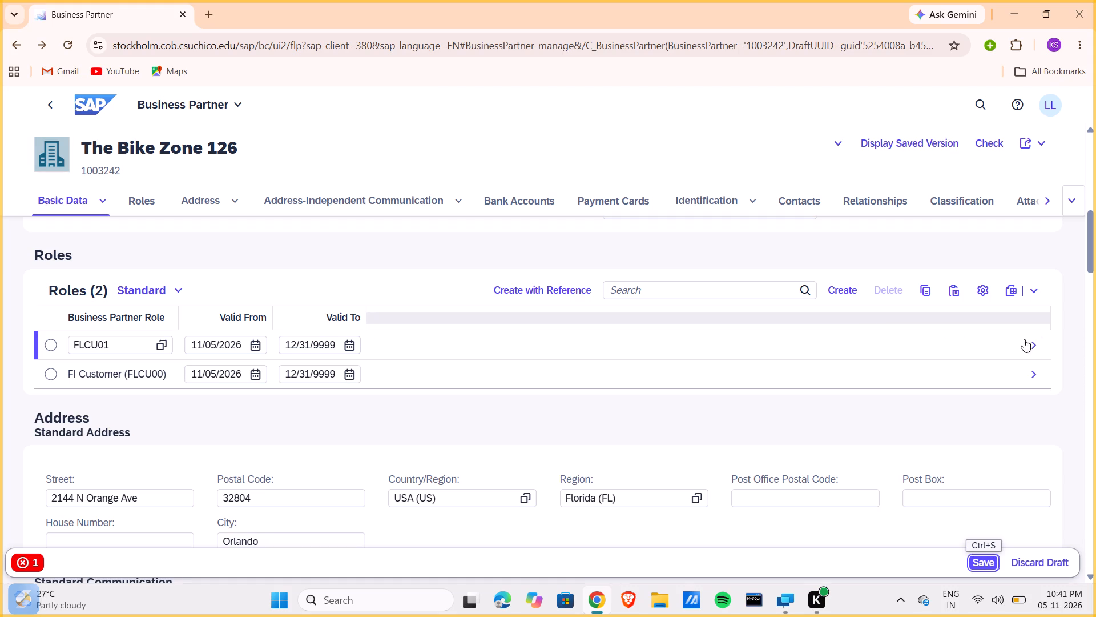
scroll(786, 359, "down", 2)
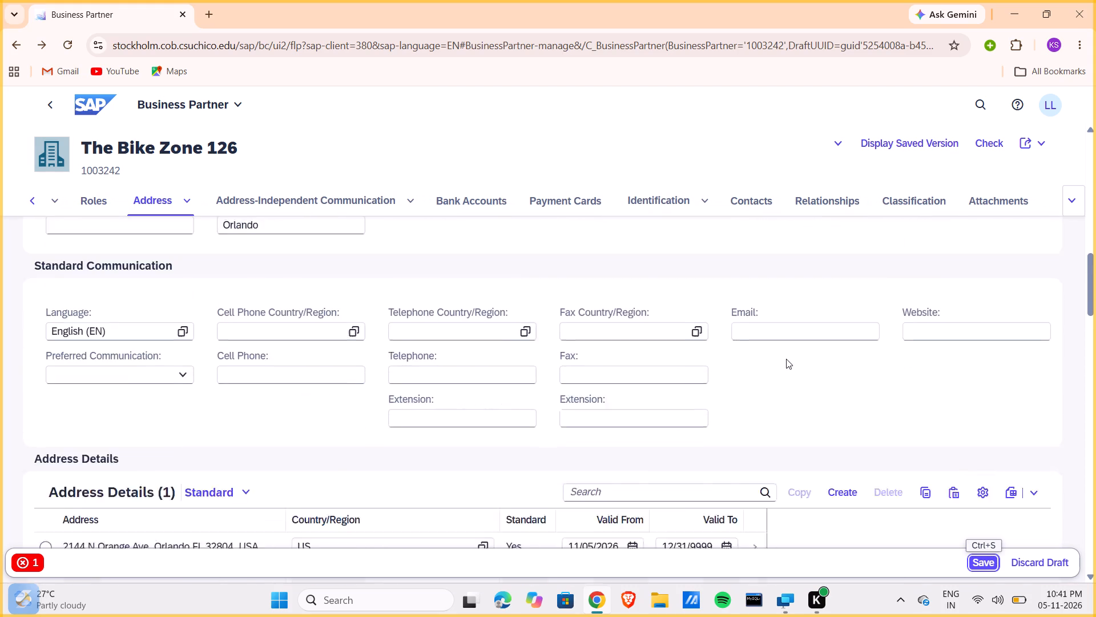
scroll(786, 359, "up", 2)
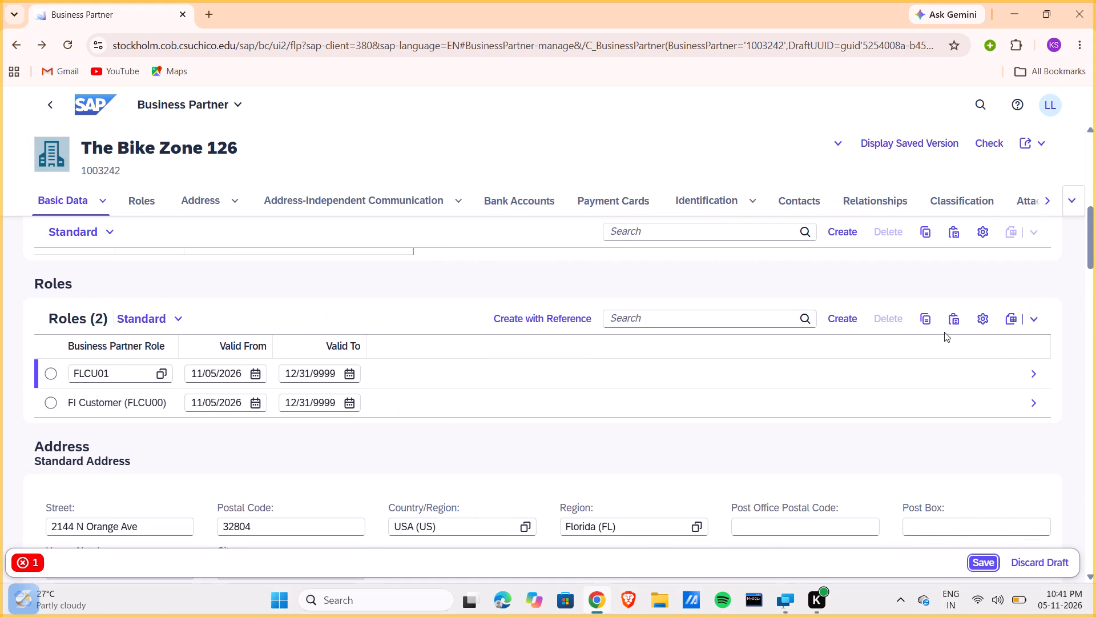
In the FLCU01 role's UE00/WH/BI sales area, set the tax classification to 0 (Exempt) for UTXJ, UTX2 and UTX3.
left_click(1031, 374)
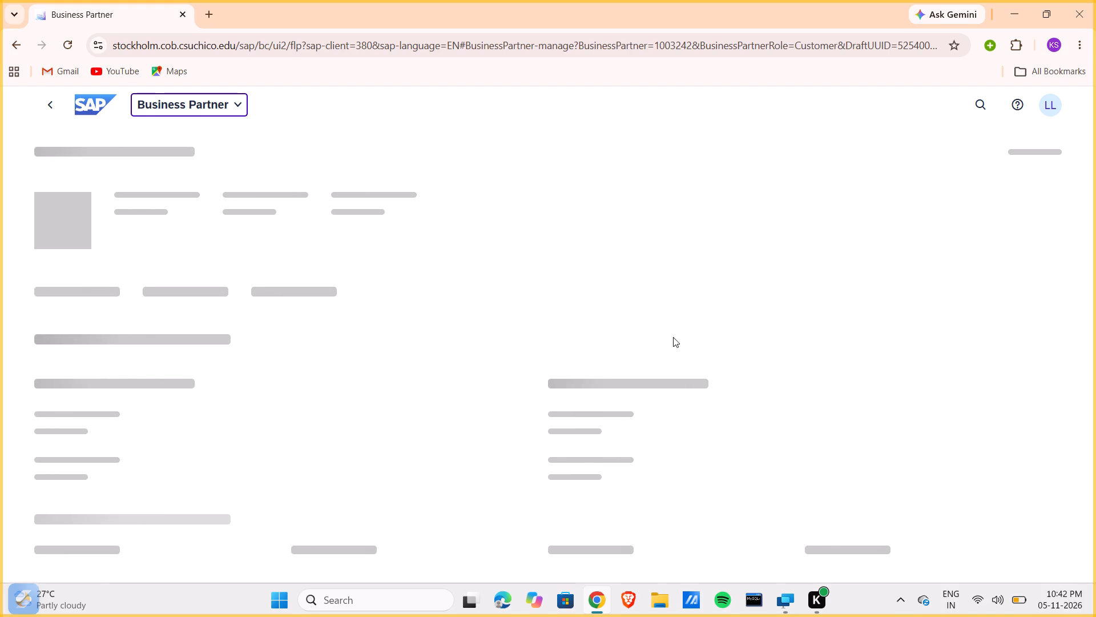
scroll(582, 339, "down", 4)
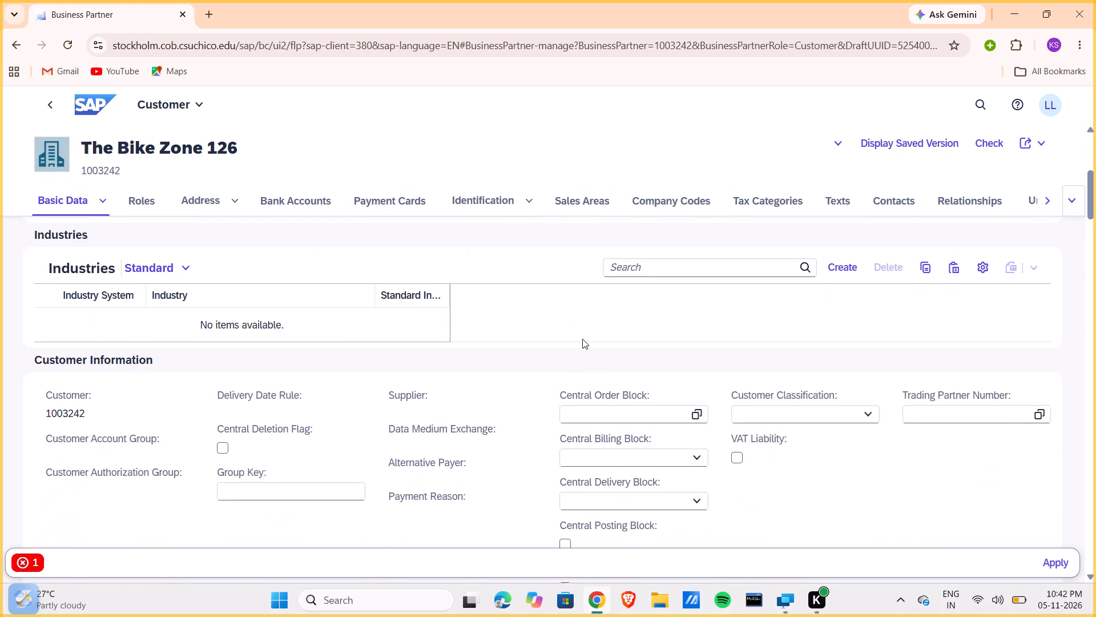
scroll(582, 339, "down", 1)
scroll(582, 339, "up", 4)
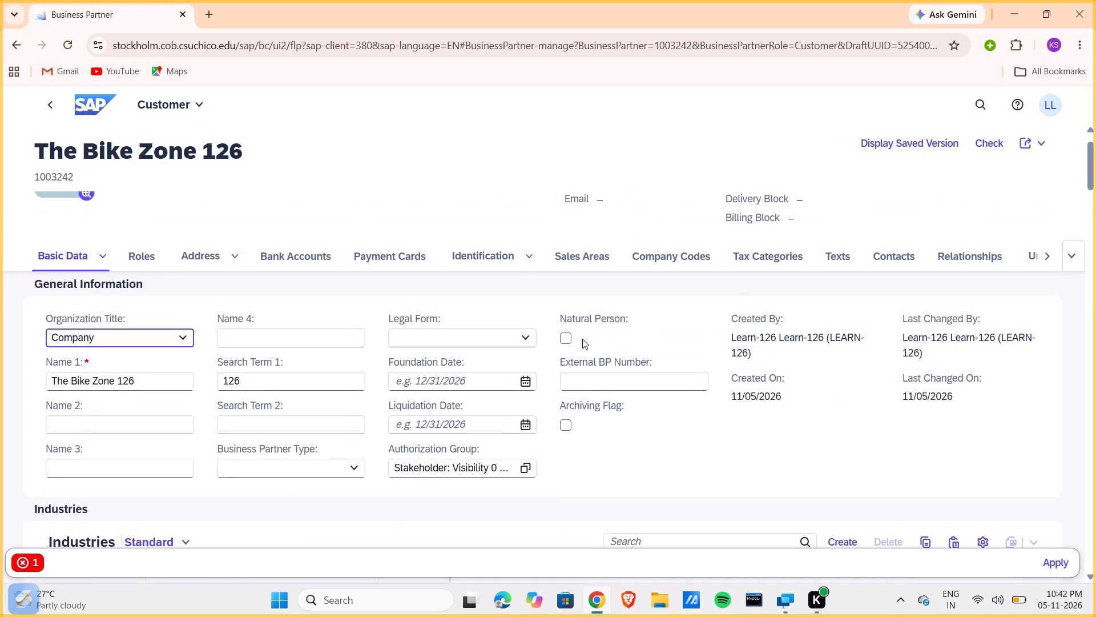
scroll(582, 339, "up", 1)
left_click(594, 302)
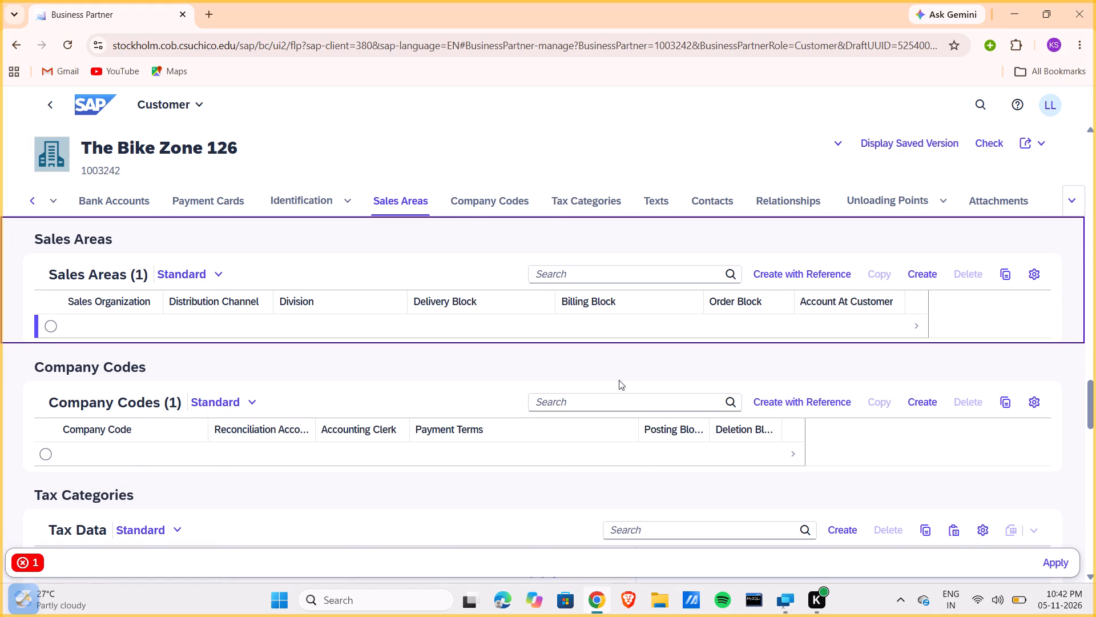
left_click(916, 327)
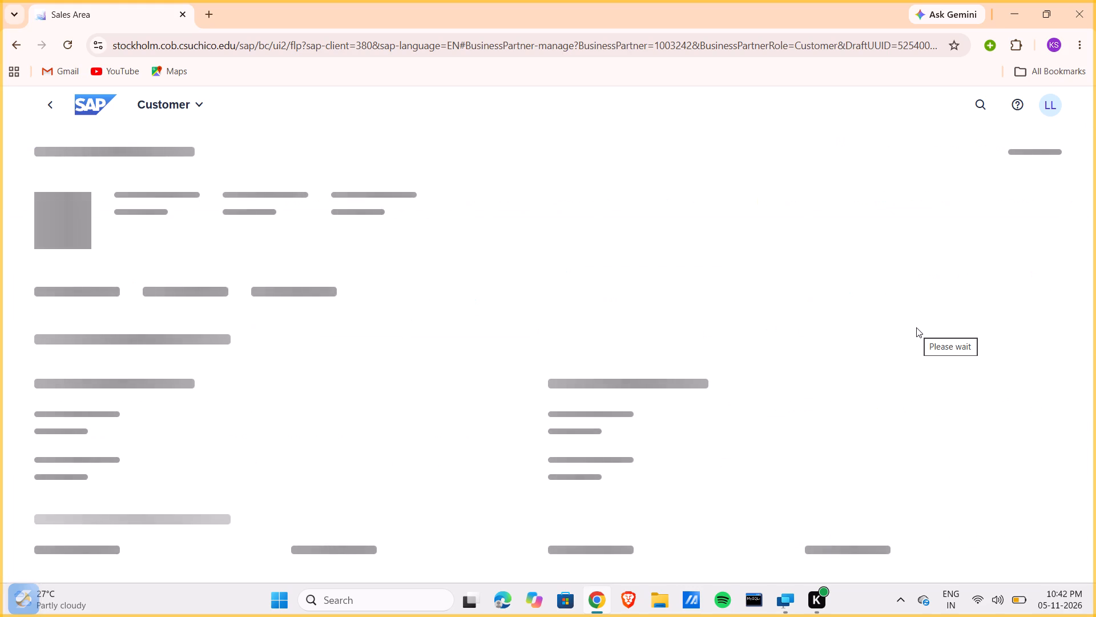
scroll(734, 344, "down", 2)
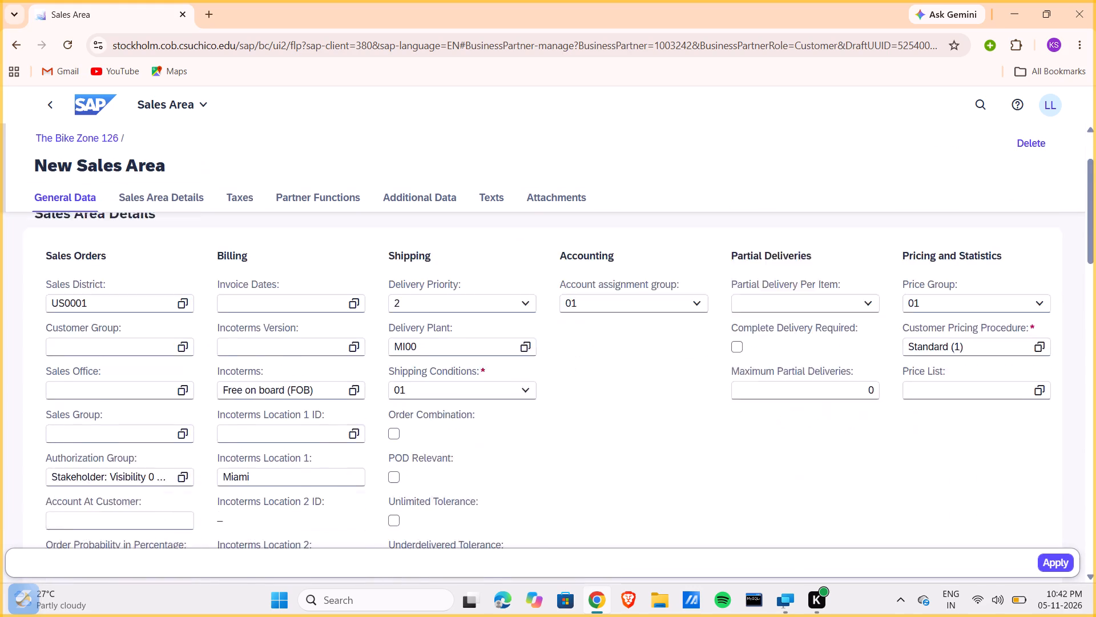
scroll(734, 344, "down", 7)
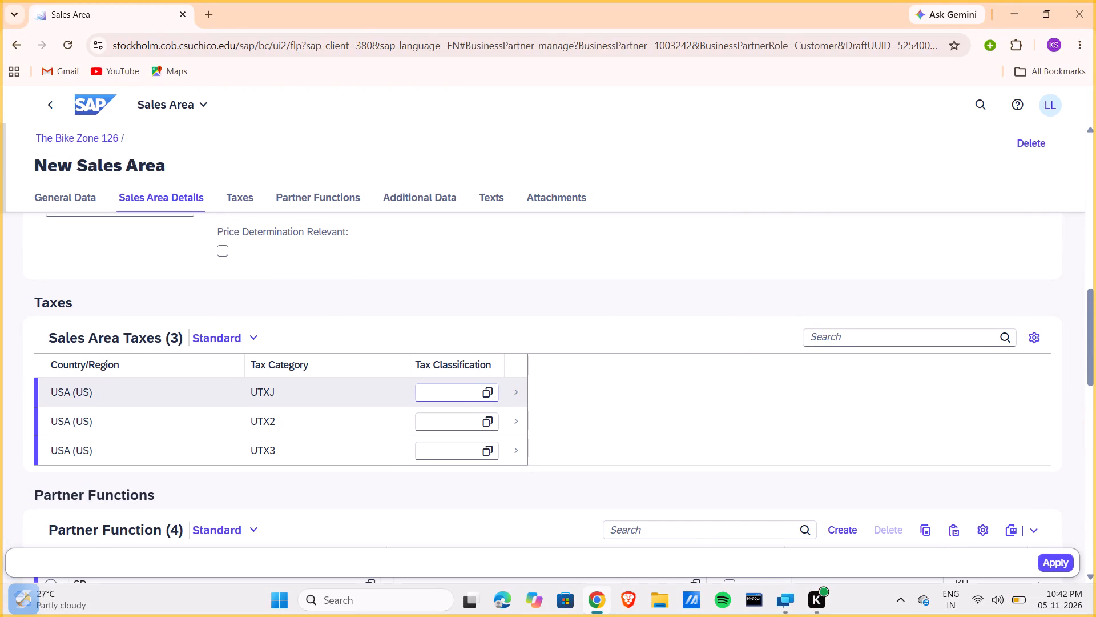
left_click(450, 386)
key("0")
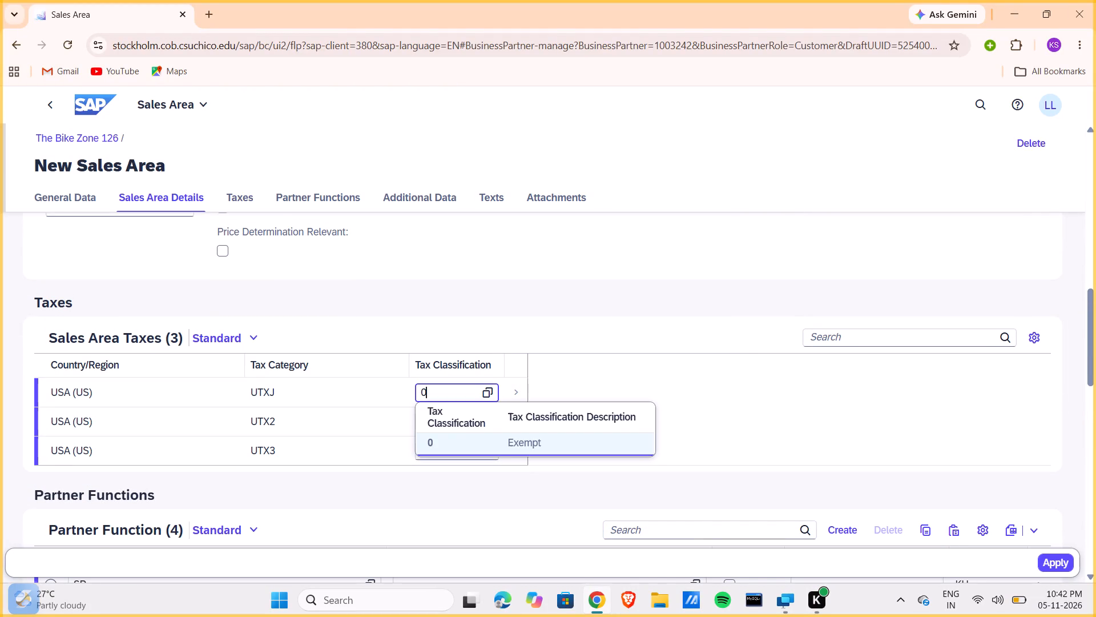
left_click(456, 440)
left_click(434, 422)
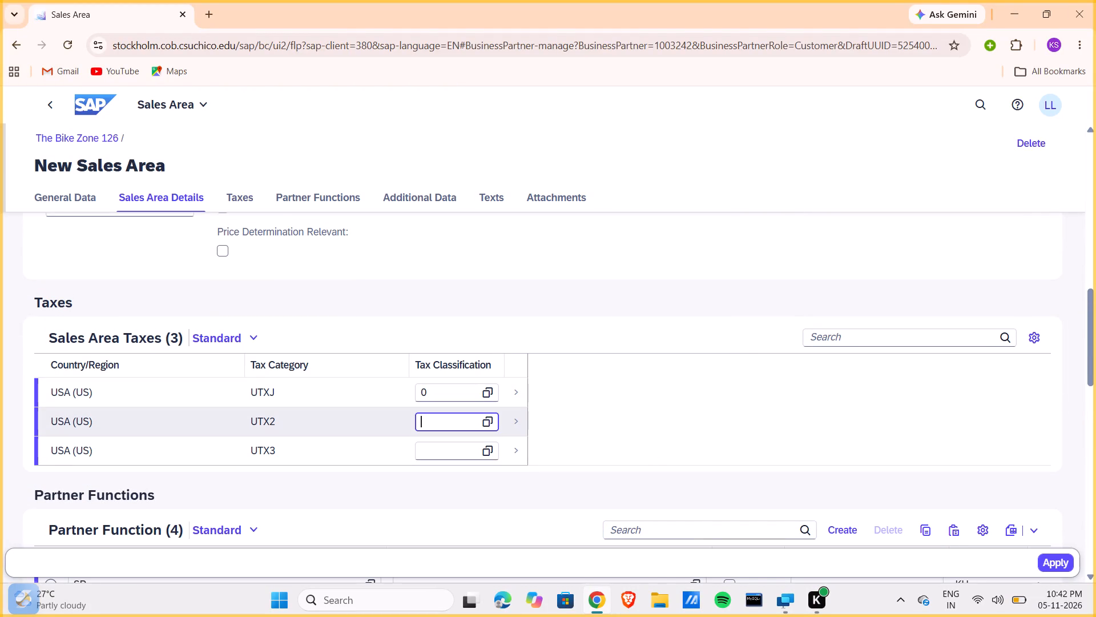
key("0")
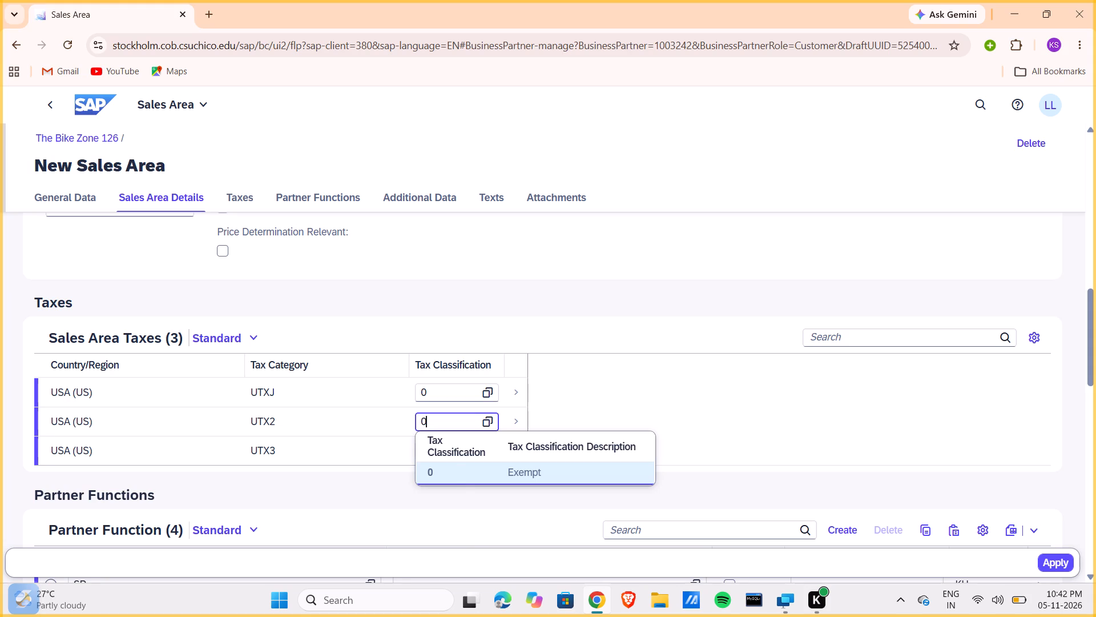
left_click(458, 474)
left_click(433, 450)
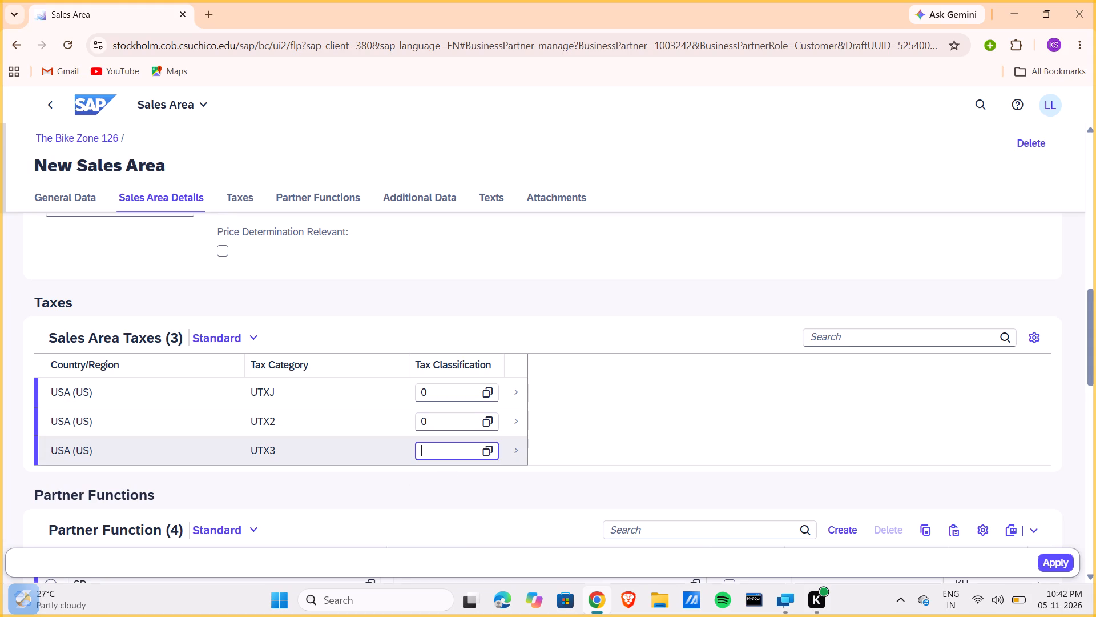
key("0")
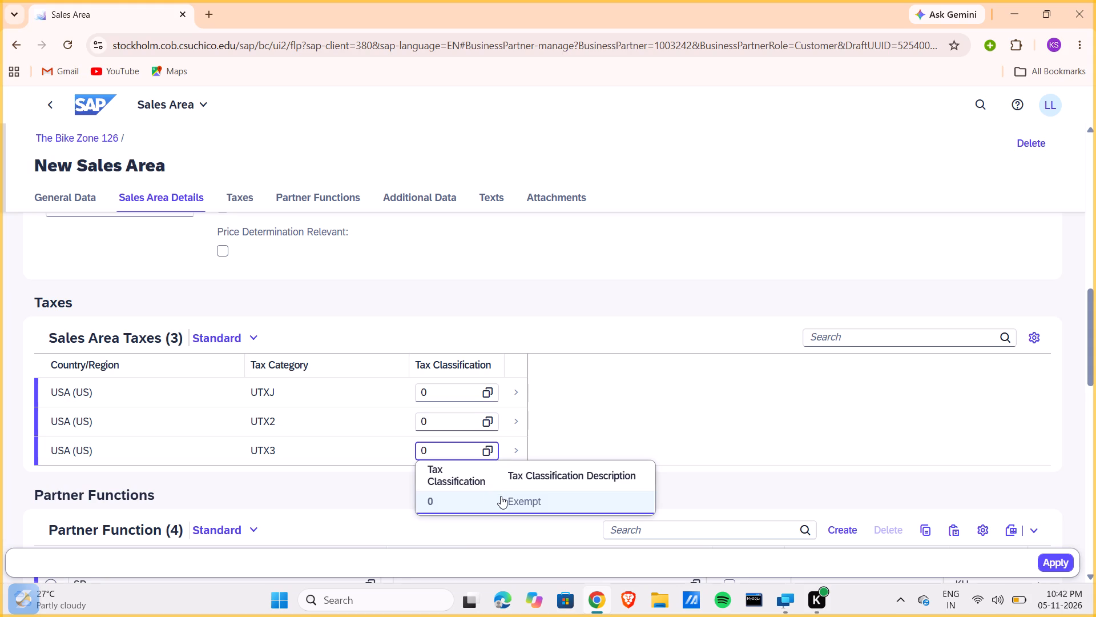
left_click(501, 496)
Apply the sales area and Customer role changes, and save the business partner The Bike Zone 126.
left_click(1058, 559)
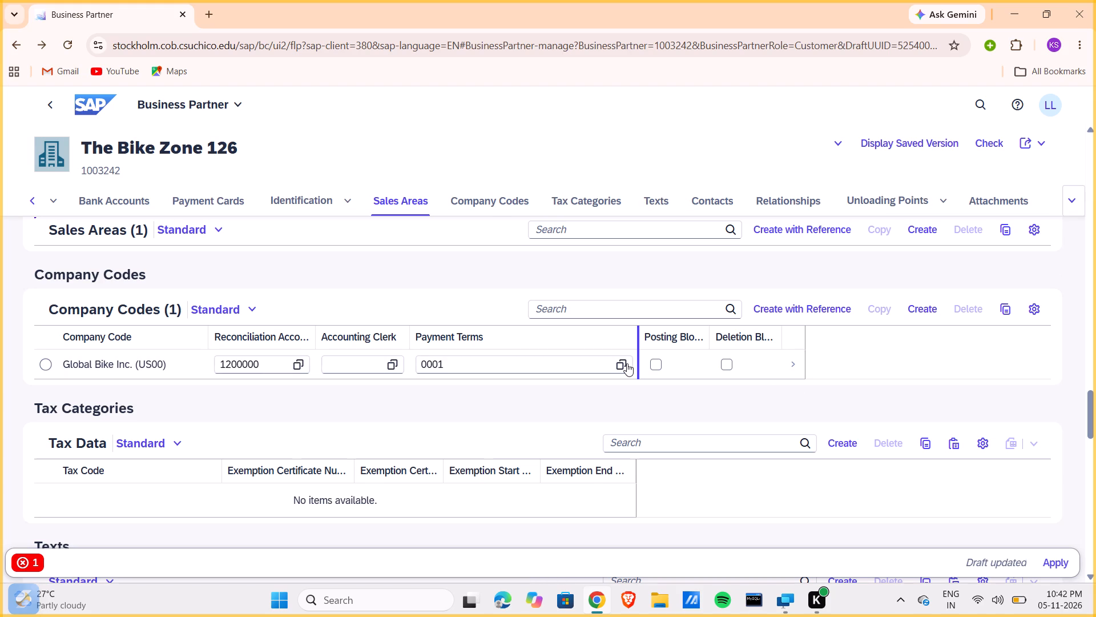
left_click(1046, 567)
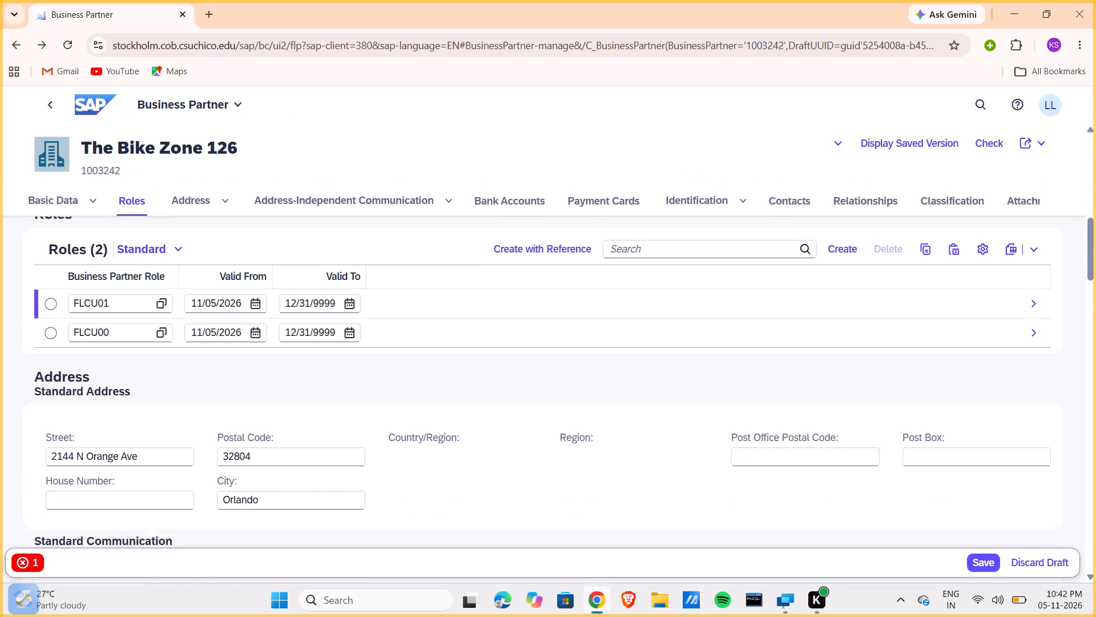
left_click(985, 561)
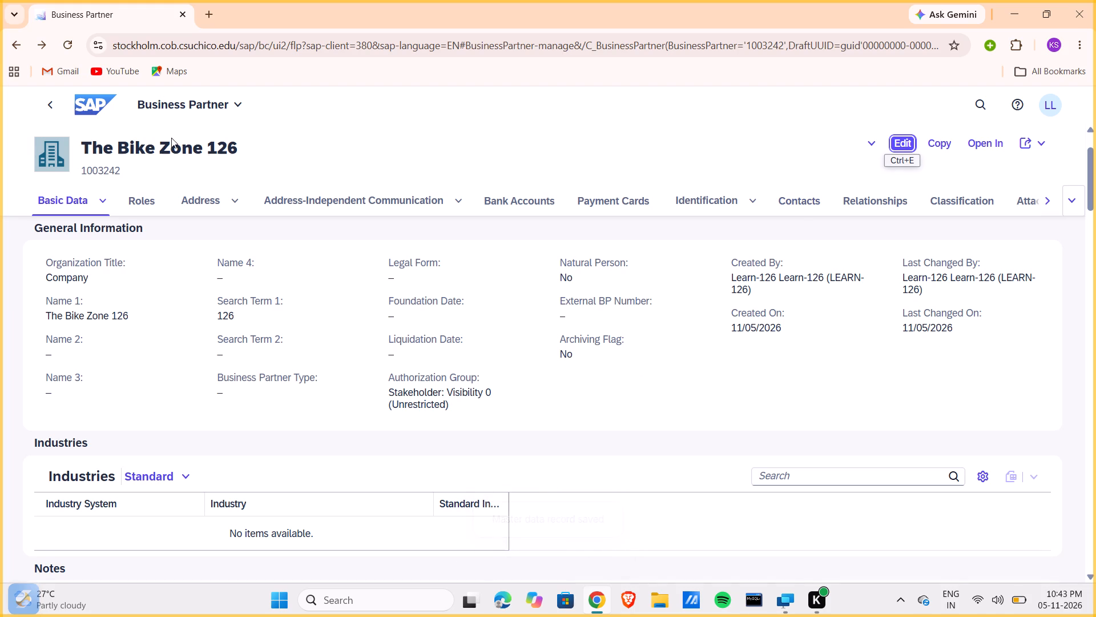
Open Manage Business Partner Master Data for the Sales Person in the Sales and Distribution area.
left_click(86, 103)
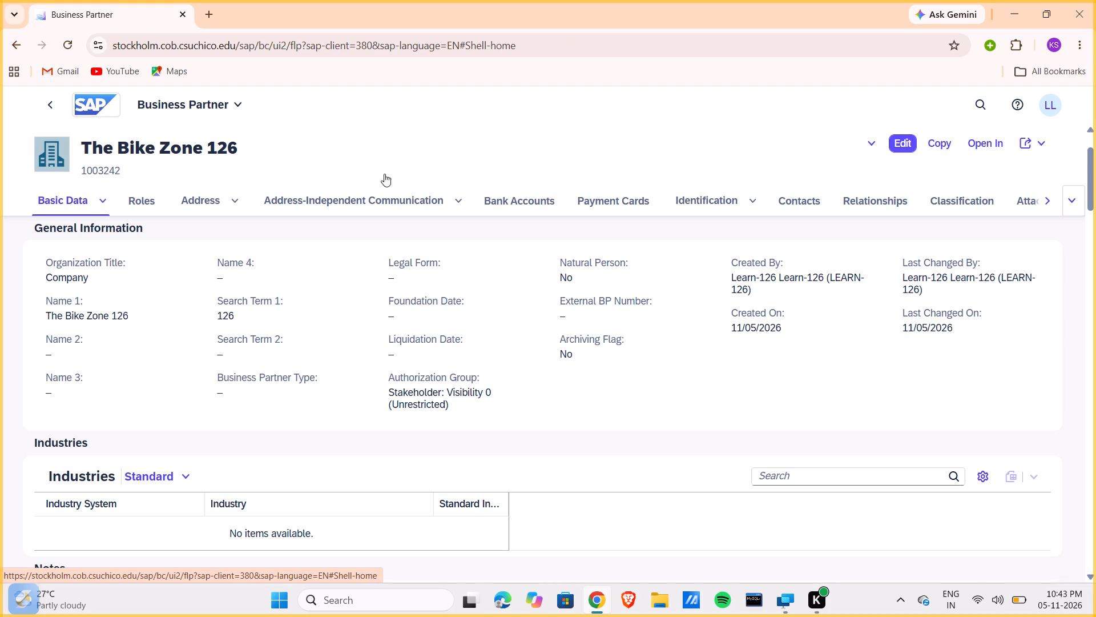
left_click(1042, 135)
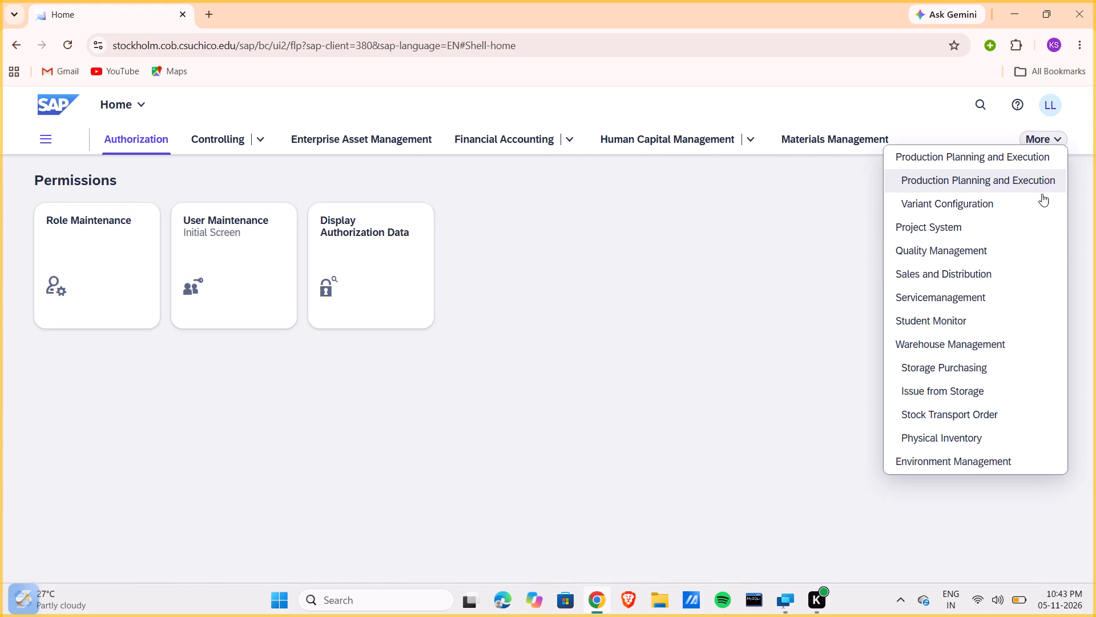
left_click(965, 273)
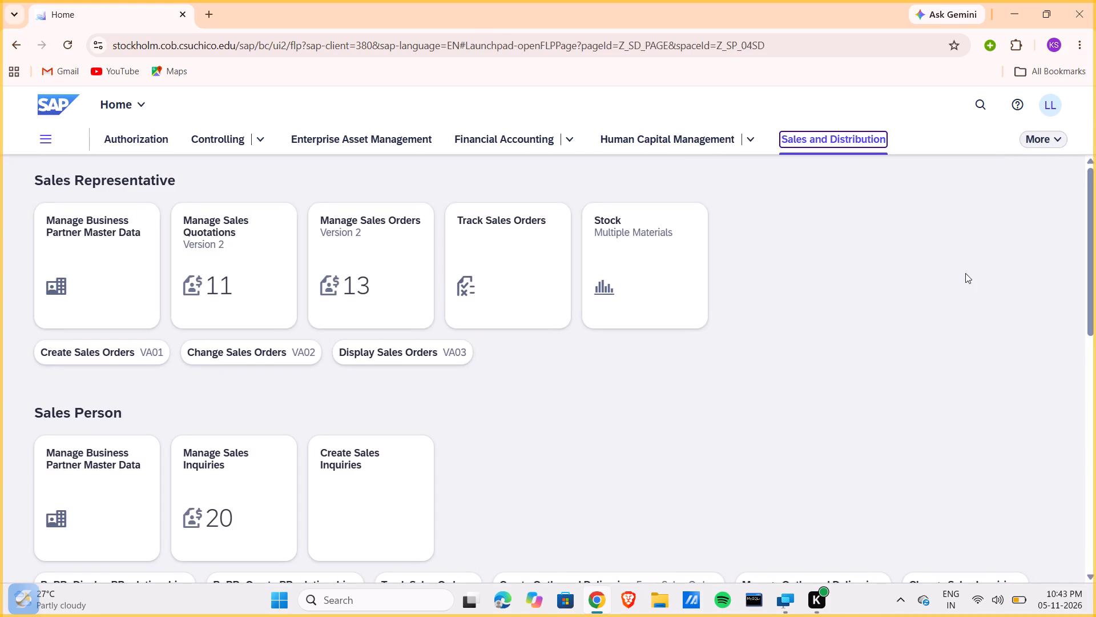
double_click(88, 496)
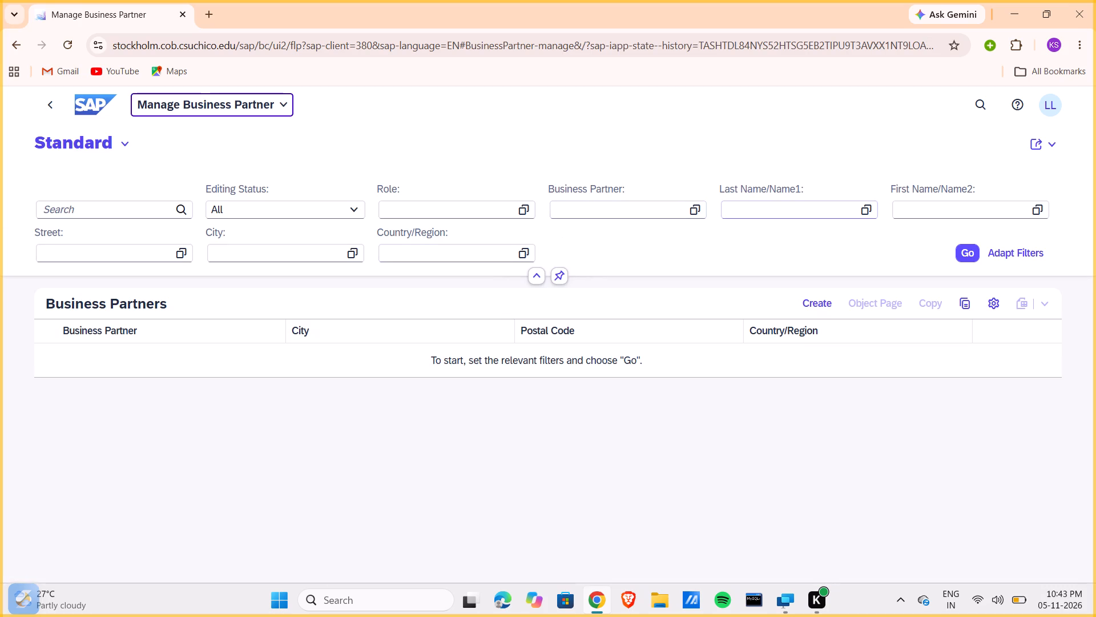
Filter the business partners by the name The Bike Zone 126, check the roles and record of partner 1003242, and return to the list.
left_click(753, 216)
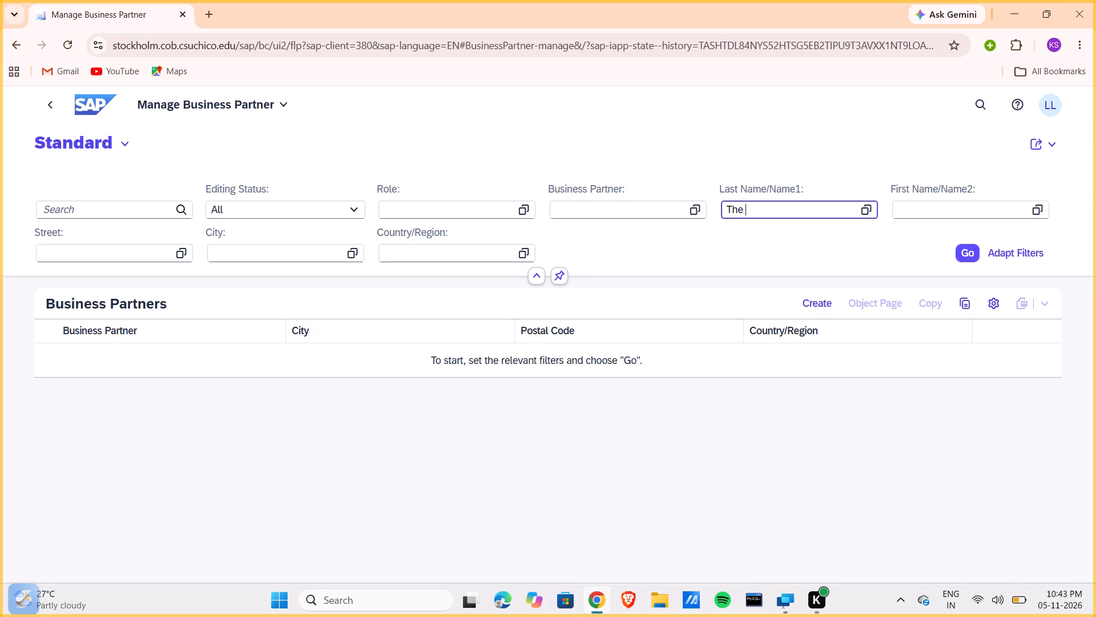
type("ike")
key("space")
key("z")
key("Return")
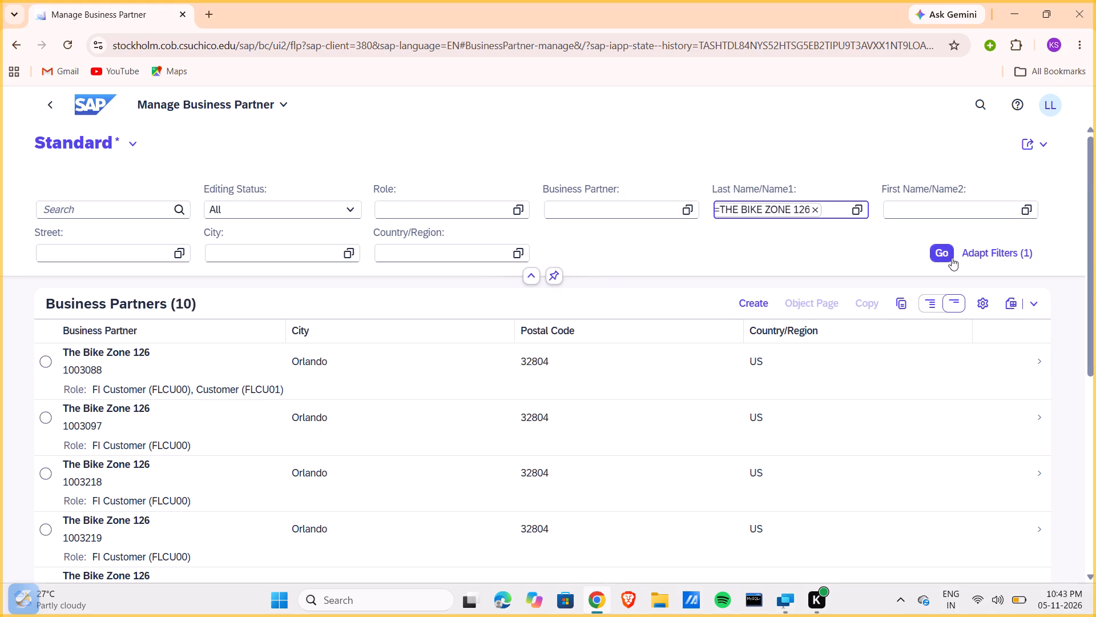
scroll(508, 428, "down", 8)
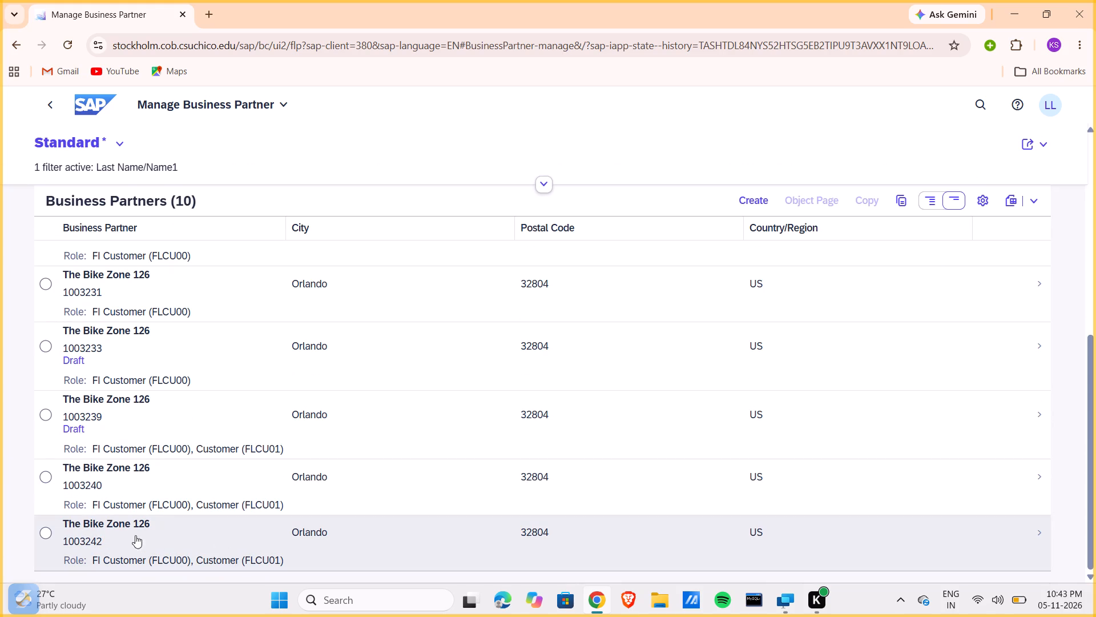
double_click(98, 527)
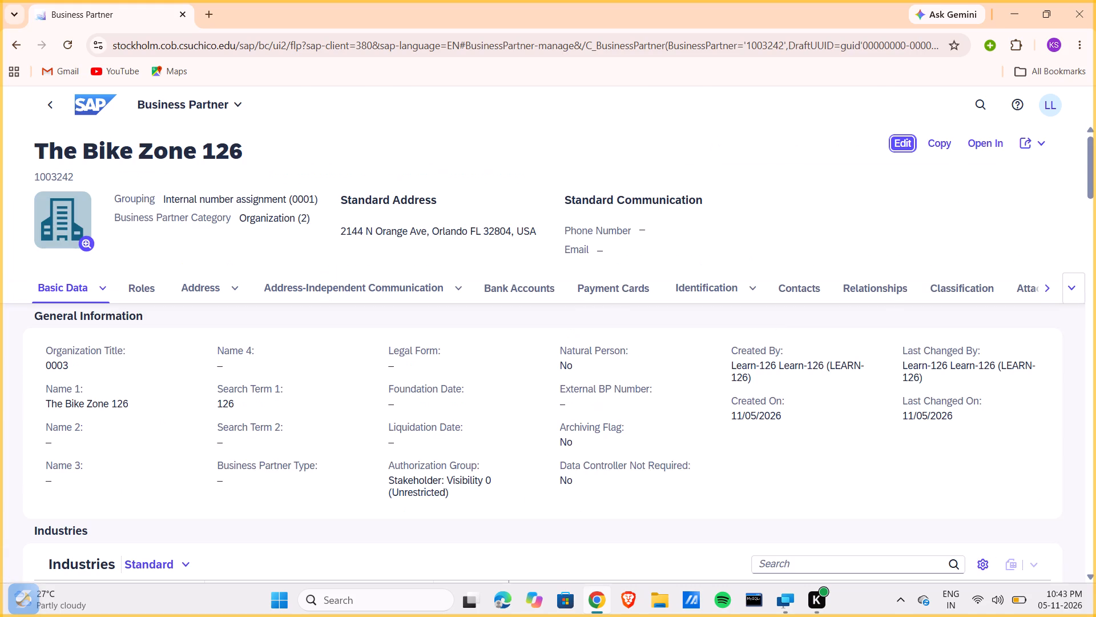
left_click(53, 107)
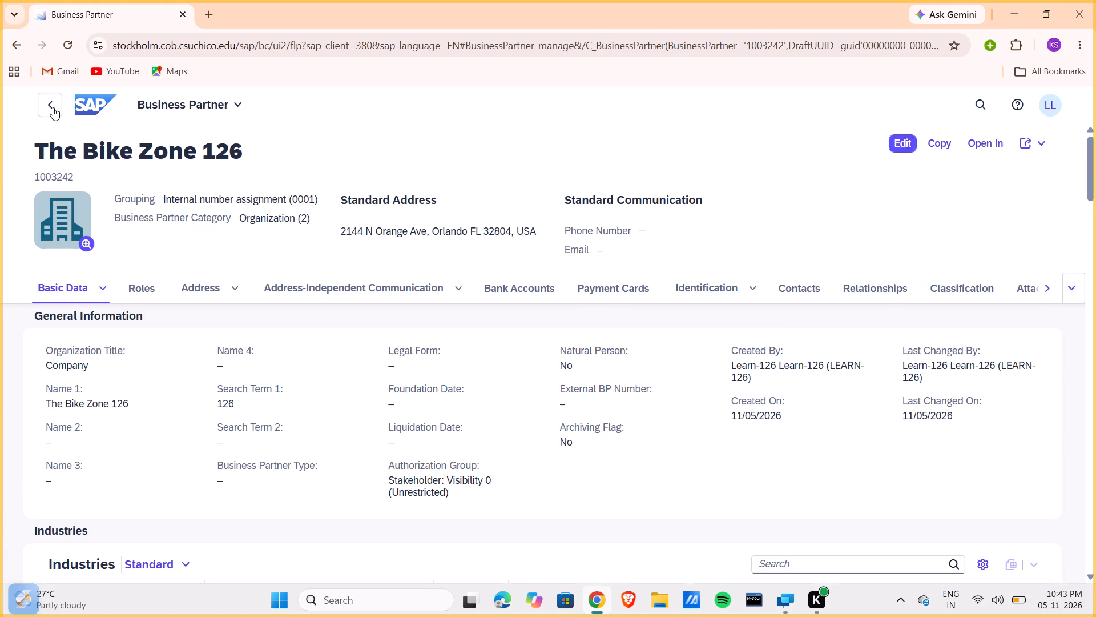
scroll(224, 344, "up", 7)
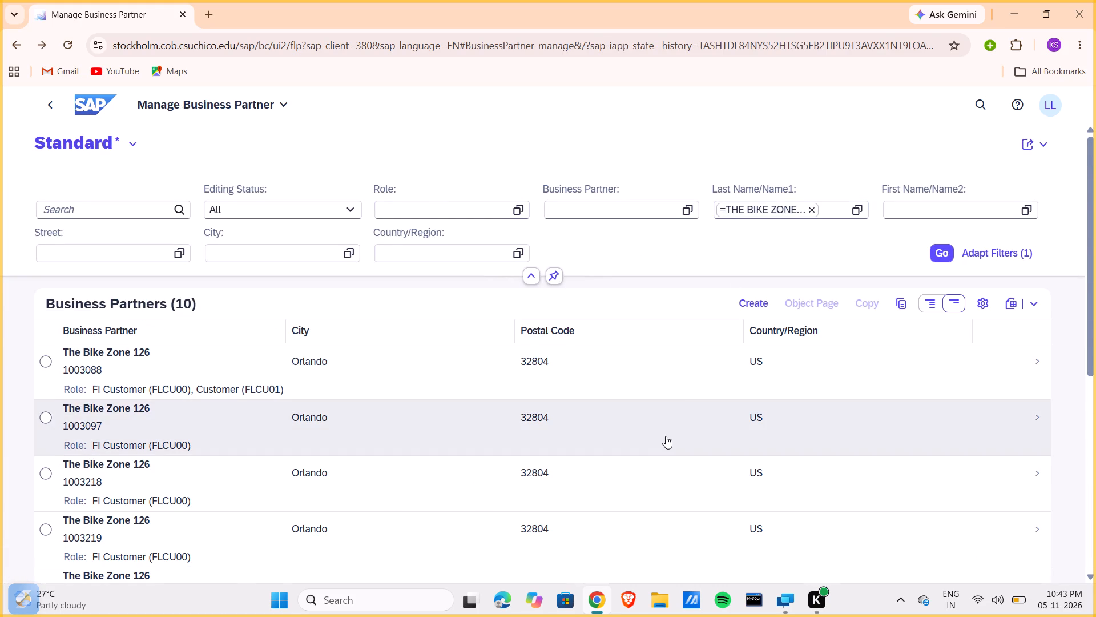
scroll(666, 436, "down", 9)
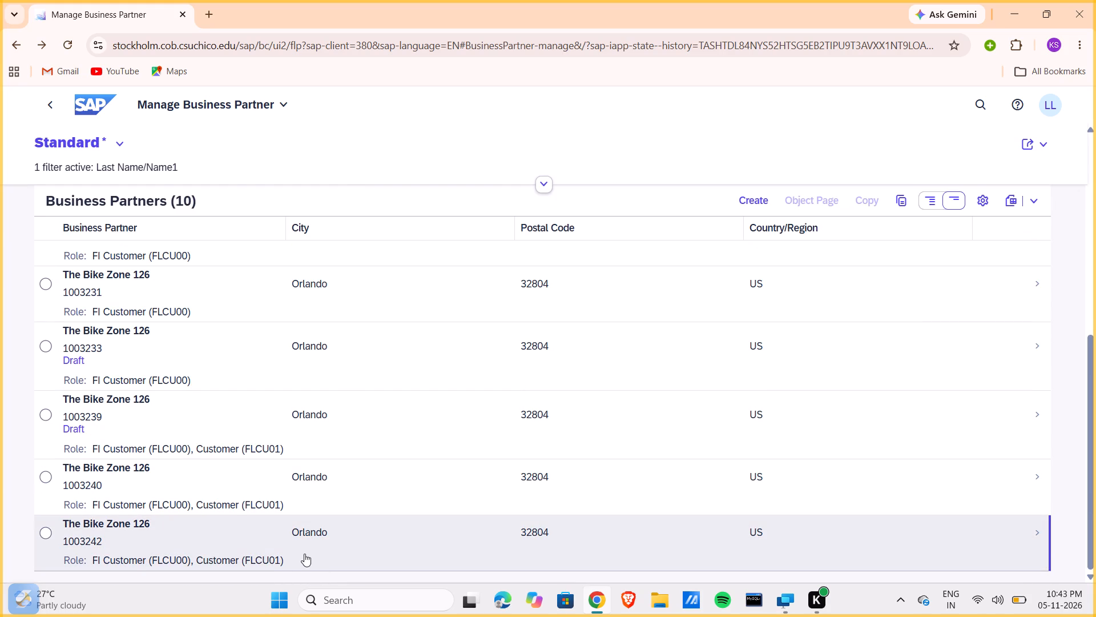
Start a new Person business partner and assign it the Contact Person role, BUP001.
left_click(751, 204)
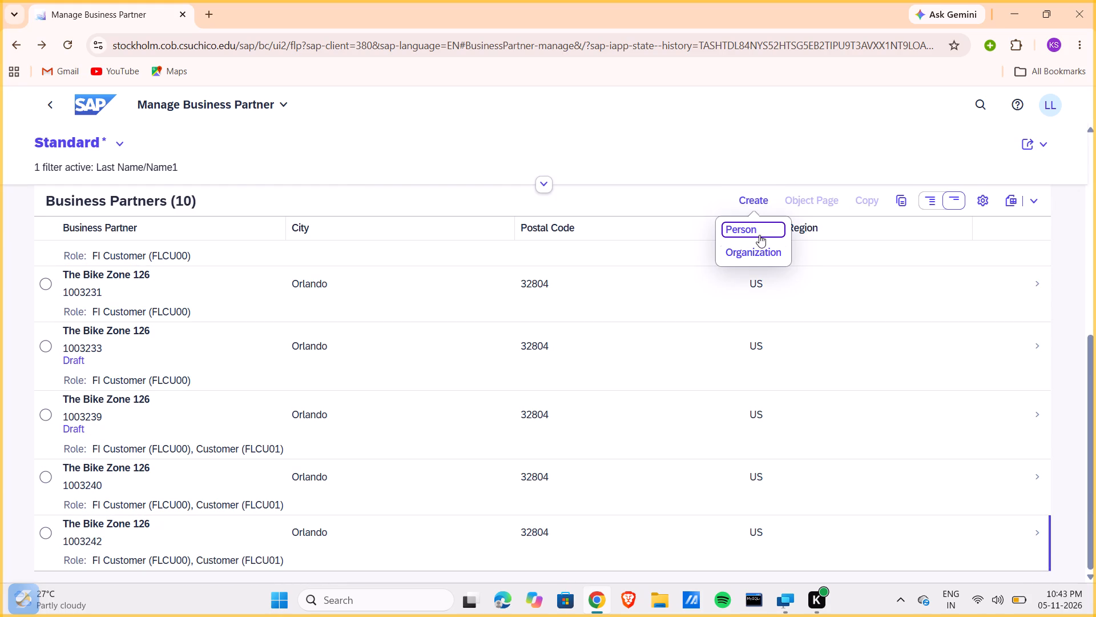
left_click(748, 229)
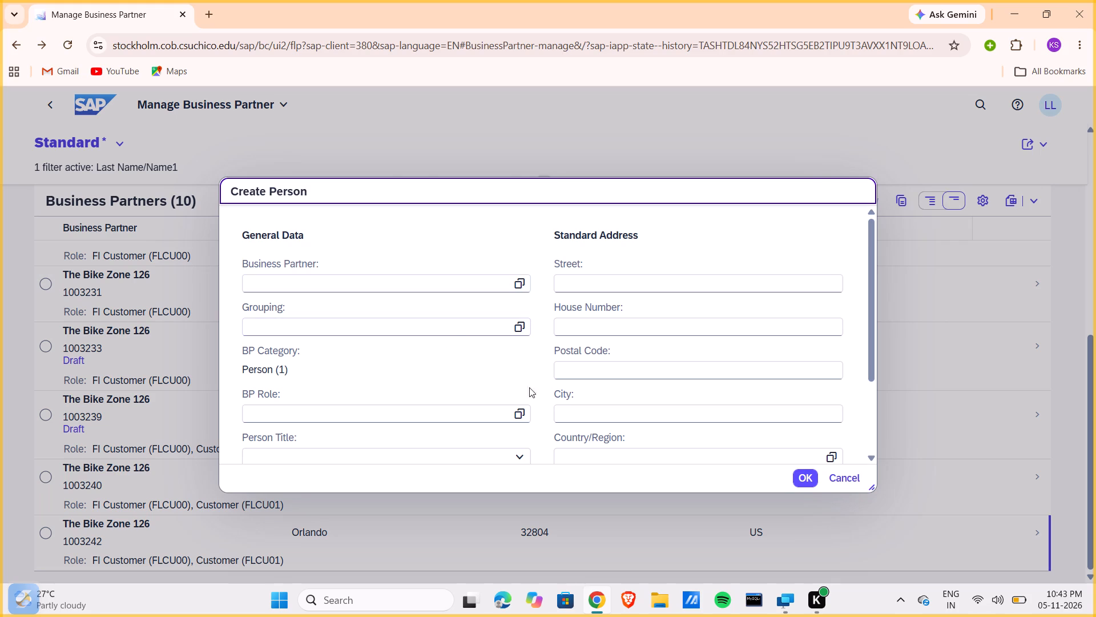
left_click(513, 414)
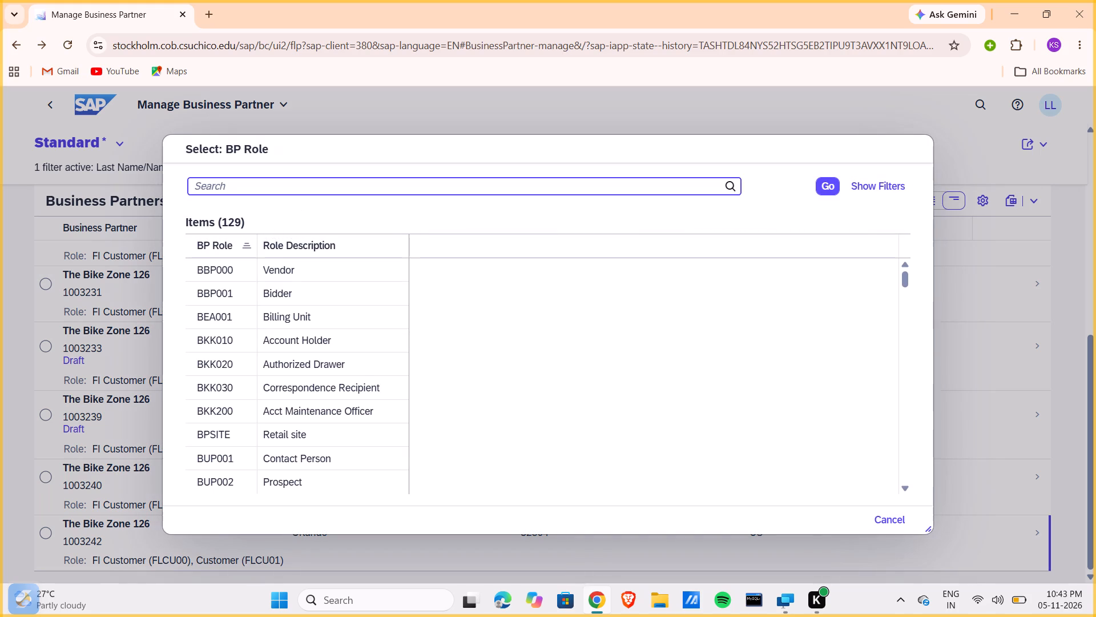
scroll(313, 323, "down", 4)
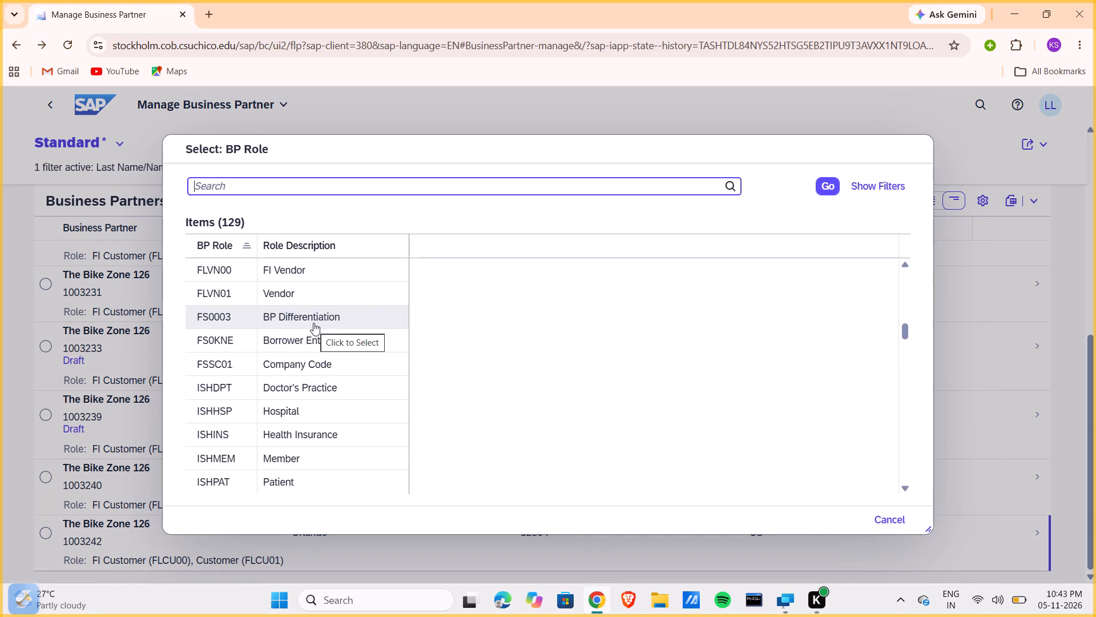
scroll(313, 323, "down", 1)
scroll(313, 323, "up", 9)
left_click(248, 193)
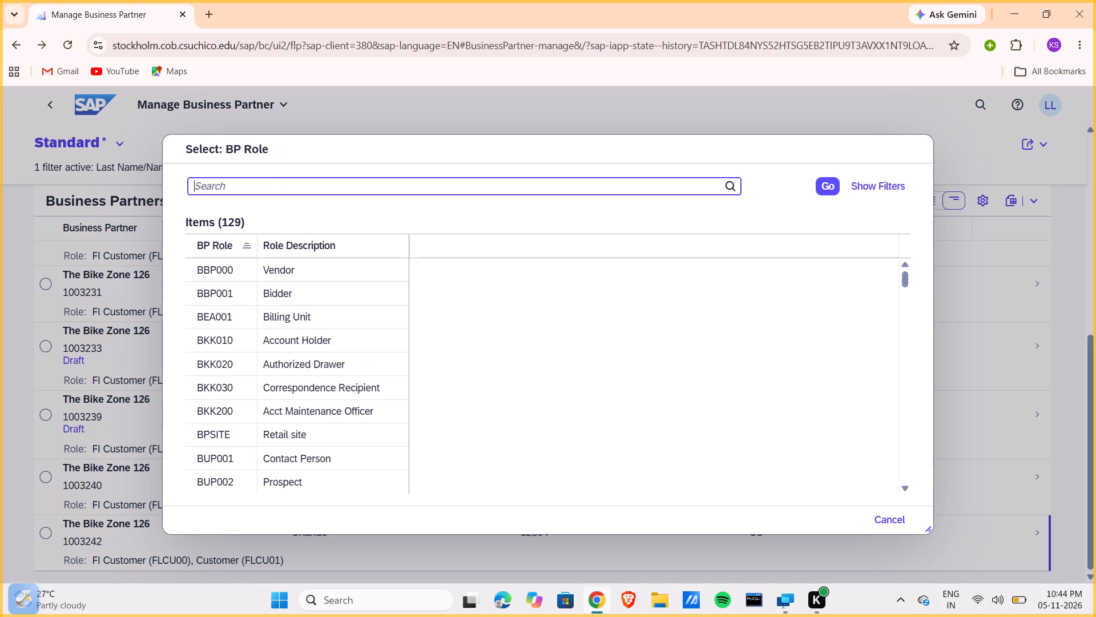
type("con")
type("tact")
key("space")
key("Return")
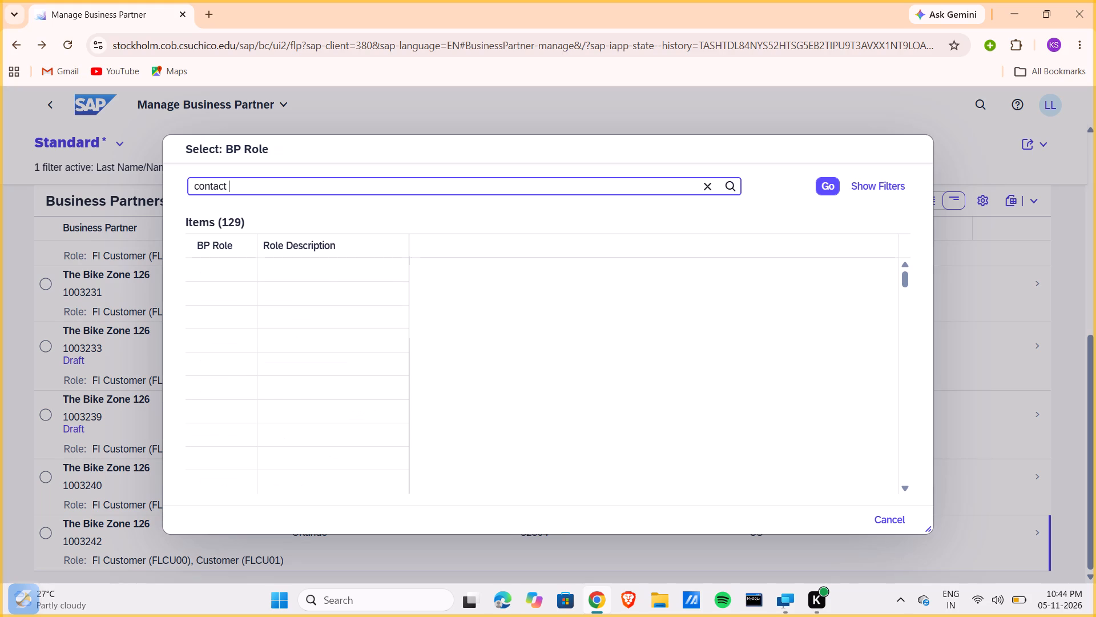
left_click(317, 266)
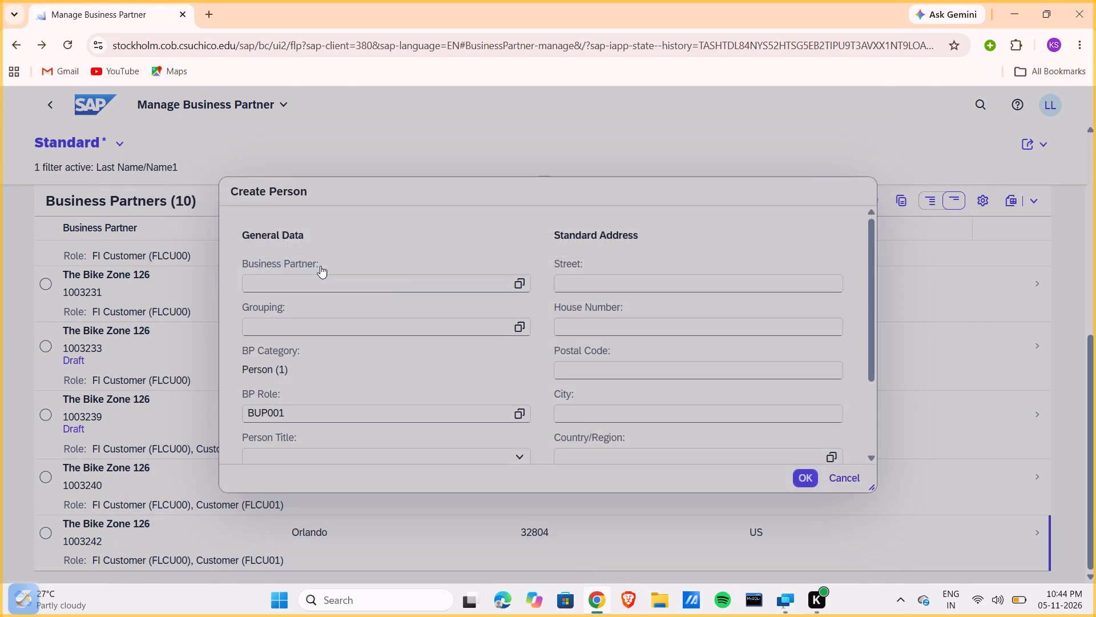
Set the new person's title to Ms. and enter the contact's first and last name.
scroll(429, 409, "down", 2)
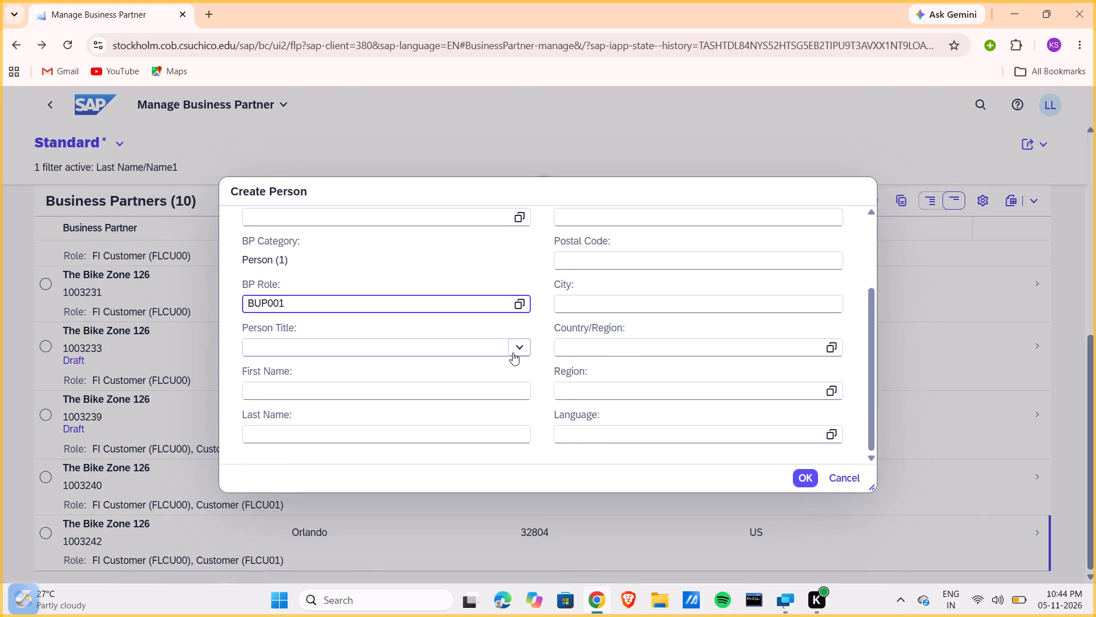
left_click(521, 352)
left_click(358, 363)
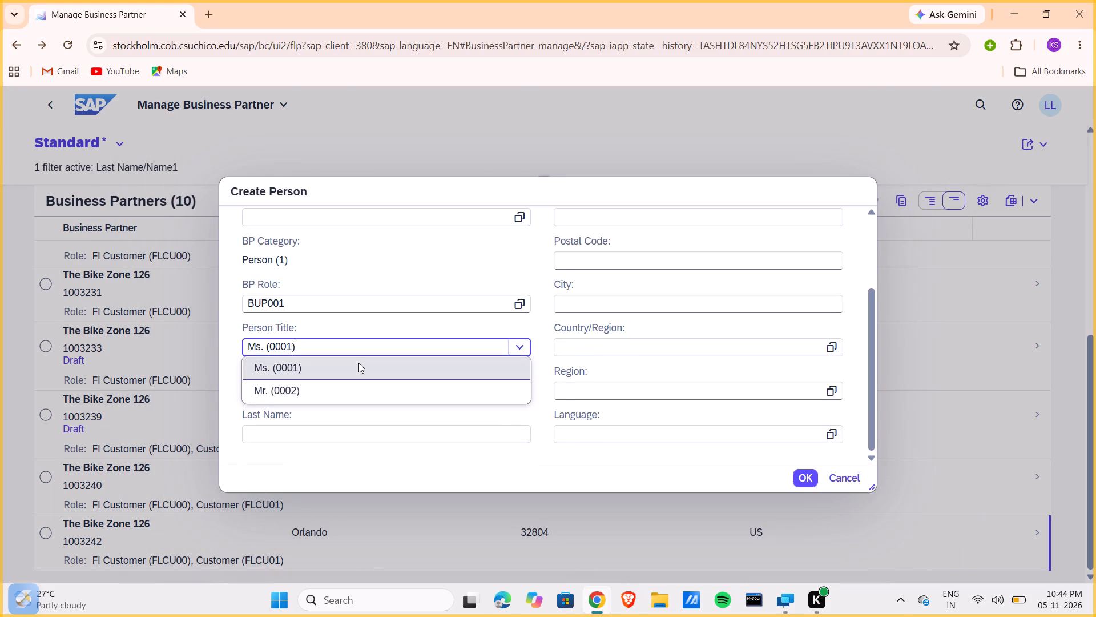
left_click(301, 398)
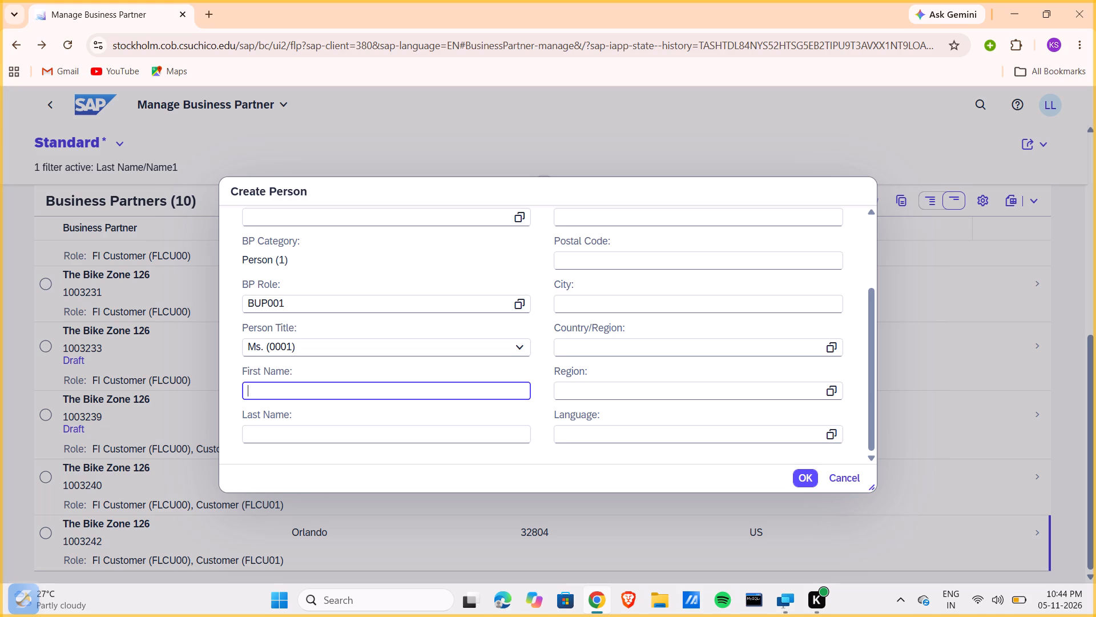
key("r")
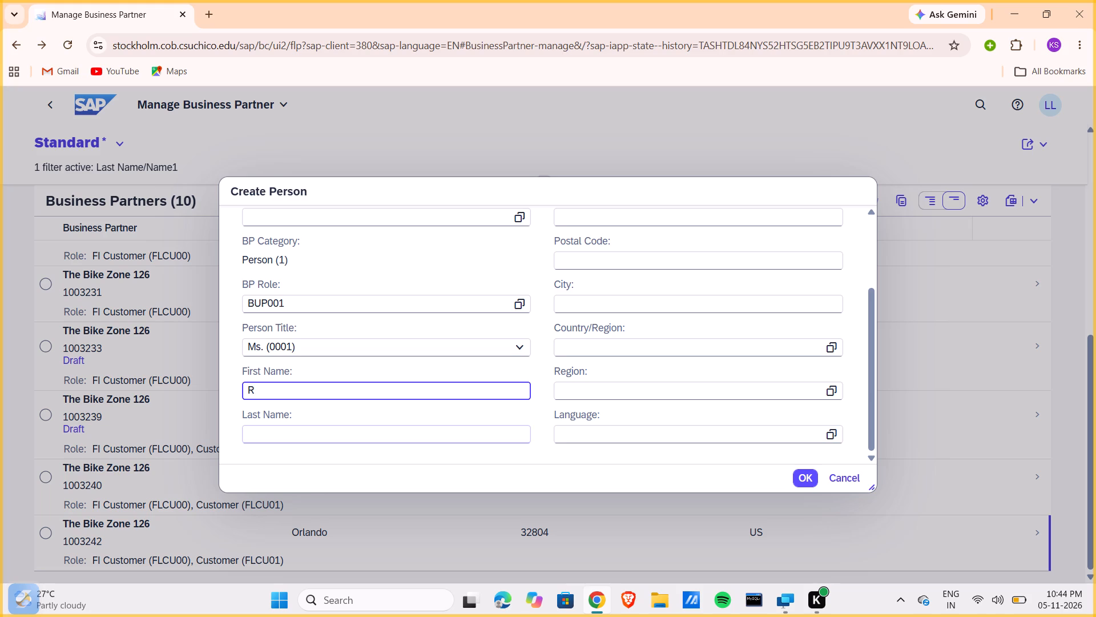
left_click(298, 431)
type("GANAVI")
Set the person's country to US and language to EN, leave the other address fields blank, and accept the initial data.
scroll(654, 236, "up", 7)
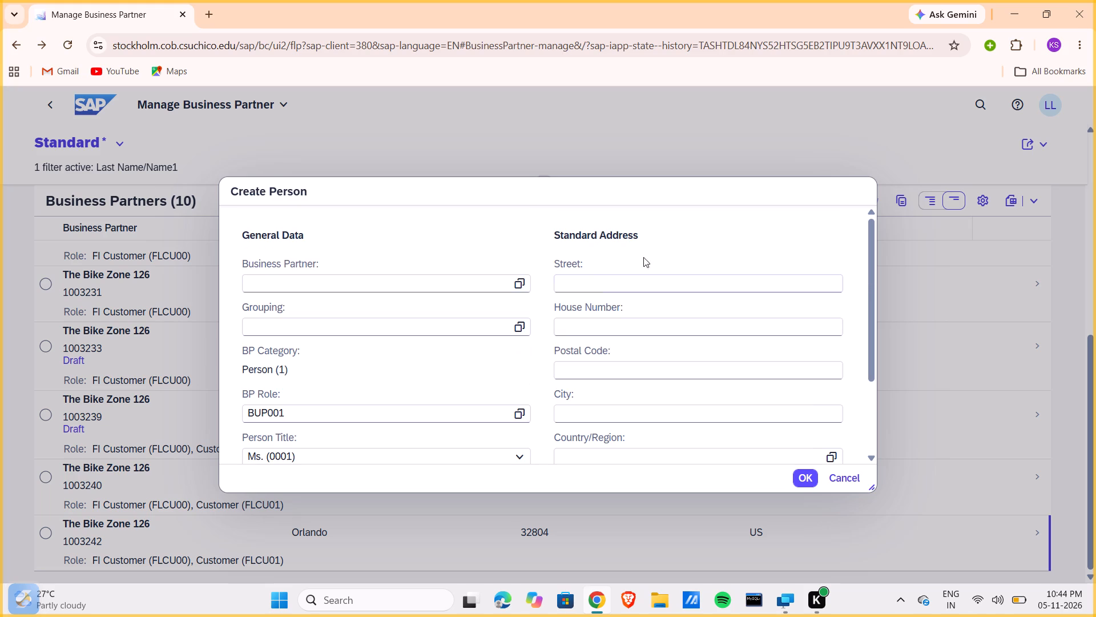
left_click(590, 291)
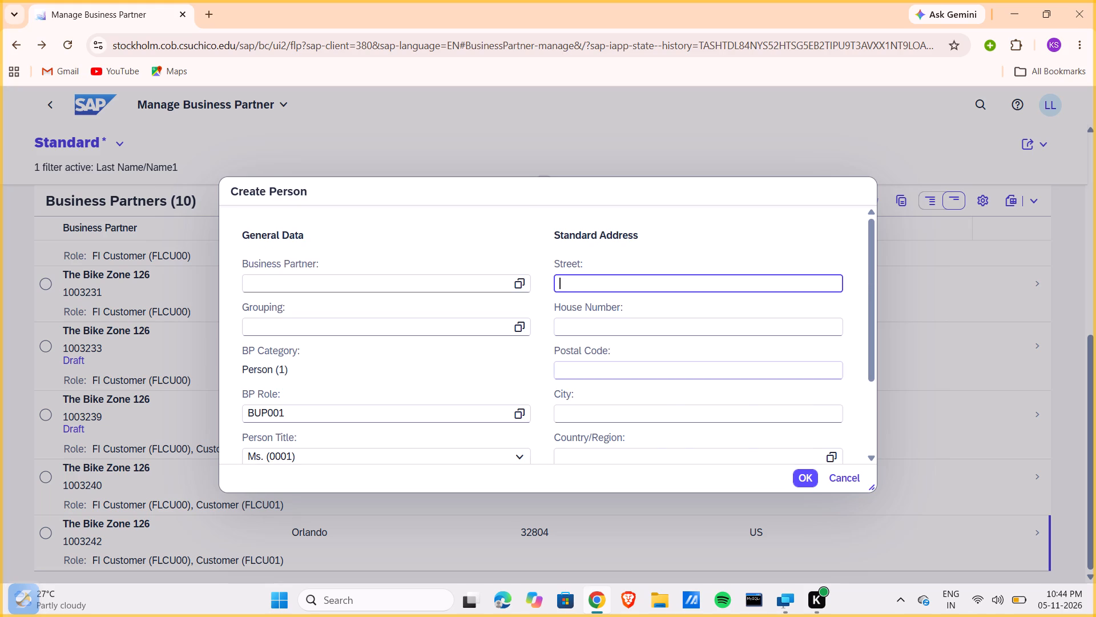
left_click(593, 361)
left_click(582, 407)
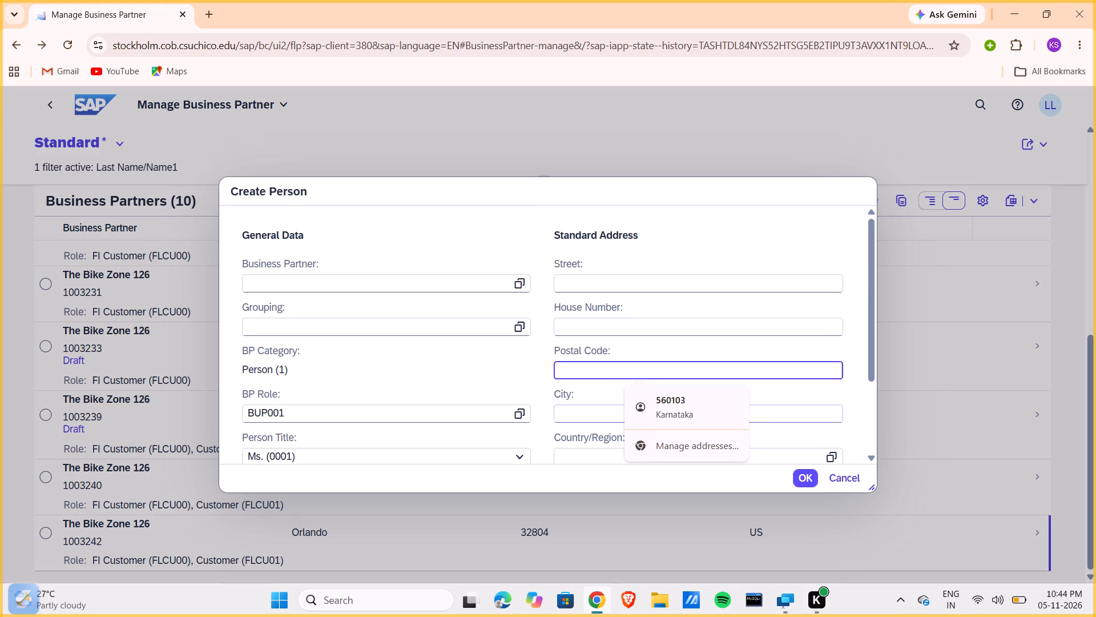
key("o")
key("BackSpace")
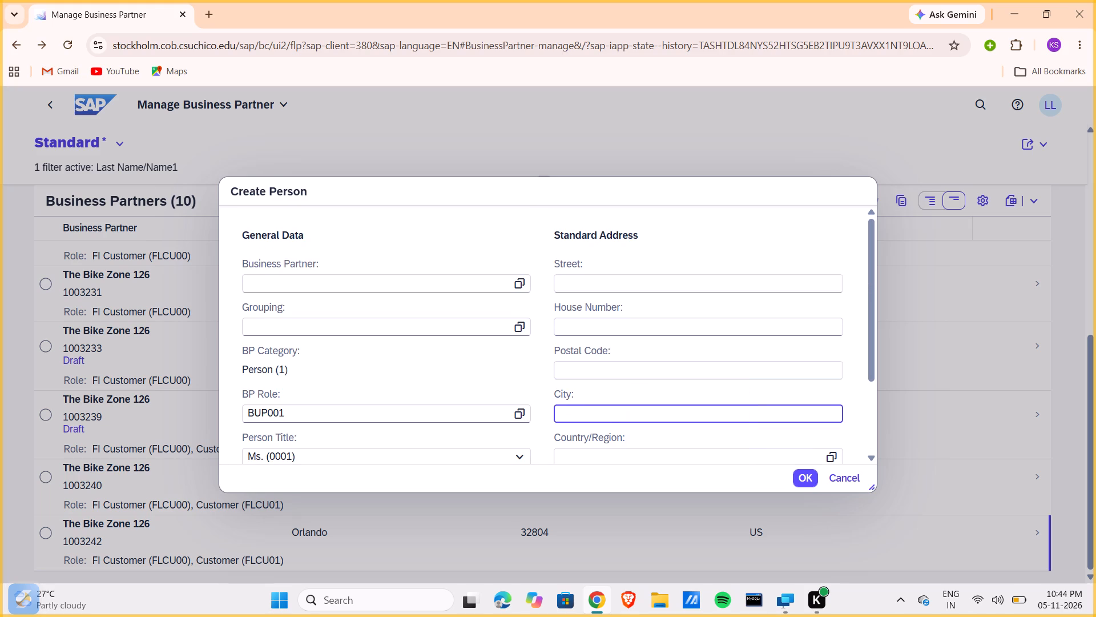
scroll(582, 407, "down", 3)
left_click(603, 354)
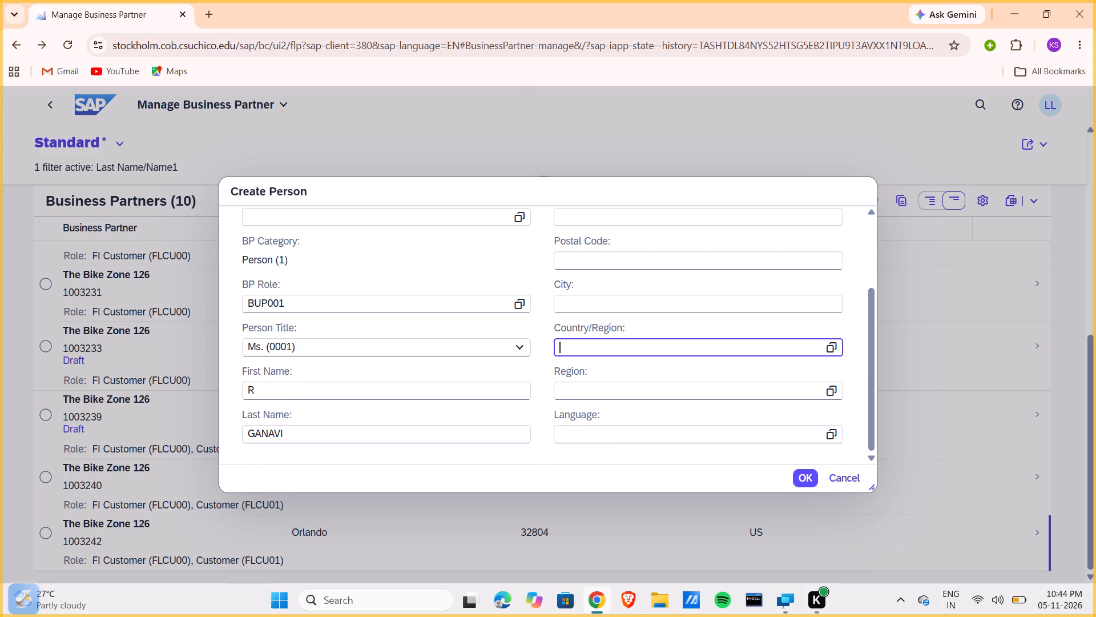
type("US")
left_click(599, 390)
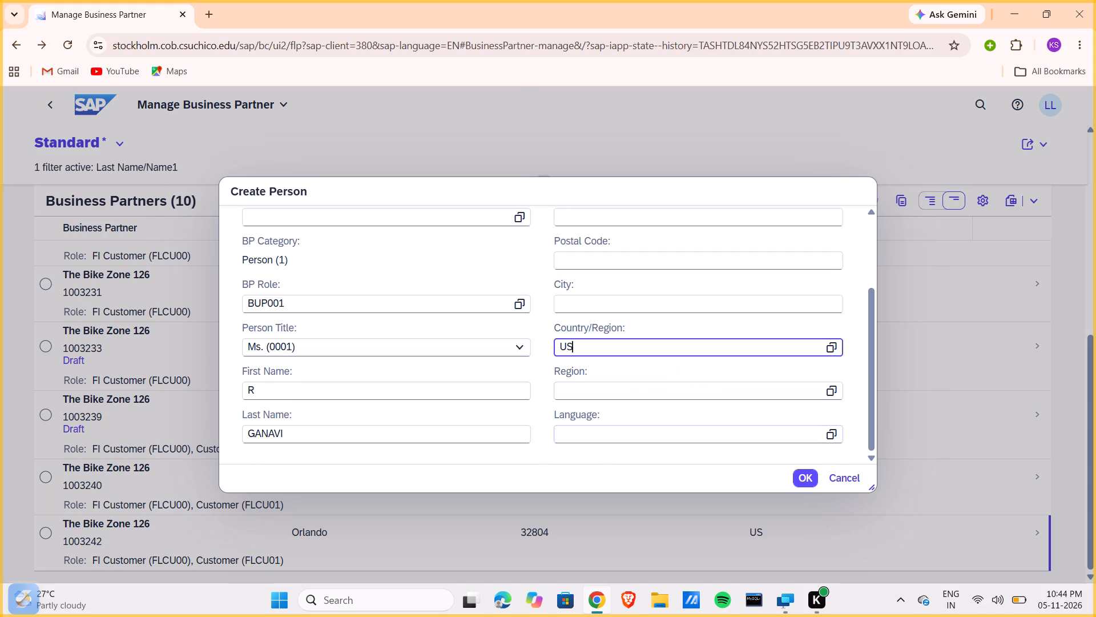
left_click(591, 426)
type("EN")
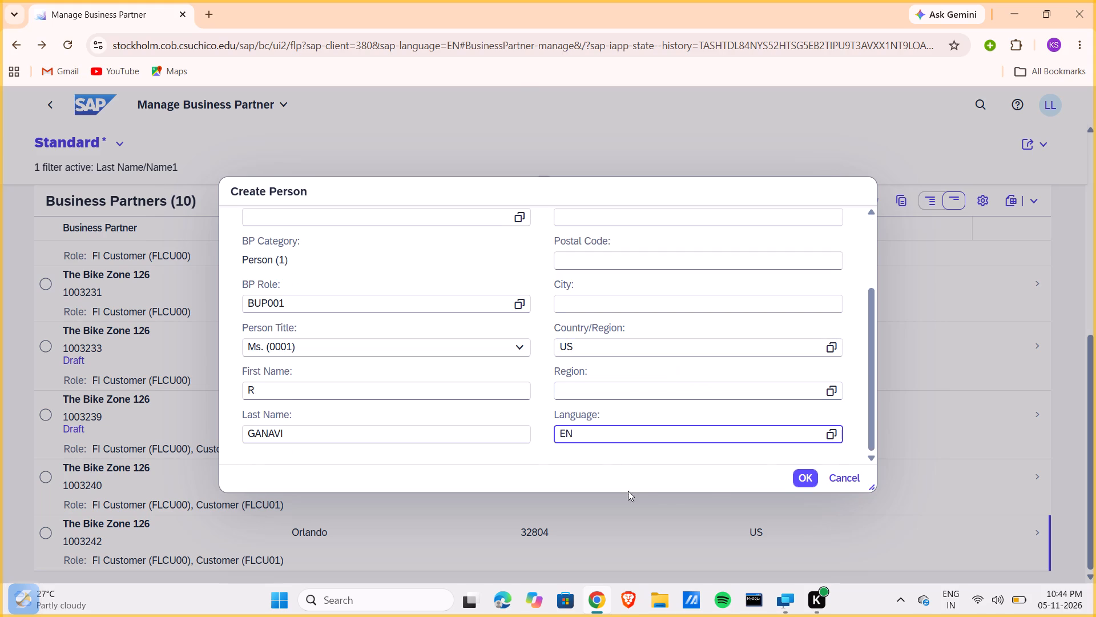
left_click(783, 476)
left_click(808, 476)
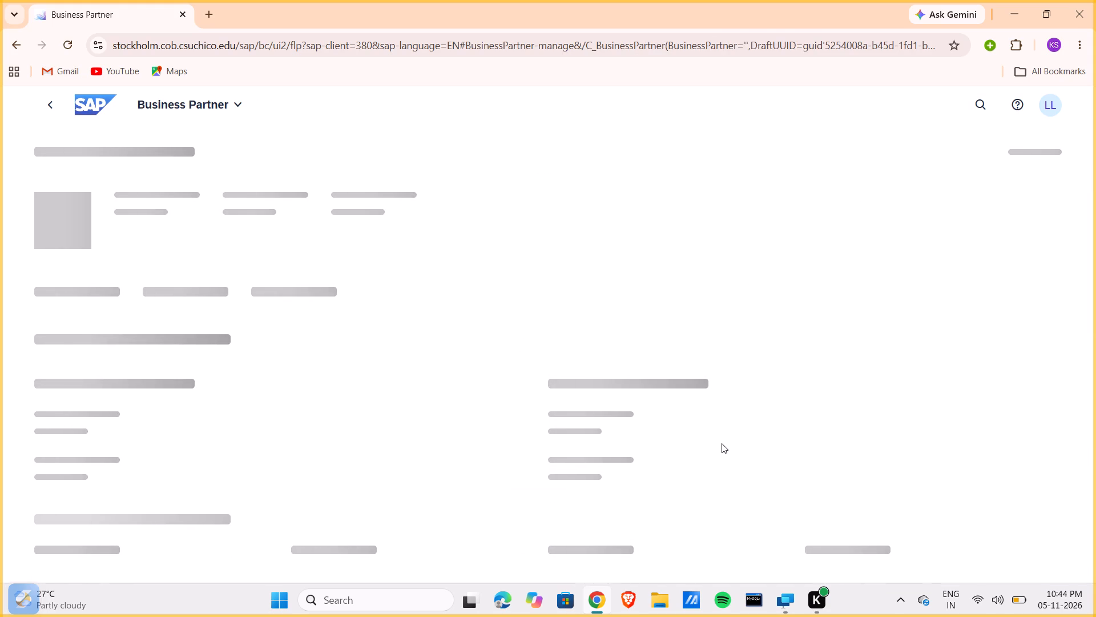
Enter 126 as Search Term 1 and create the contact person business partner.
left_click(273, 351)
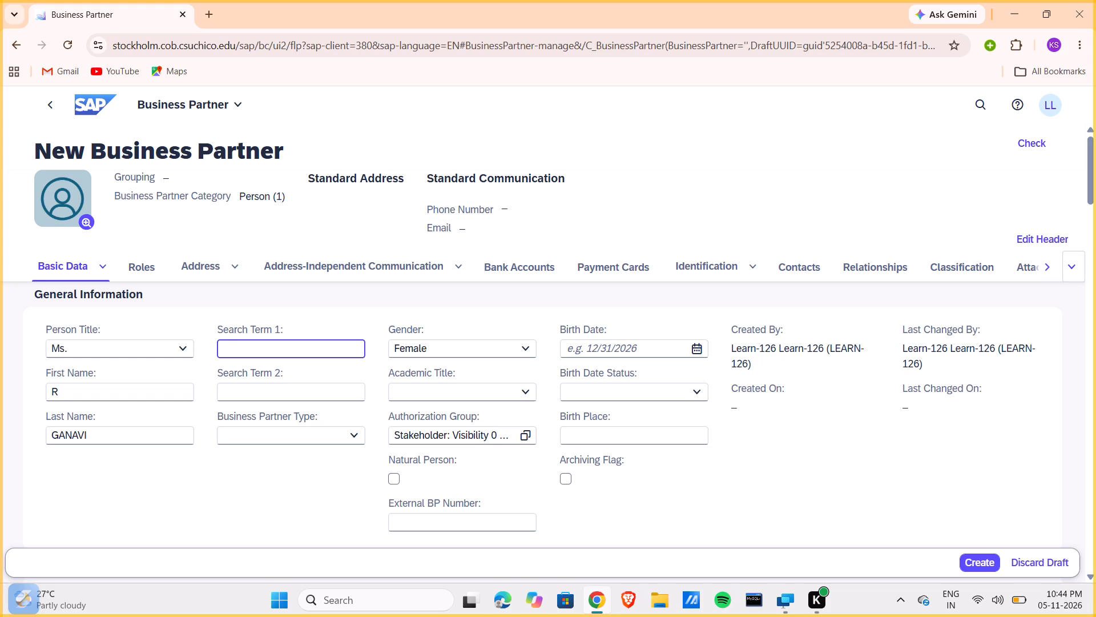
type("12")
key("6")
left_click(975, 561)
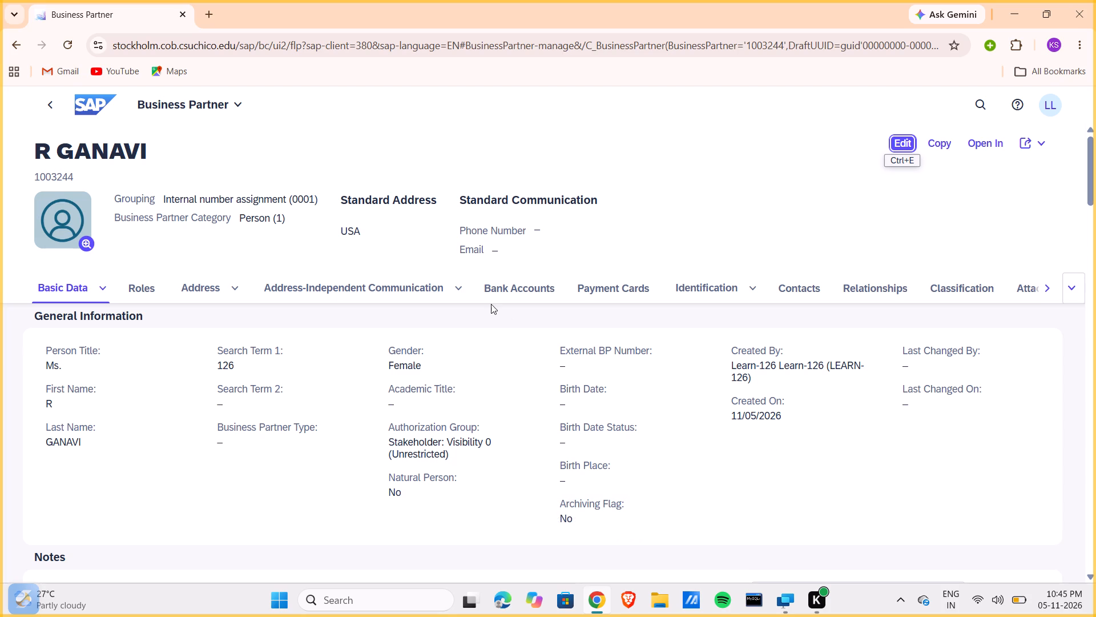
Open Manage Business Partner Master Data for the Sales Representative in the Sales and Distribution area.
left_click(91, 113)
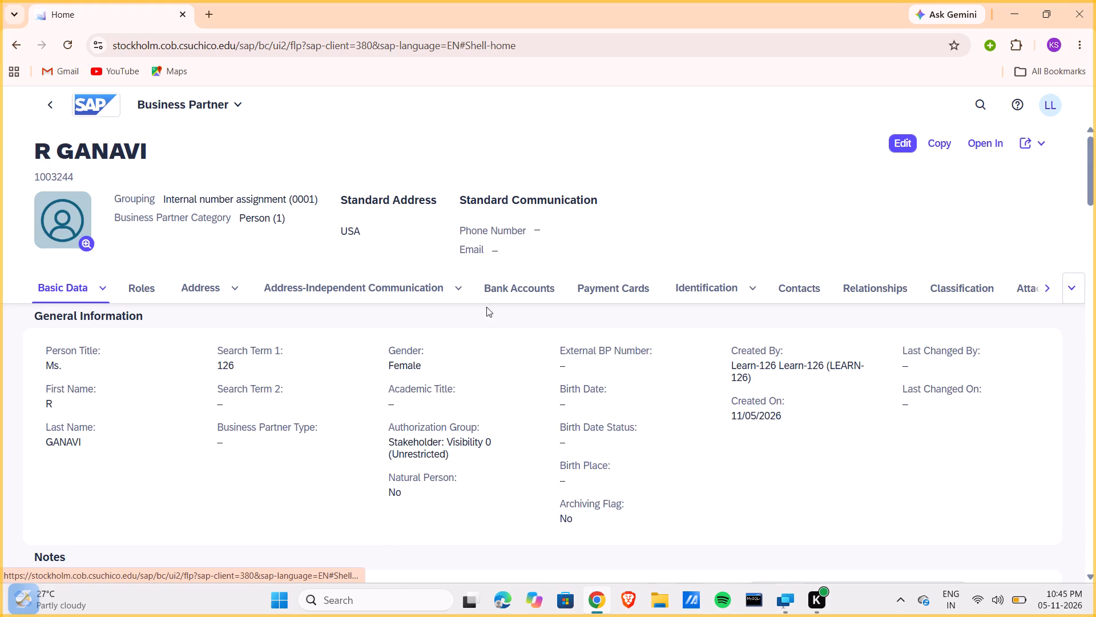
left_click(1041, 139)
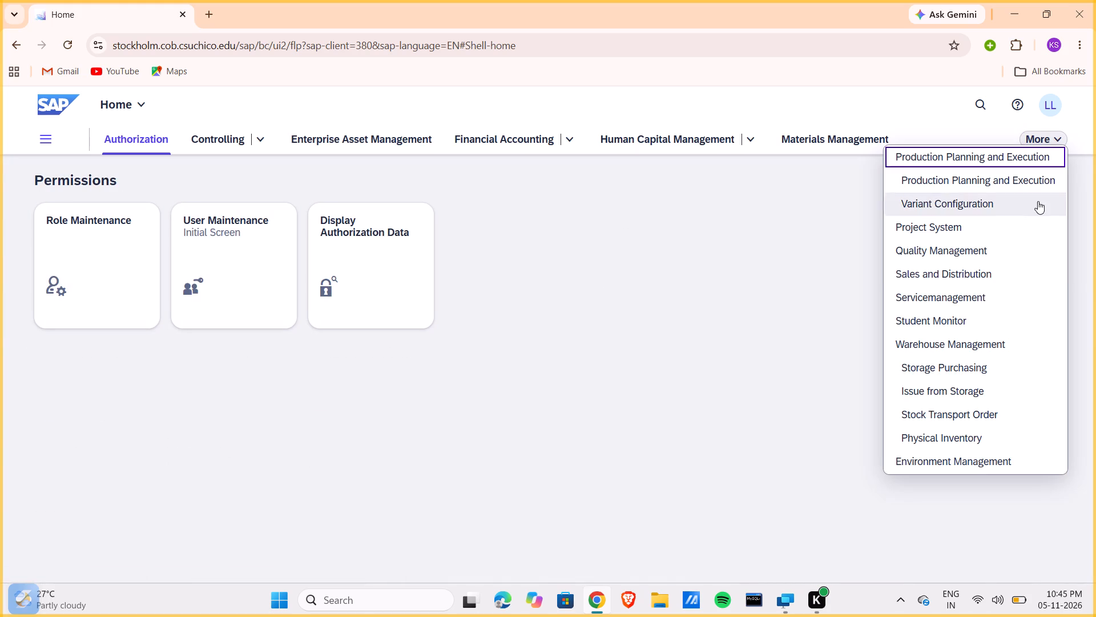
left_click(958, 283)
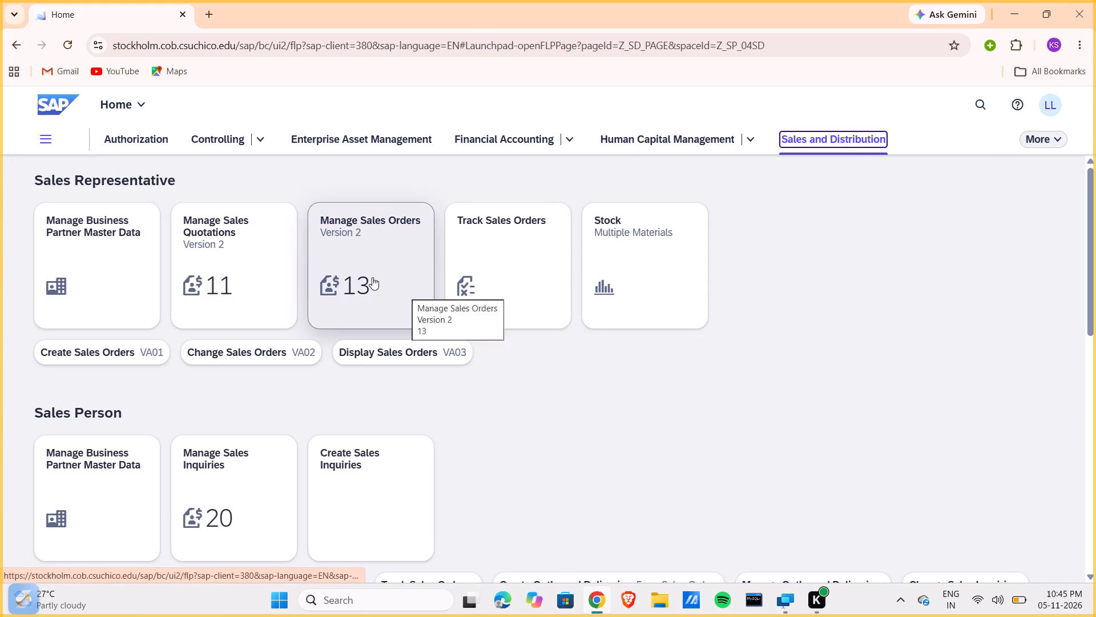
double_click(97, 302)
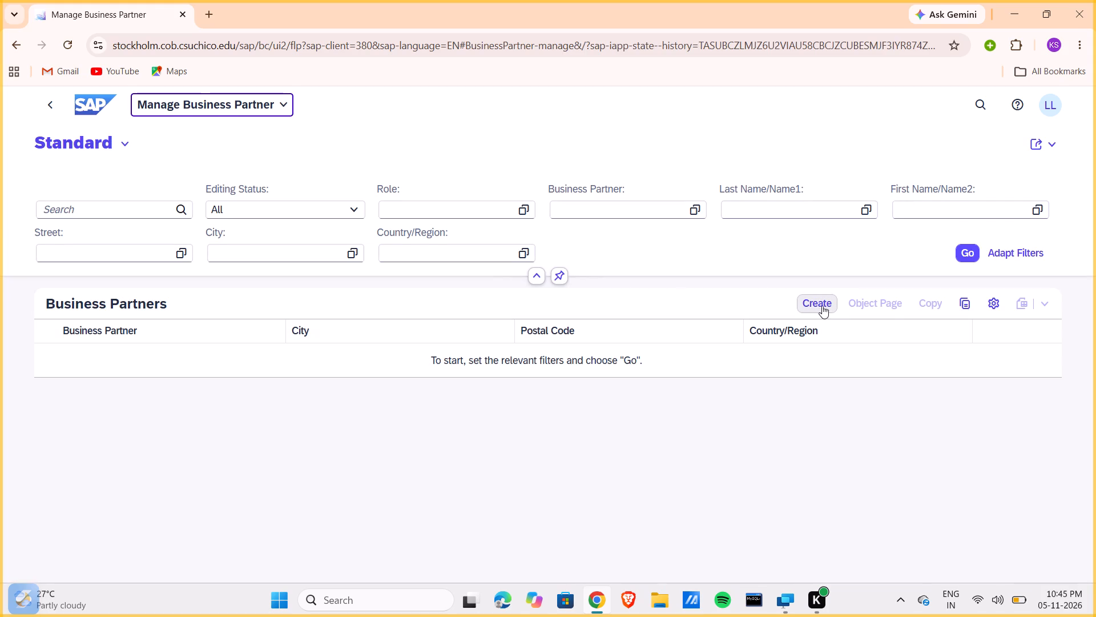
Filter the business partner list by number 1003242, The Bike Zone 126.
left_click(621, 211)
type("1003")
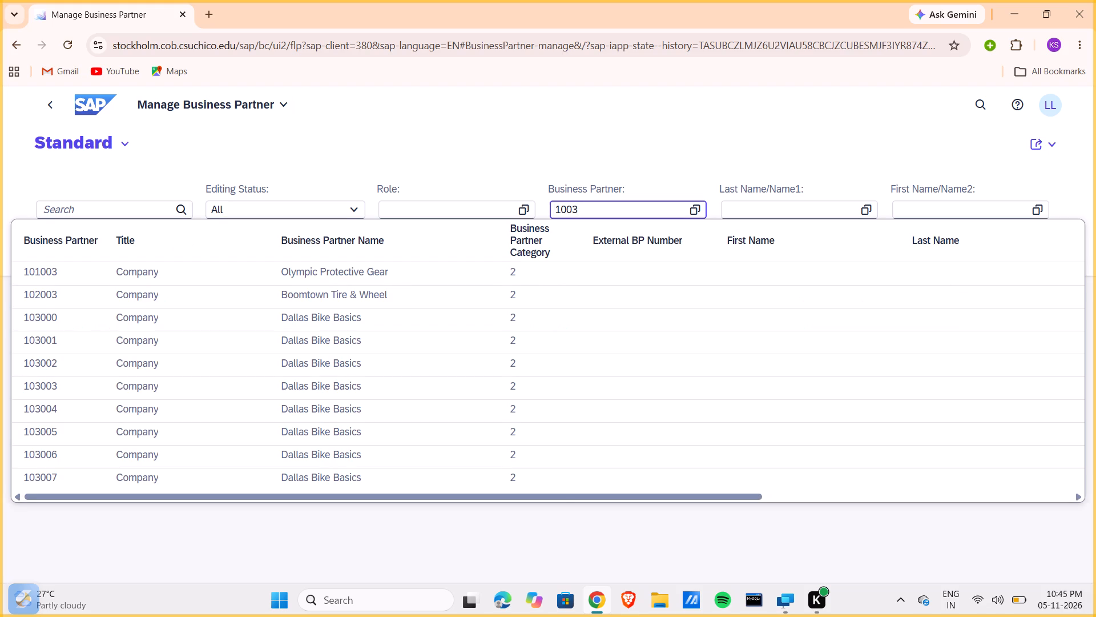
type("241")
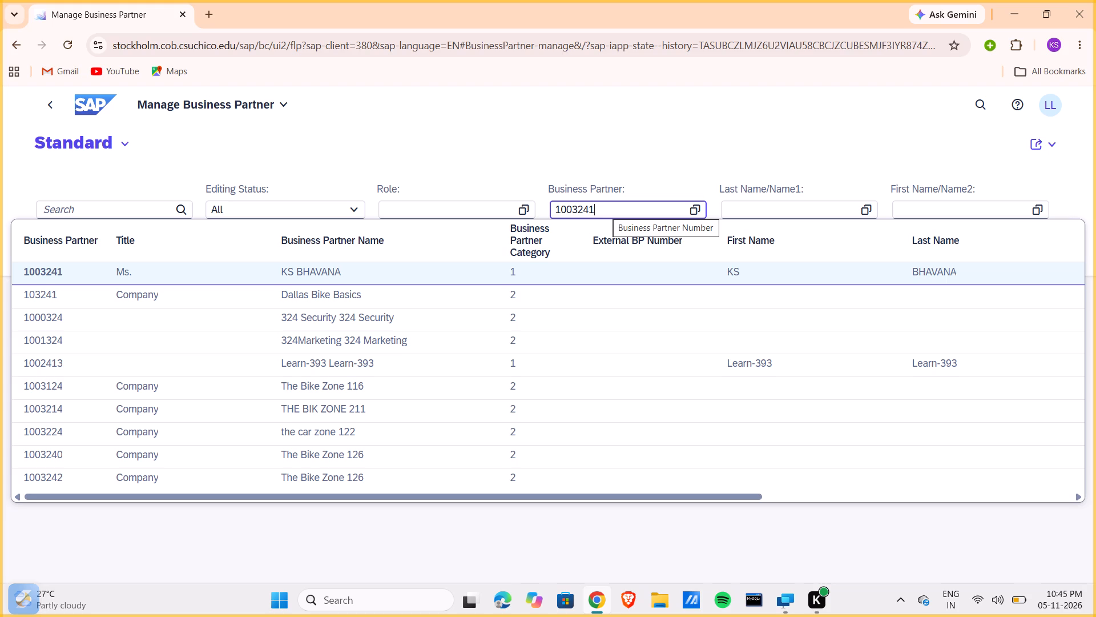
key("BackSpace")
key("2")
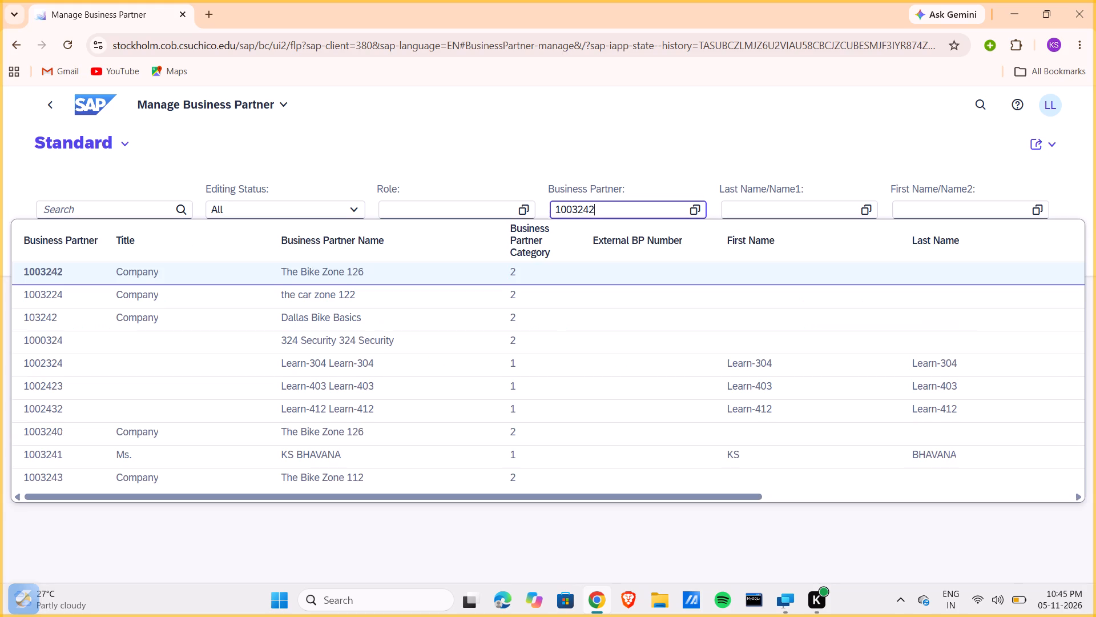
left_click(436, 277)
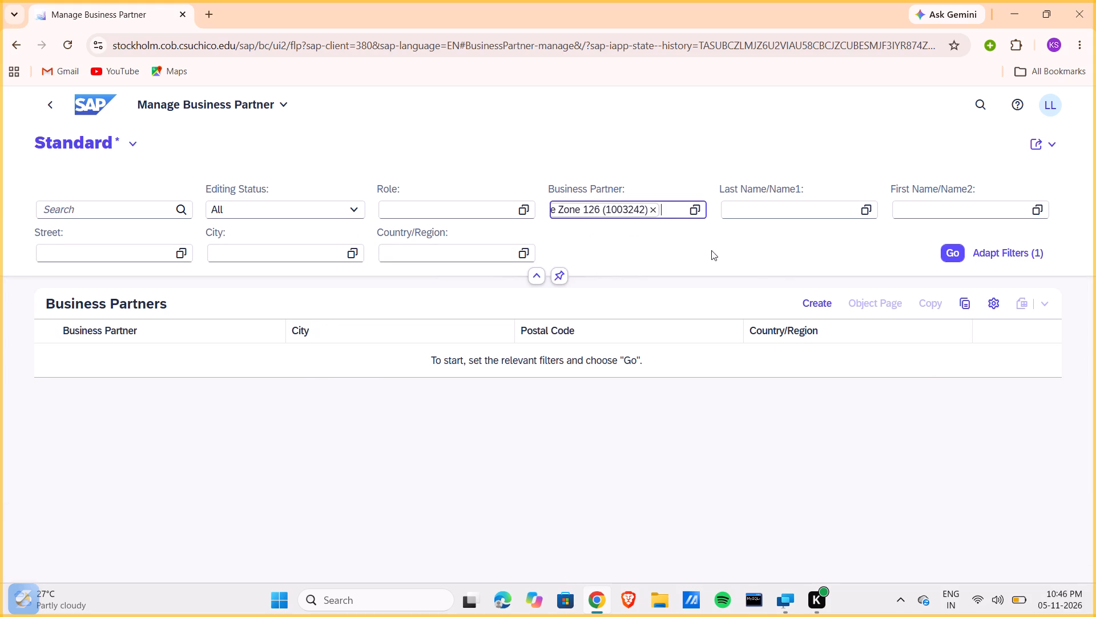
left_click(952, 253)
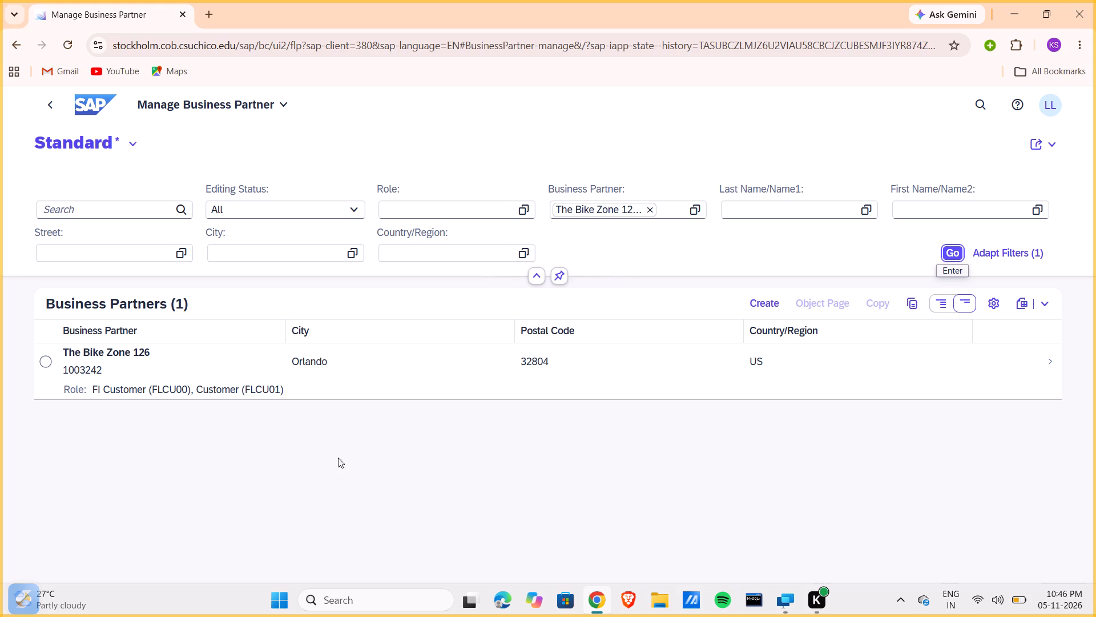
double_click(82, 366)
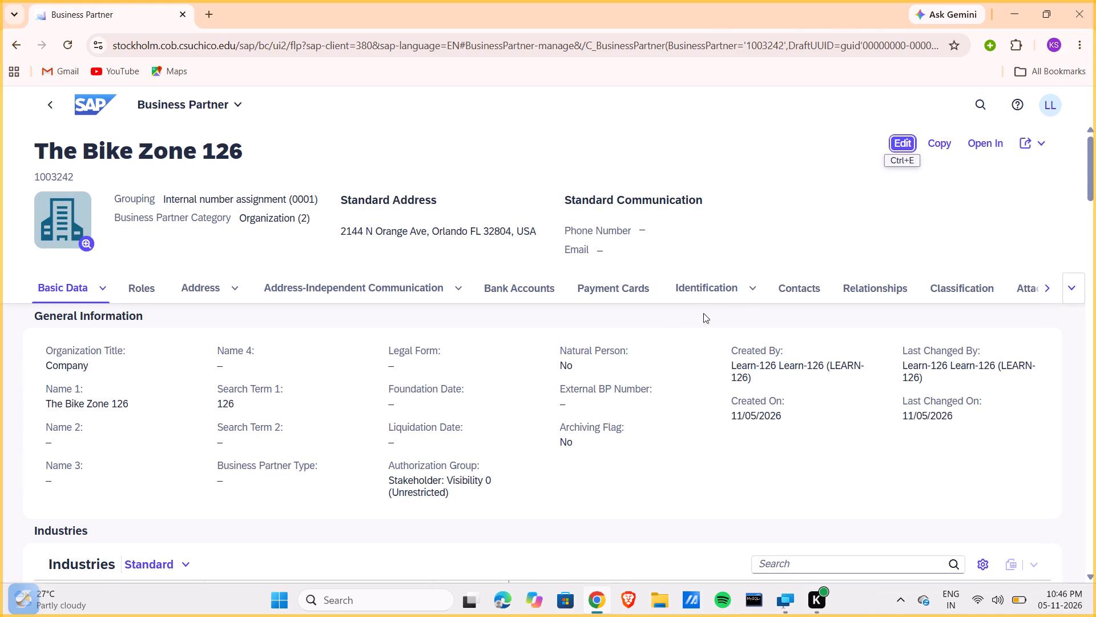
left_click(815, 284)
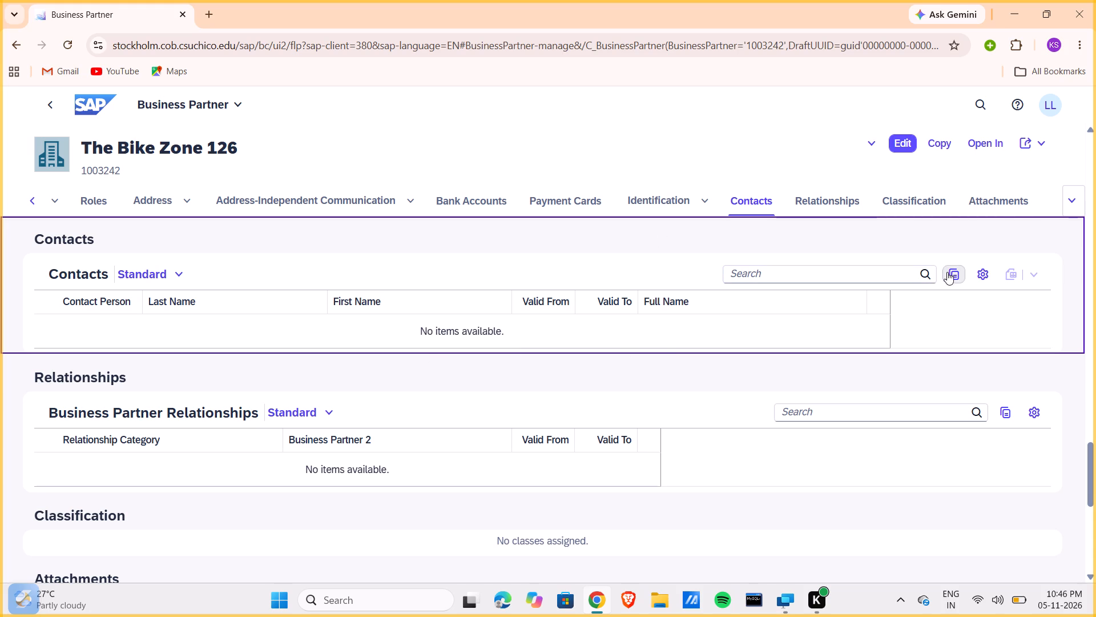
left_click(908, 140)
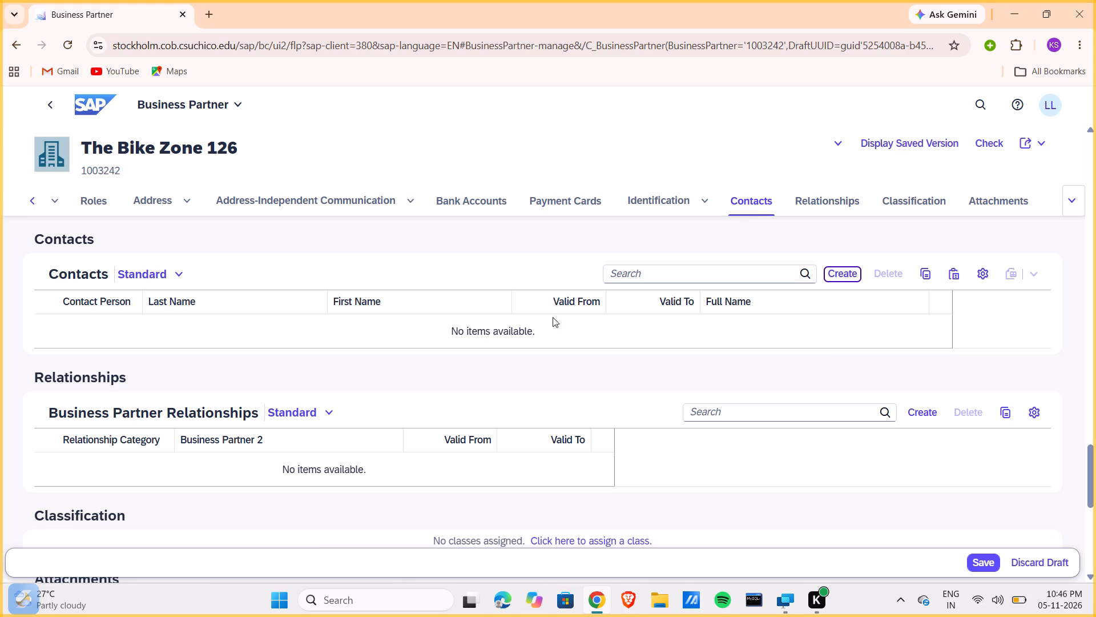
left_click(845, 270)
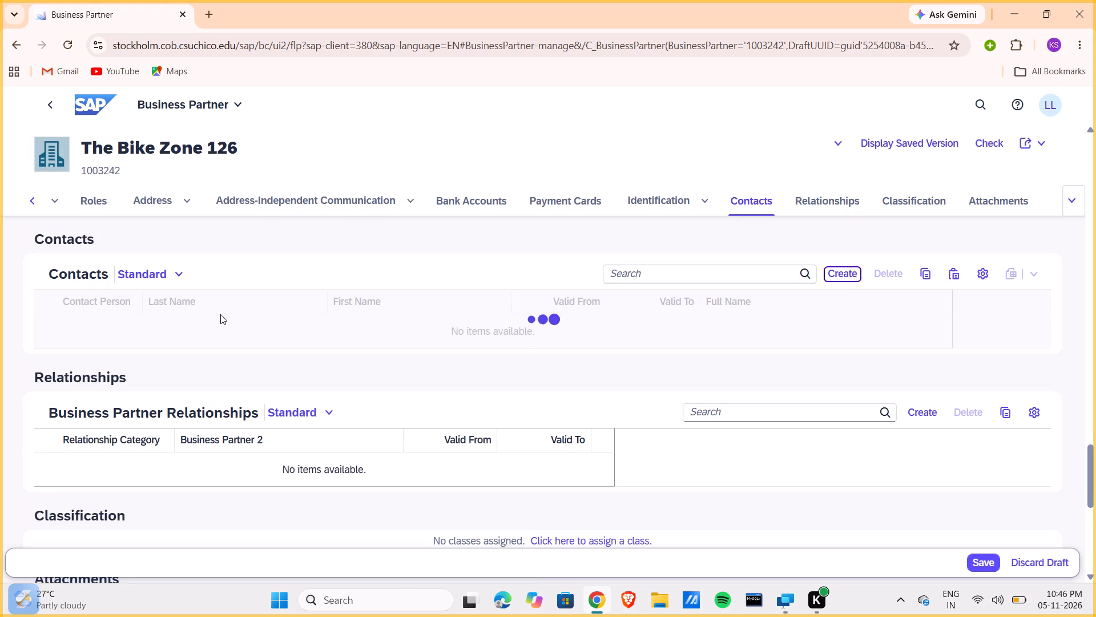
left_click(81, 328)
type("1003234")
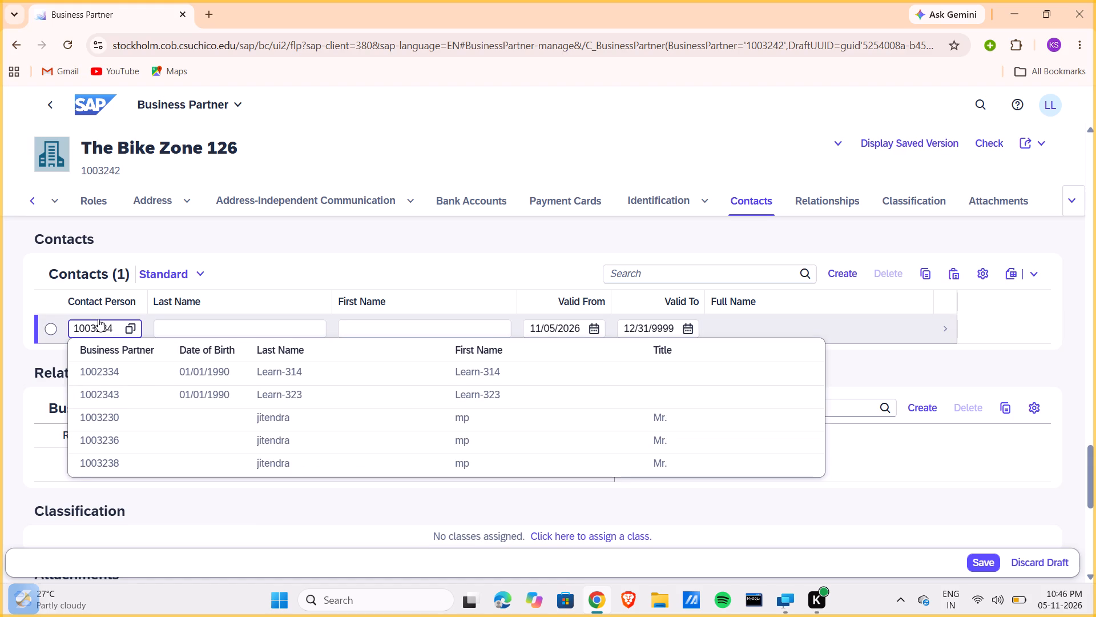
left_click(106, 326)
key("BackSpace")
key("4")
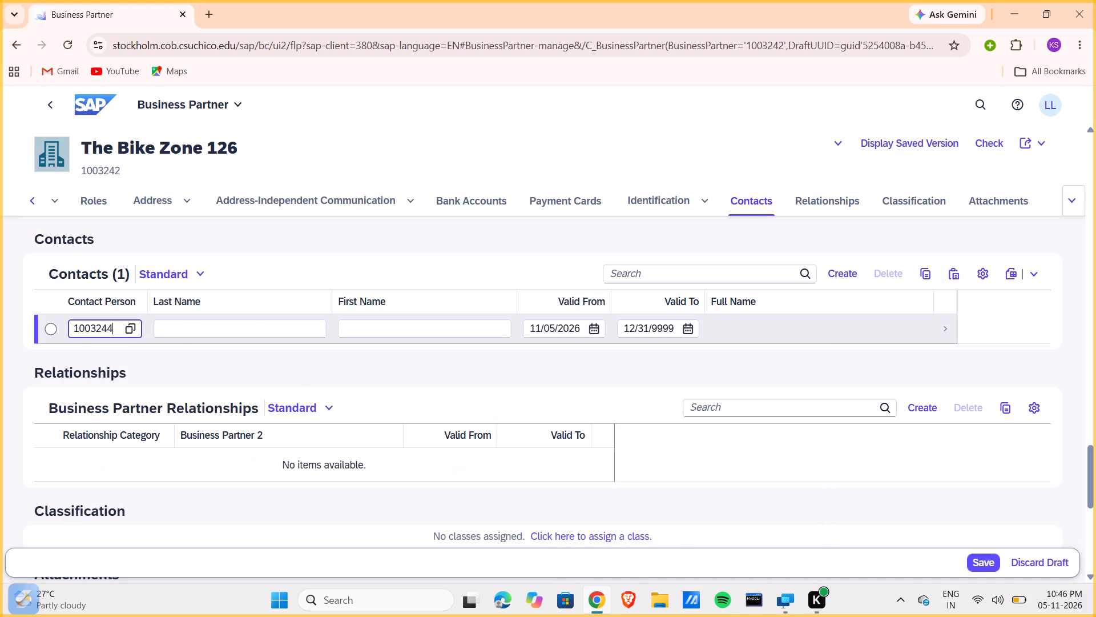
left_click(139, 371)
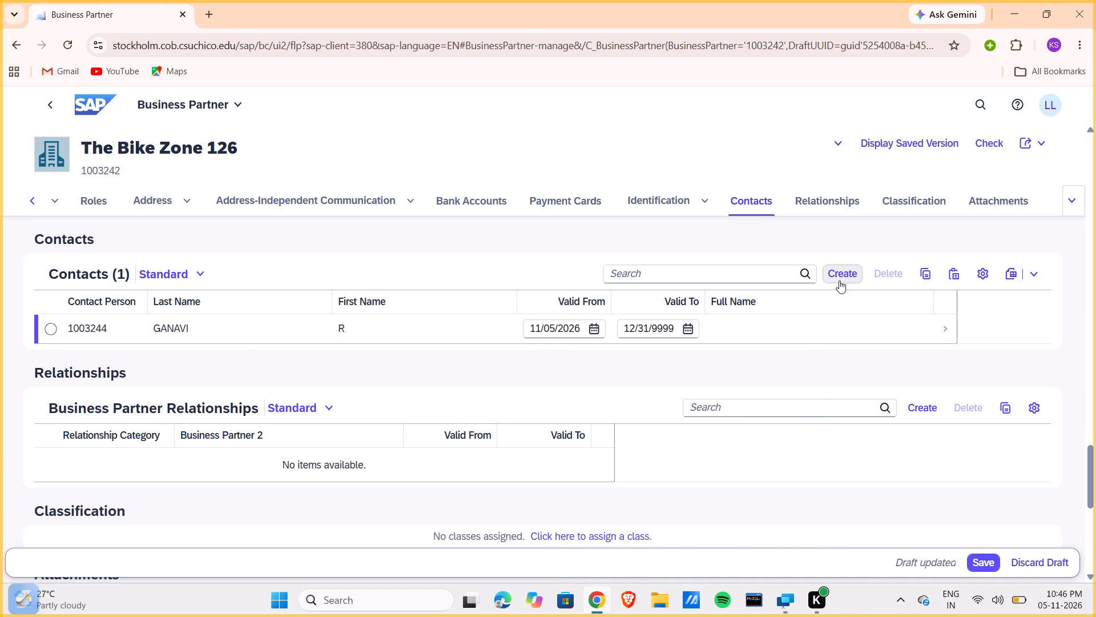
left_click(974, 560)
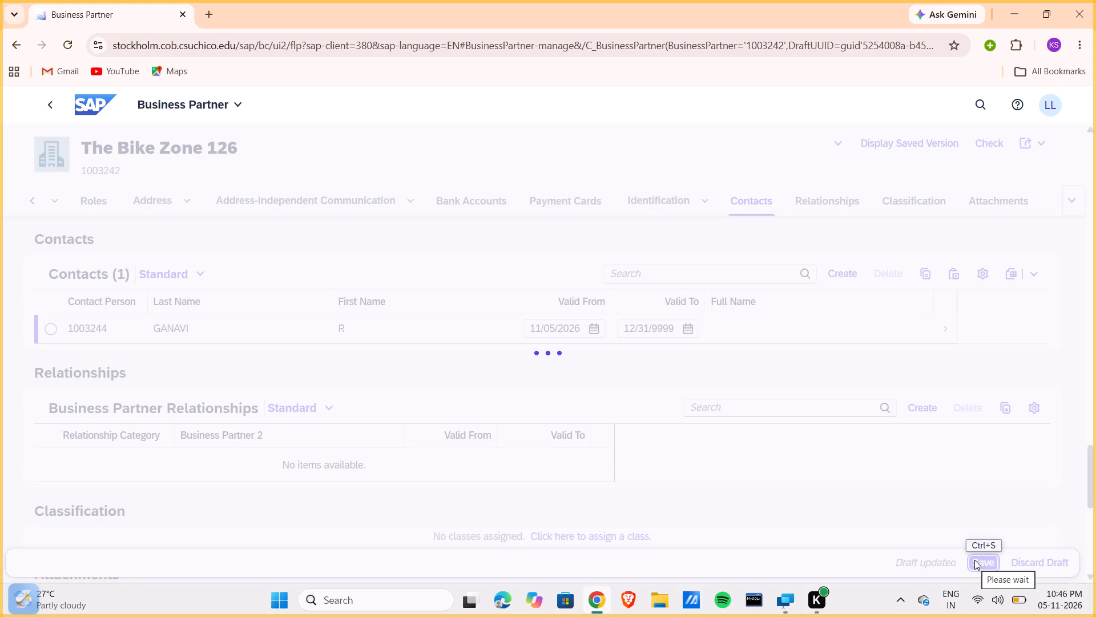
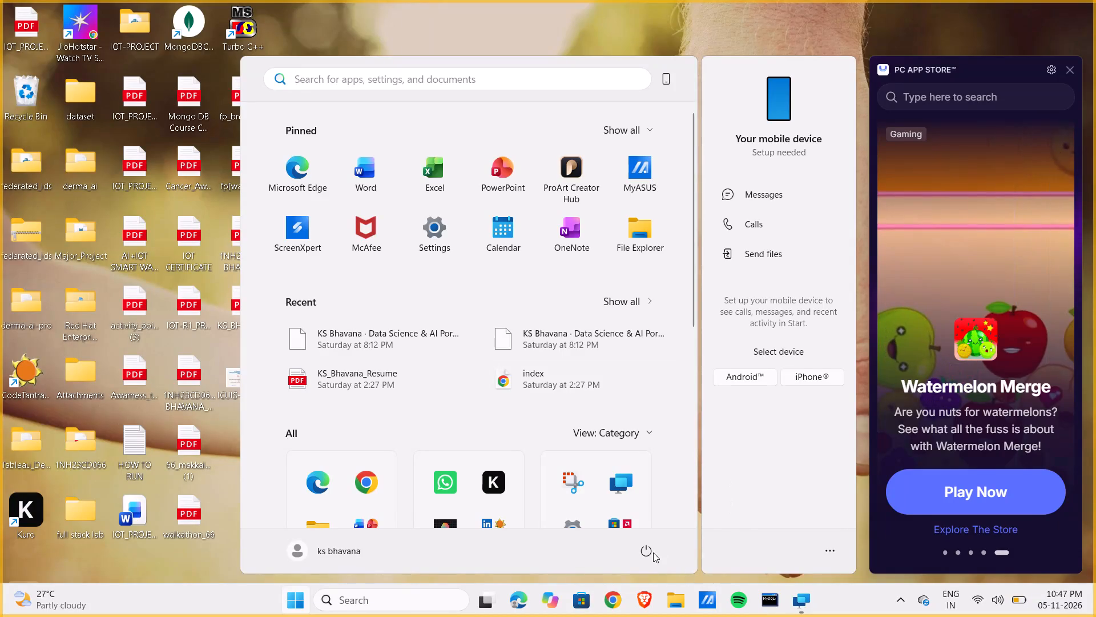
Shut down the computer.
left_click(652, 552)
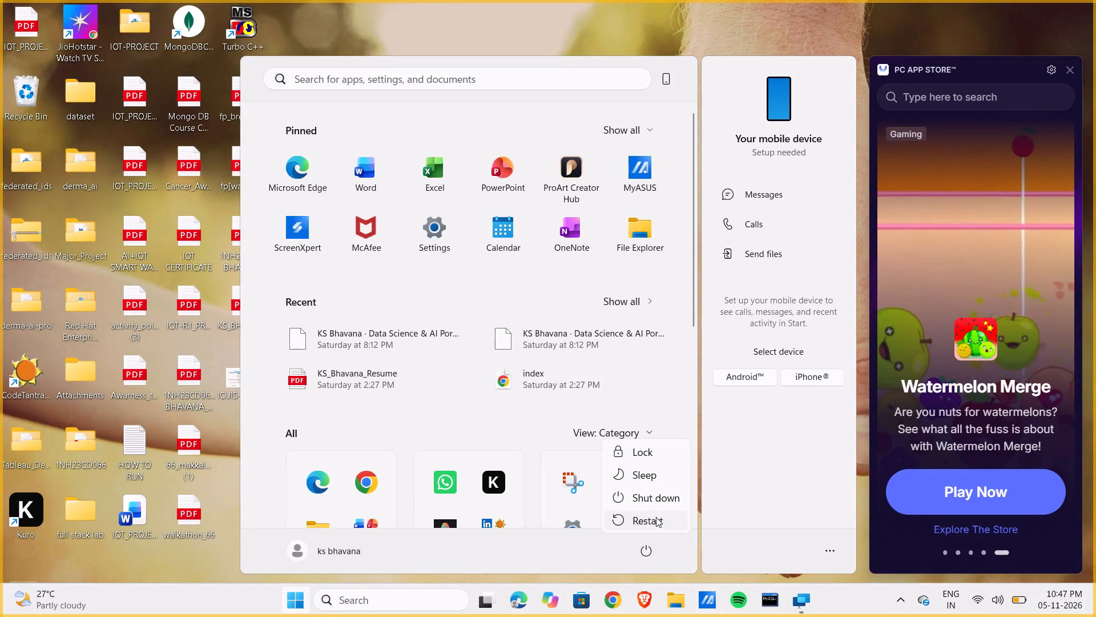
left_click(651, 498)
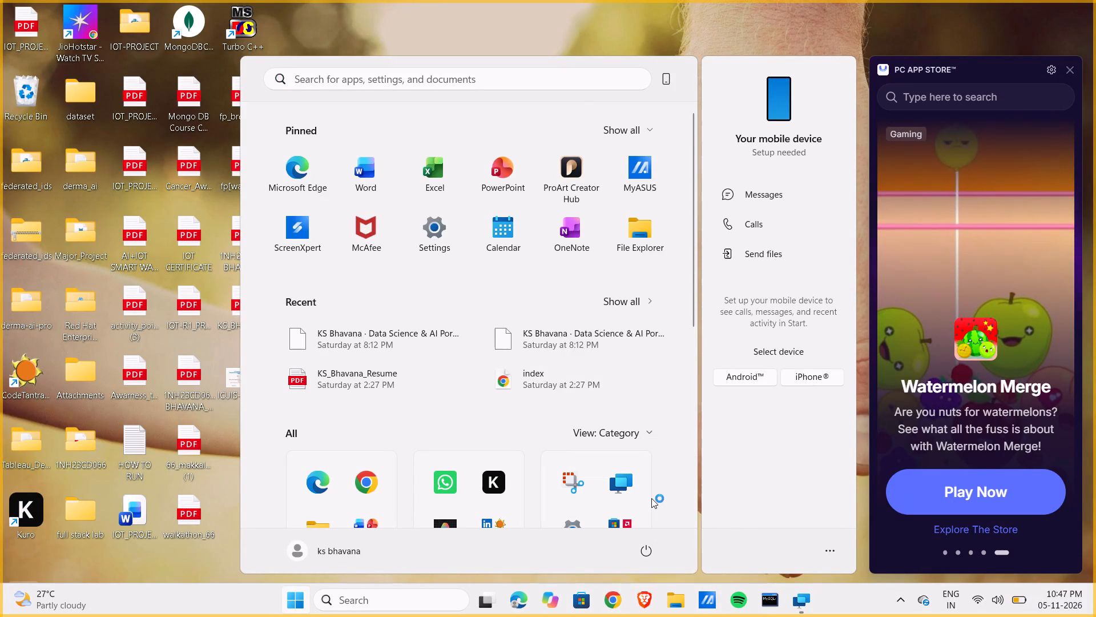